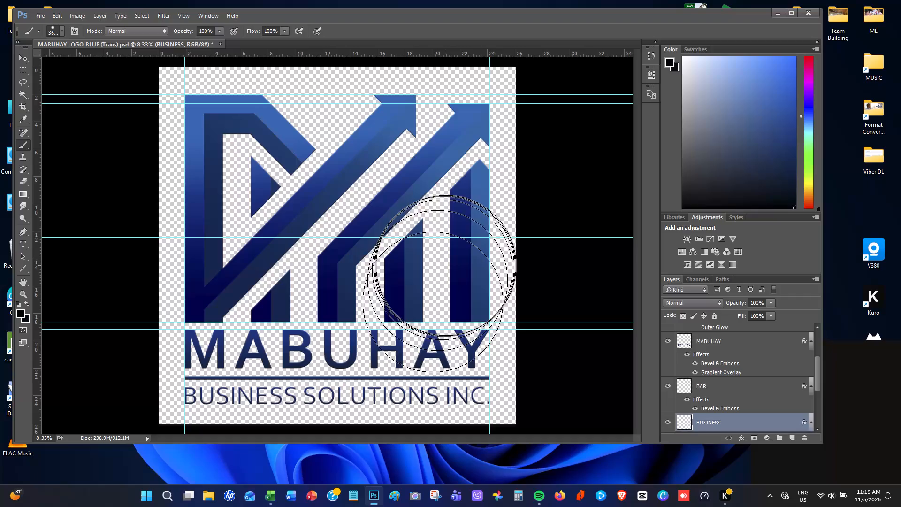
Hide the BUSINESS layer and show it again to check which part of the logo it contains.
scroll(449, 276, "down", 4)
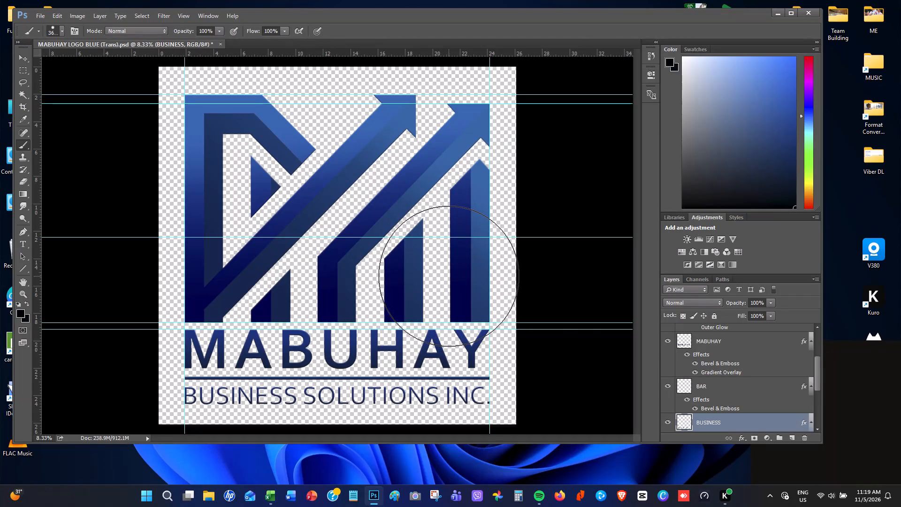
left_click(668, 423)
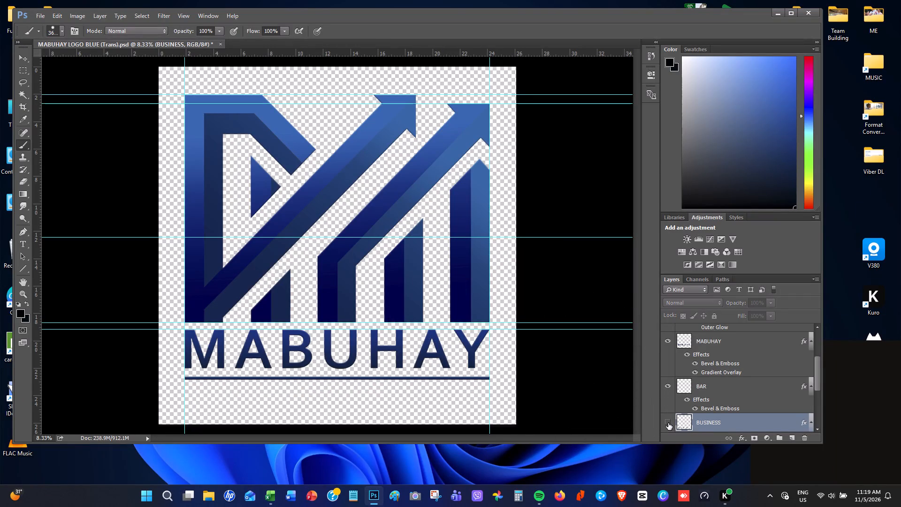
left_click(668, 423)
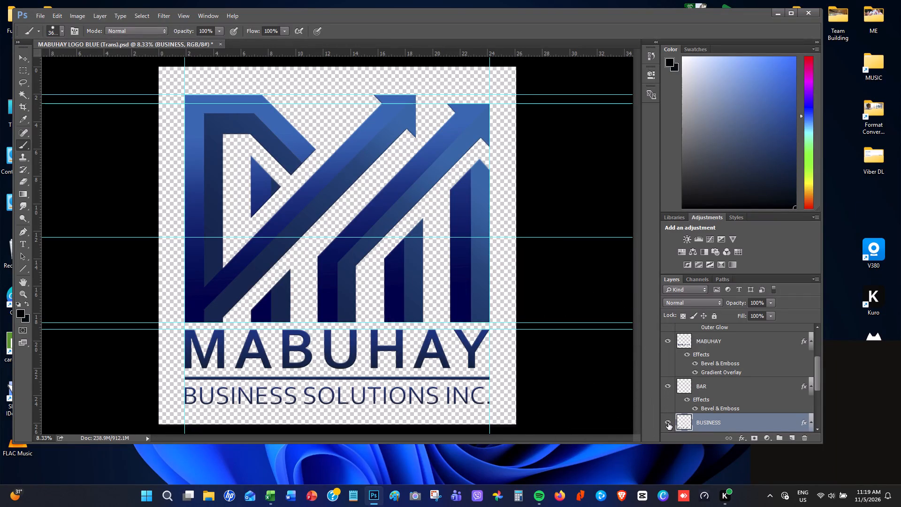
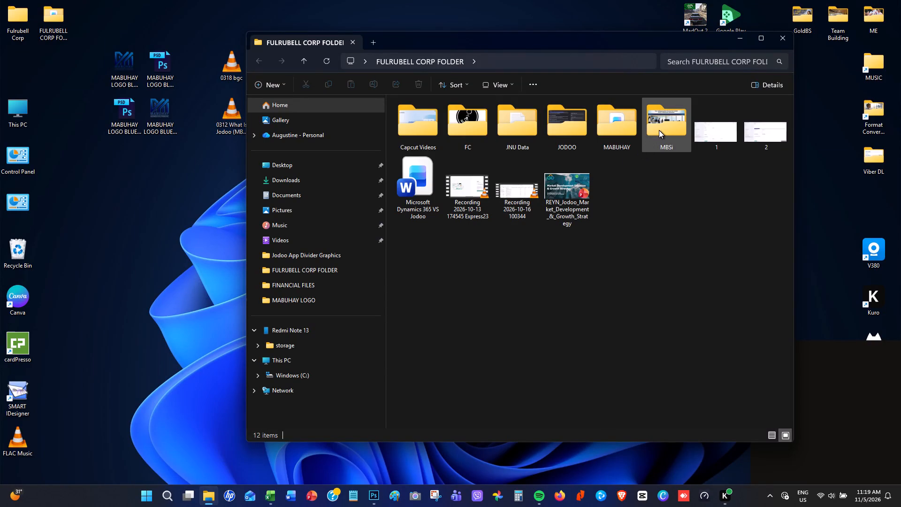
Look through the MABUHAY folder and the MBSi folder with its own MABUHAY subfolder to compare their contents.
double_click(625, 131)
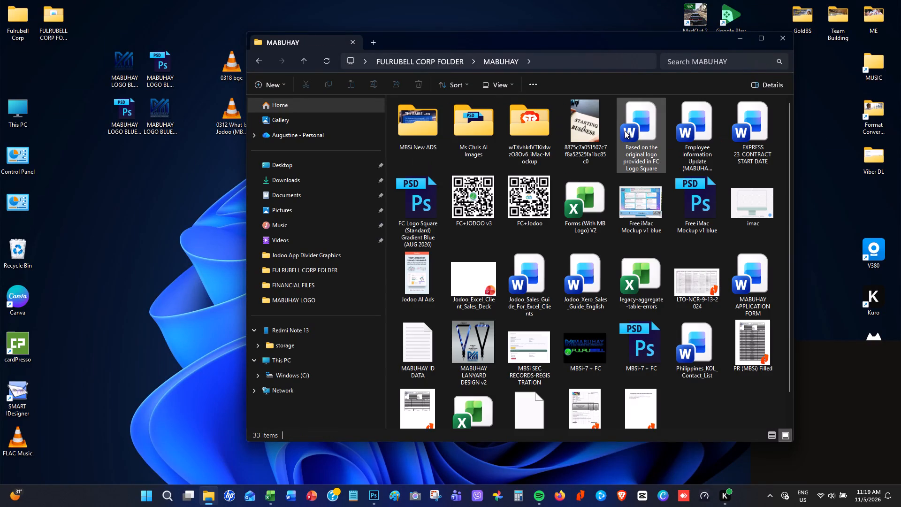
left_click(304, 62)
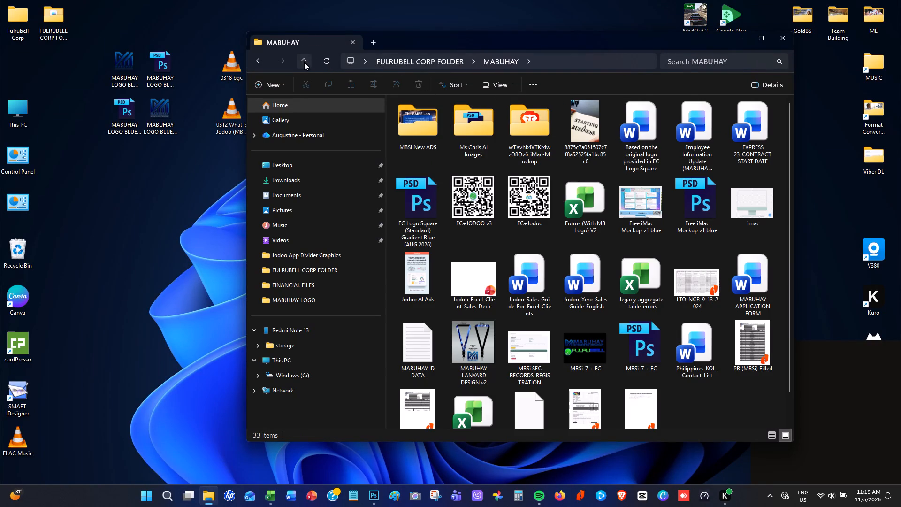
double_click(663, 133)
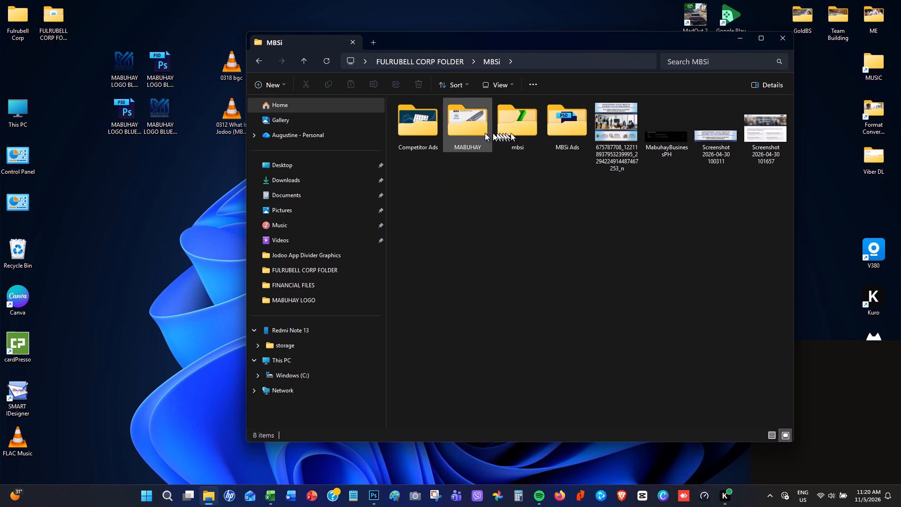
double_click(478, 132)
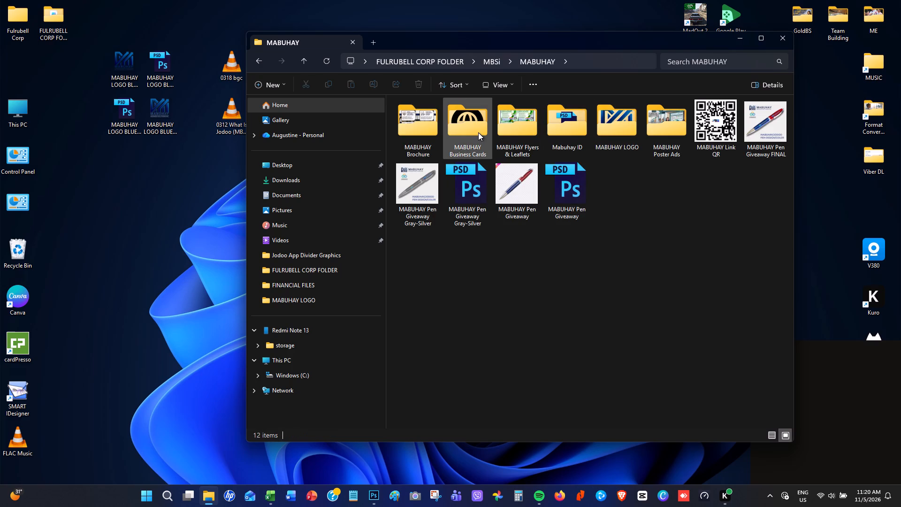
left_click(301, 61)
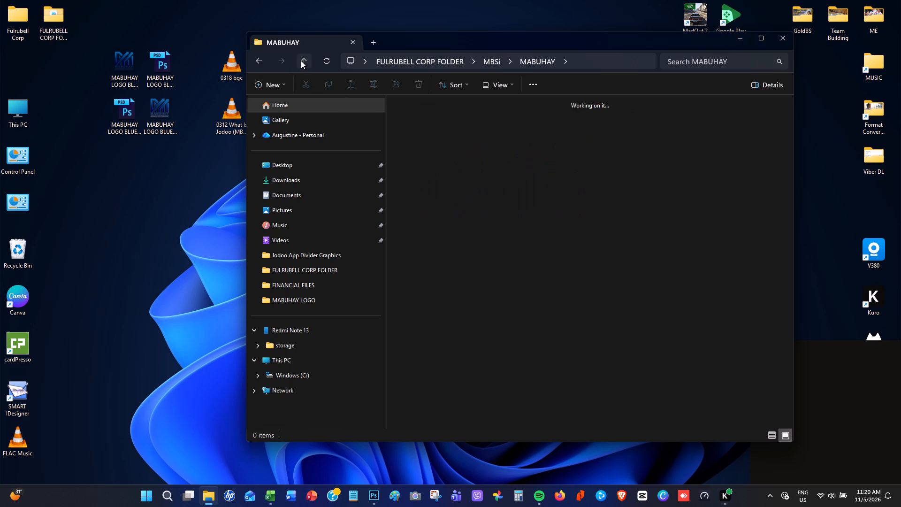
left_click(301, 61)
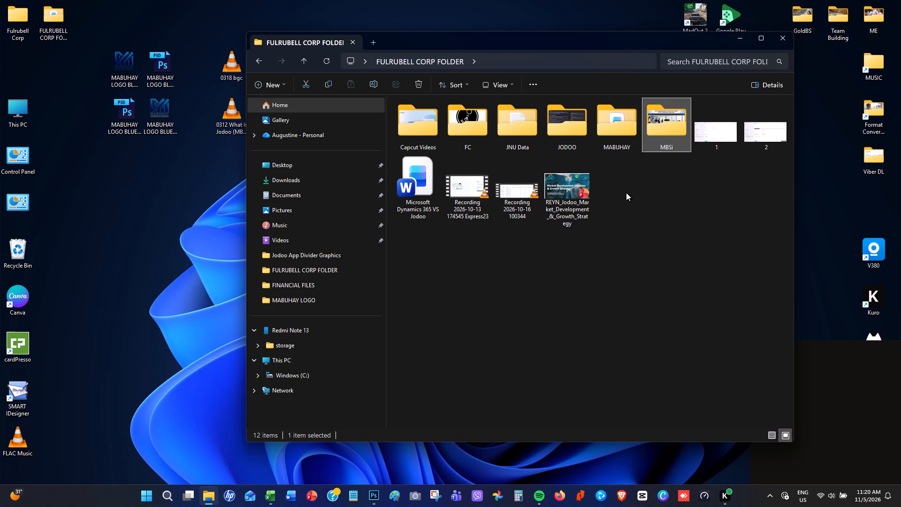
double_click(613, 131)
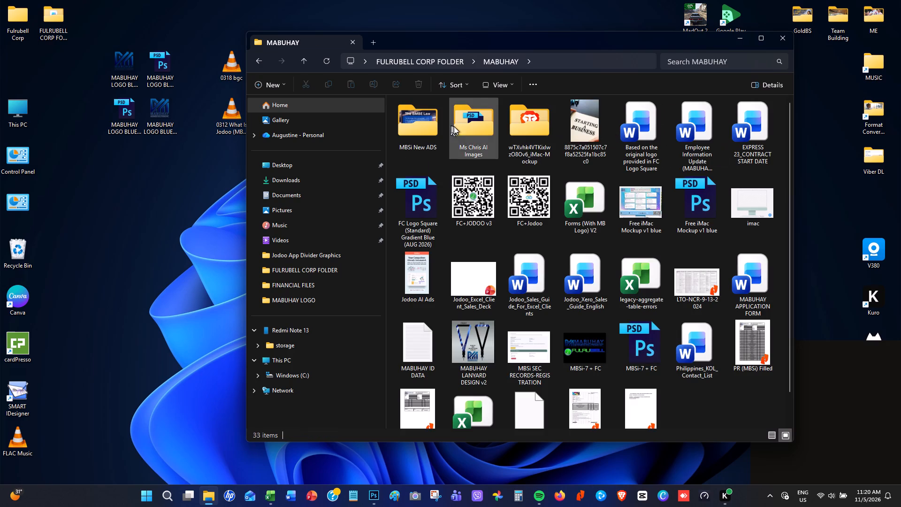
left_click(306, 61)
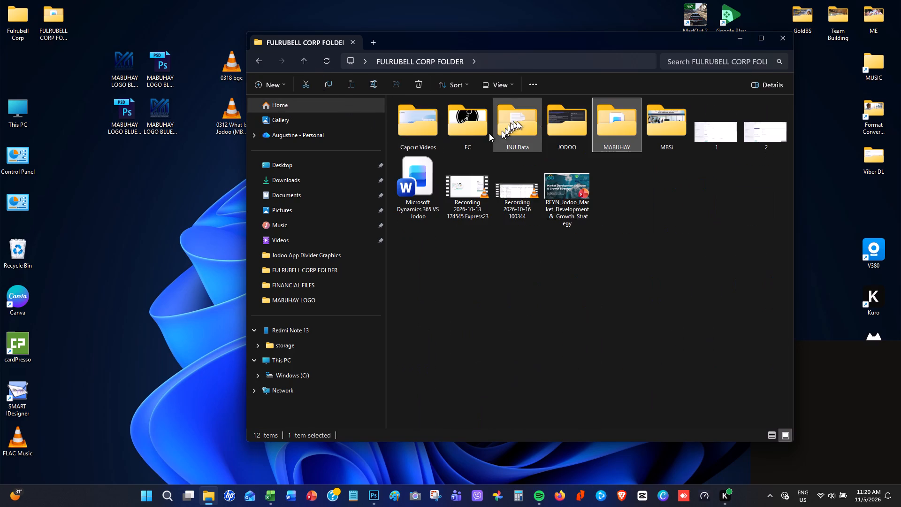
Move the MABUHAY folder from FULRUBELL CORP FOLDER into the MBSi folder.
left_click_drag(613, 125, 662, 131)
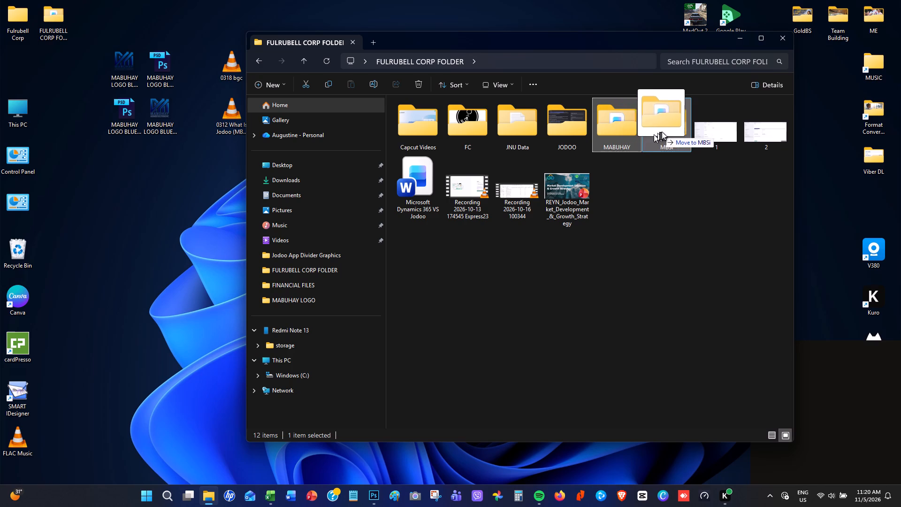
left_click_drag(662, 131, 667, 130)
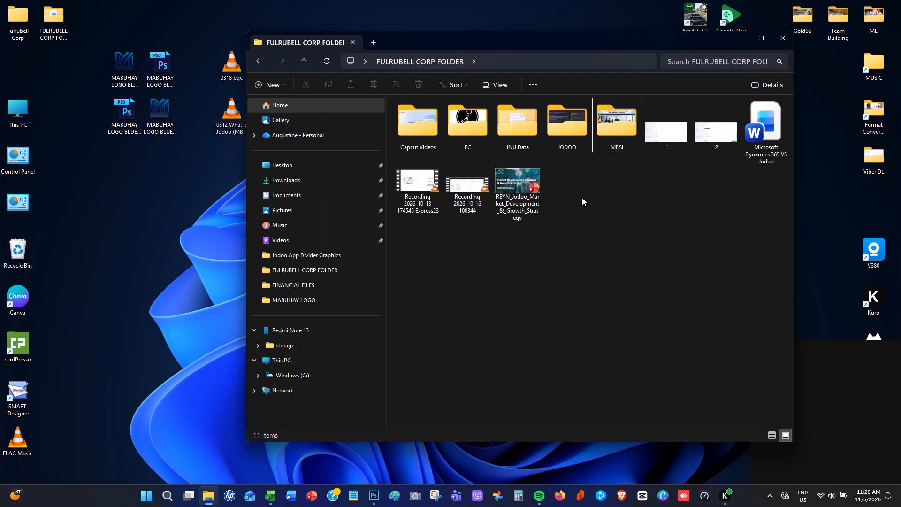
Look through the contents of the JODOO folder in FULRUBELL CORP FOLDER.
double_click(576, 129)
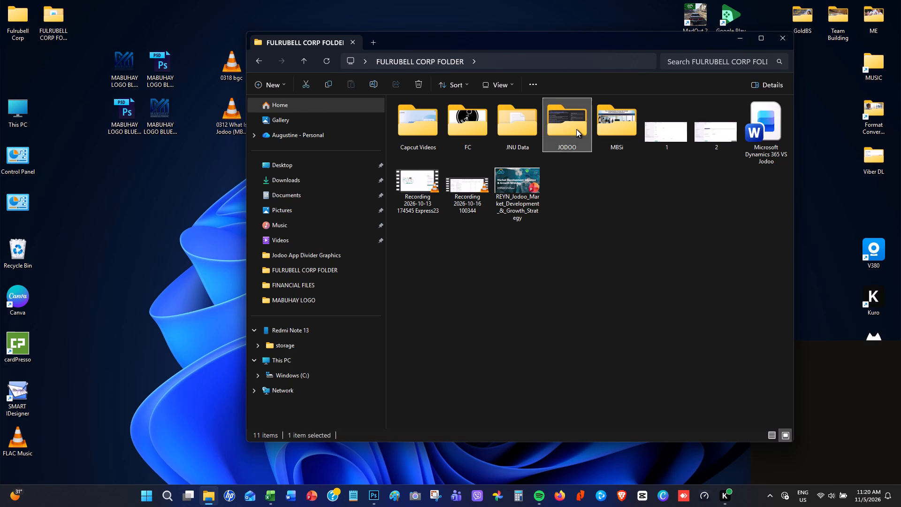
left_click(306, 60)
left_click_drag(765, 133, 767, 146)
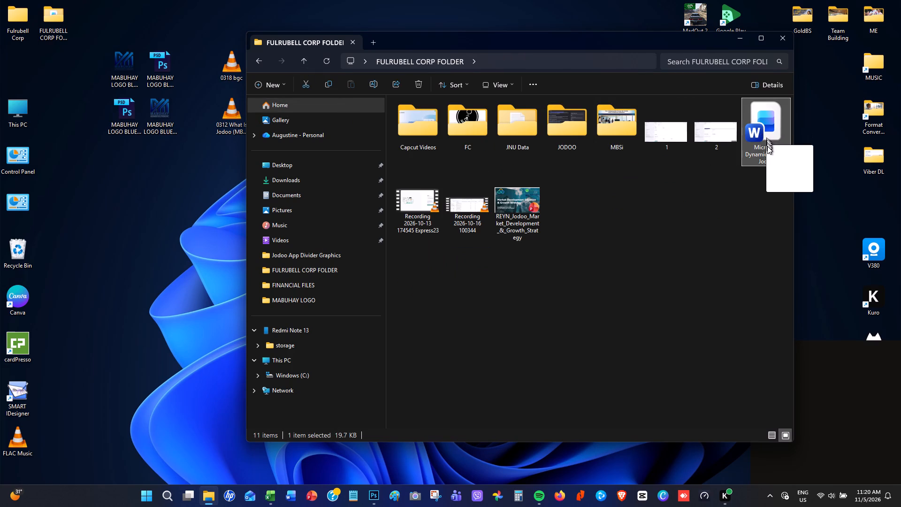
left_click_drag(767, 146, 762, 155)
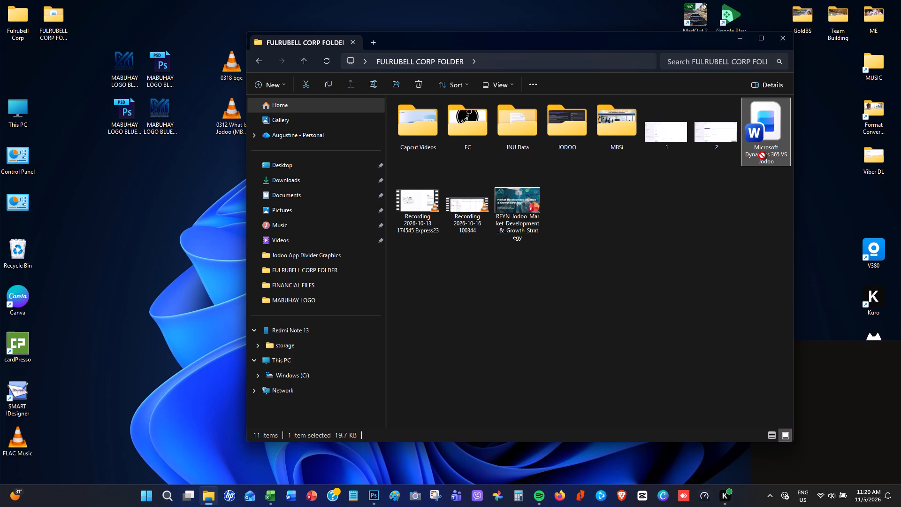
left_click_drag(762, 155, 761, 136)
double_click(563, 143)
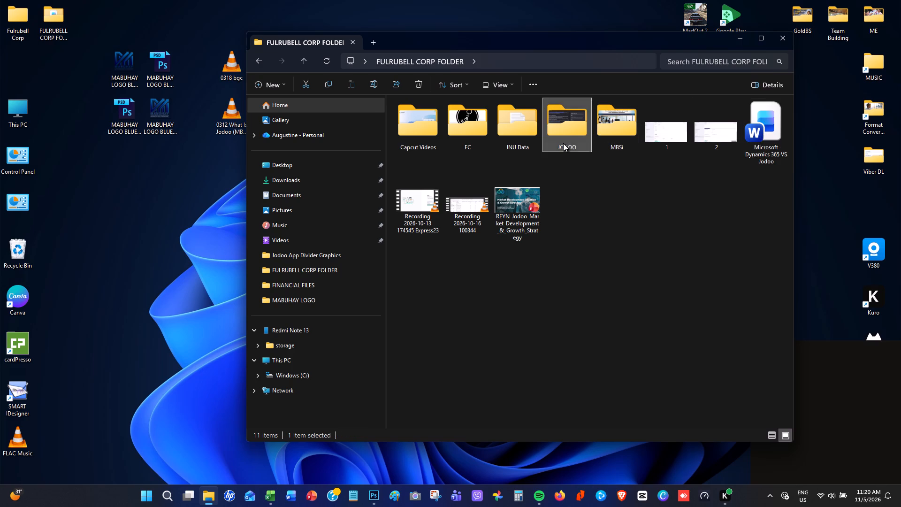
left_click(303, 66)
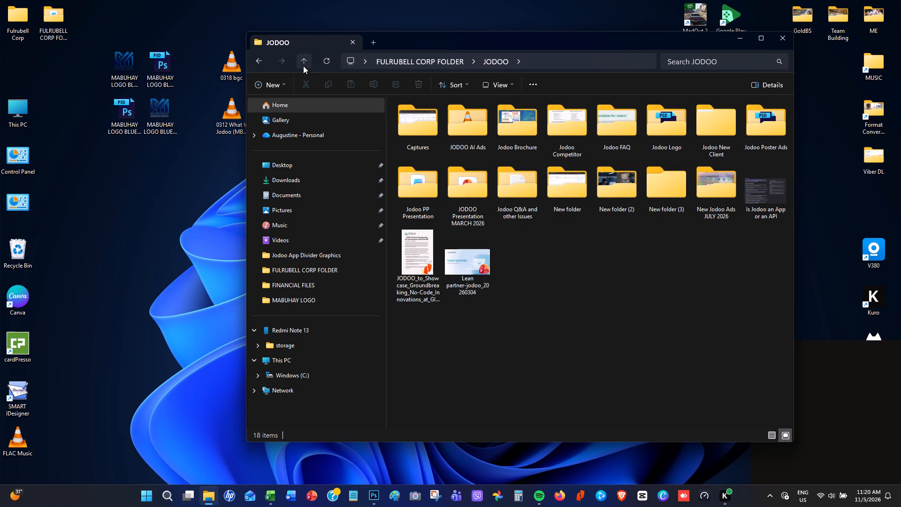
Open the MBSi Logo folder inside MBSi > MABUHAY > MABUHAY LOGO.
double_click(626, 130)
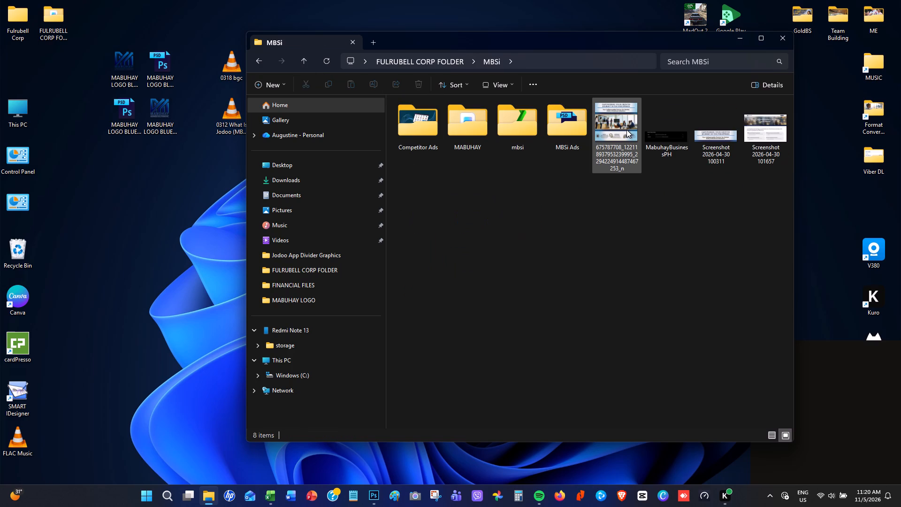
double_click(520, 131)
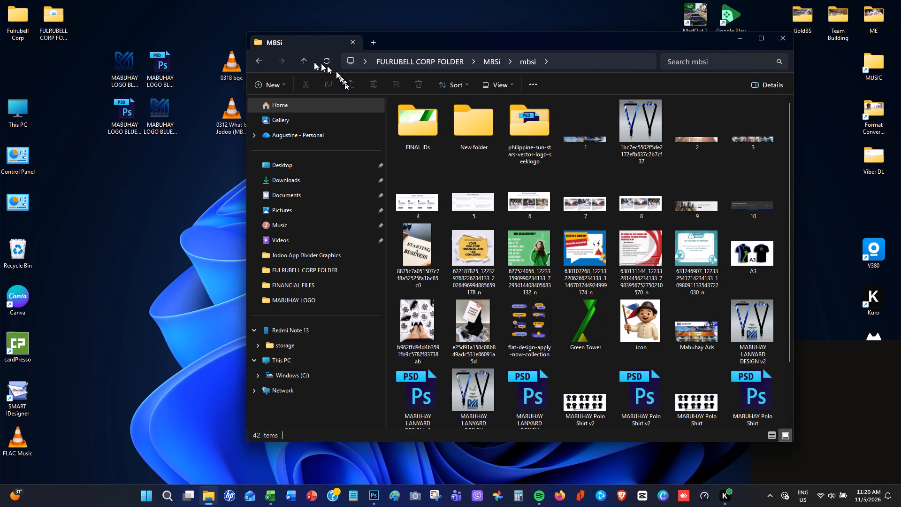
left_click(308, 61)
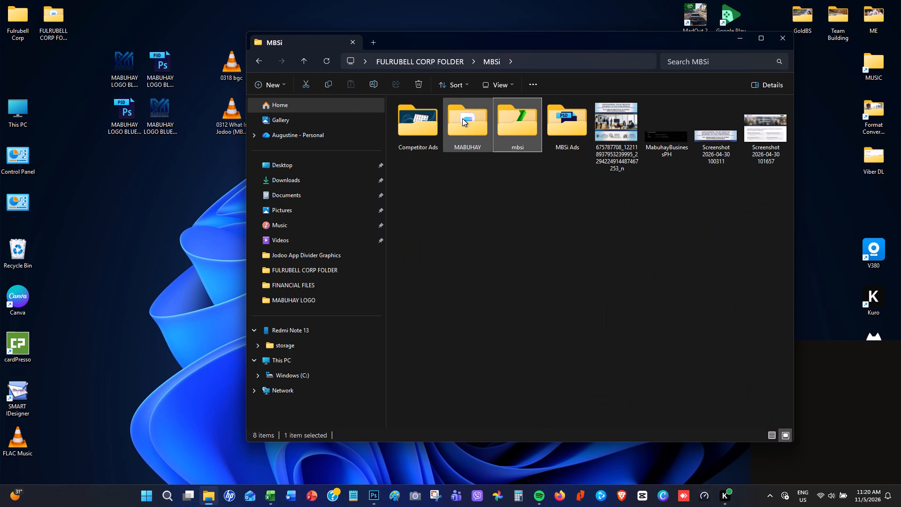
double_click(462, 118)
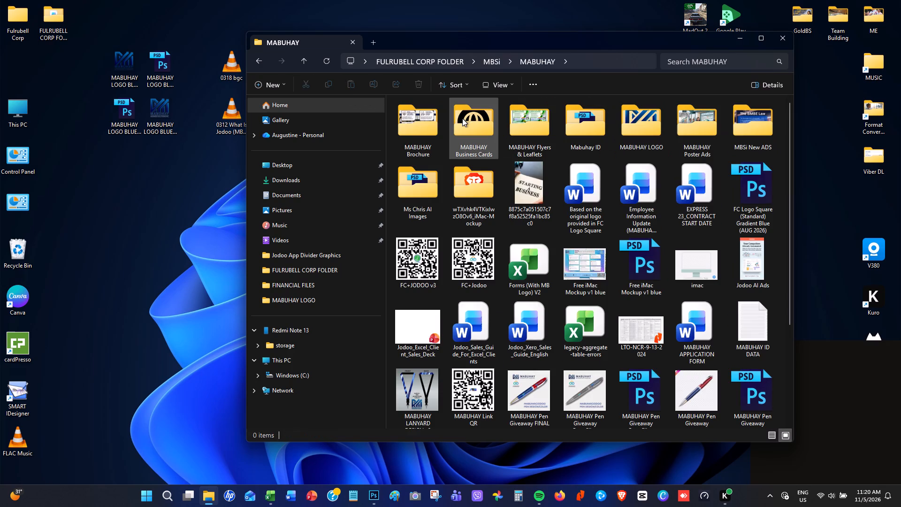
double_click(629, 120)
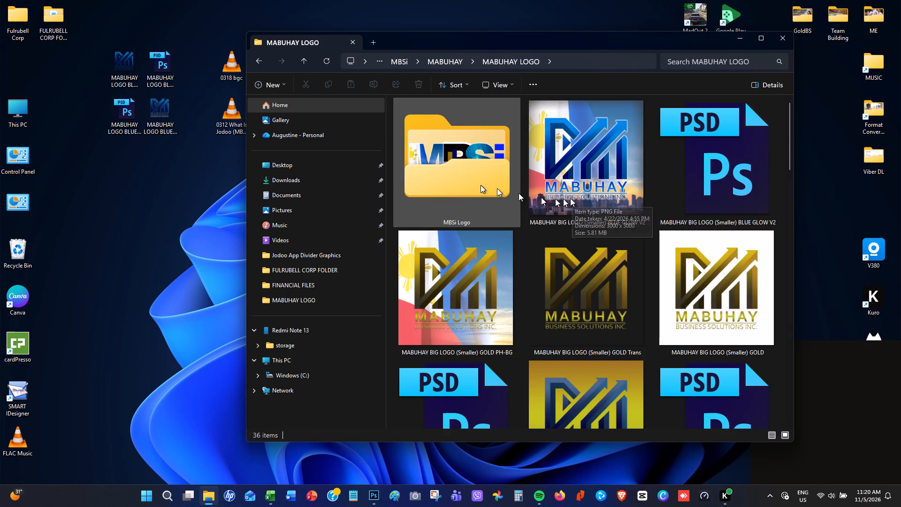
double_click(466, 182)
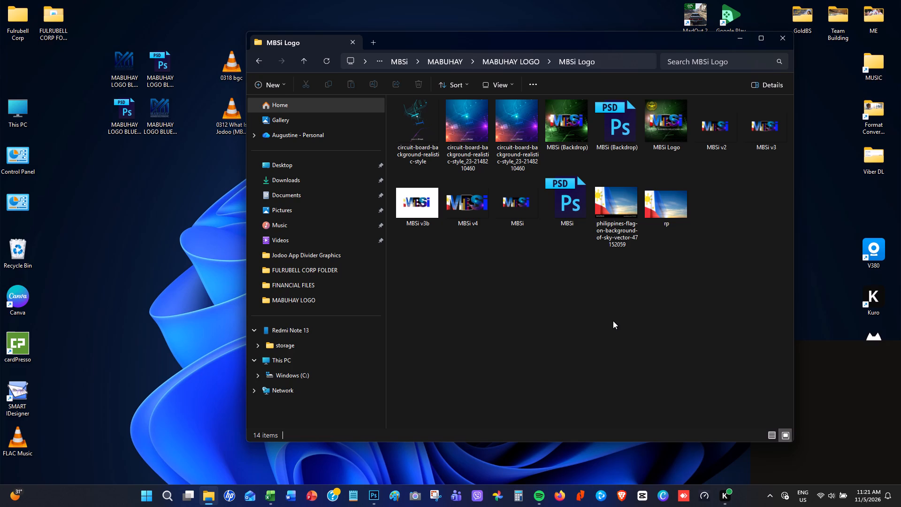
View the MBSi v3, MBSi v2 and MBSi v4 images to compare the logo versions, closing each one.
left_click(763, 135)
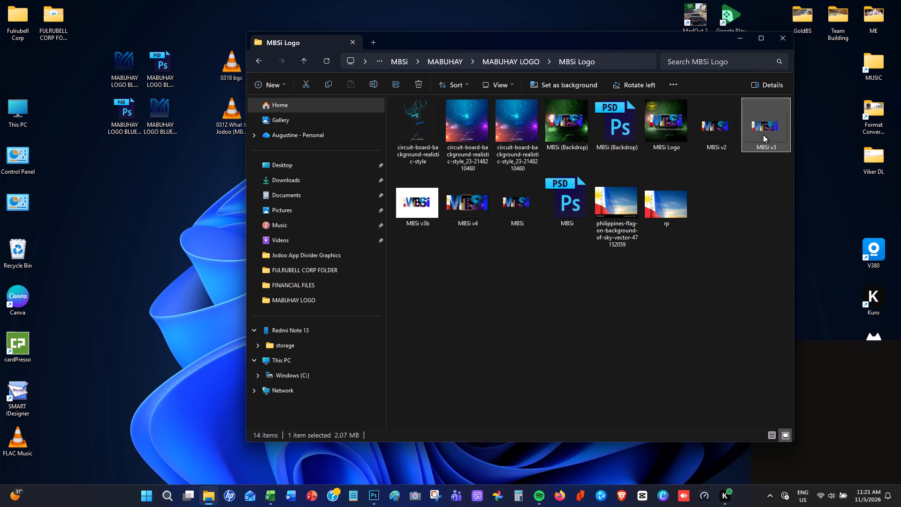
double_click(763, 135)
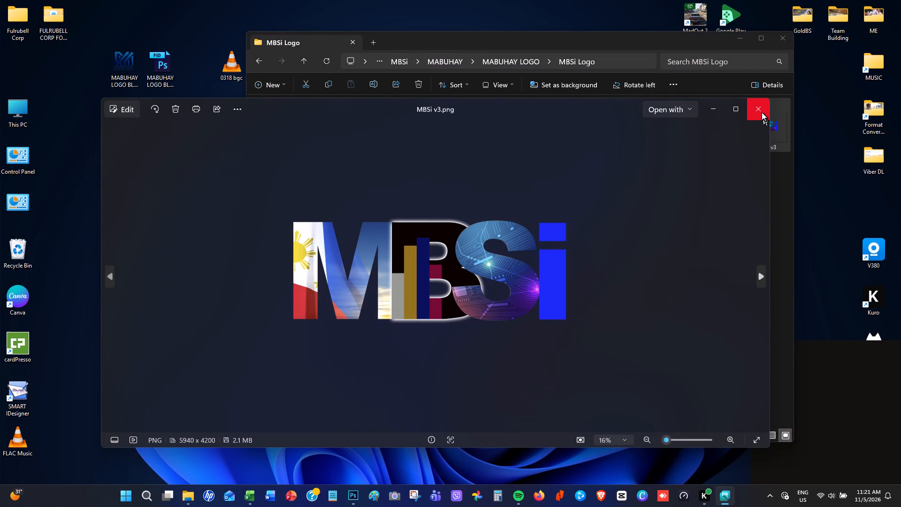
left_click(762, 112)
double_click(725, 126)
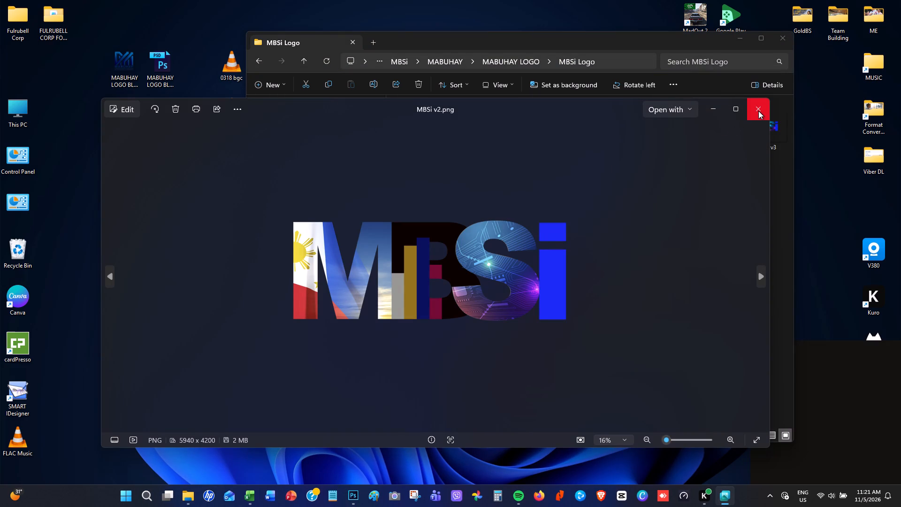
left_click(758, 111)
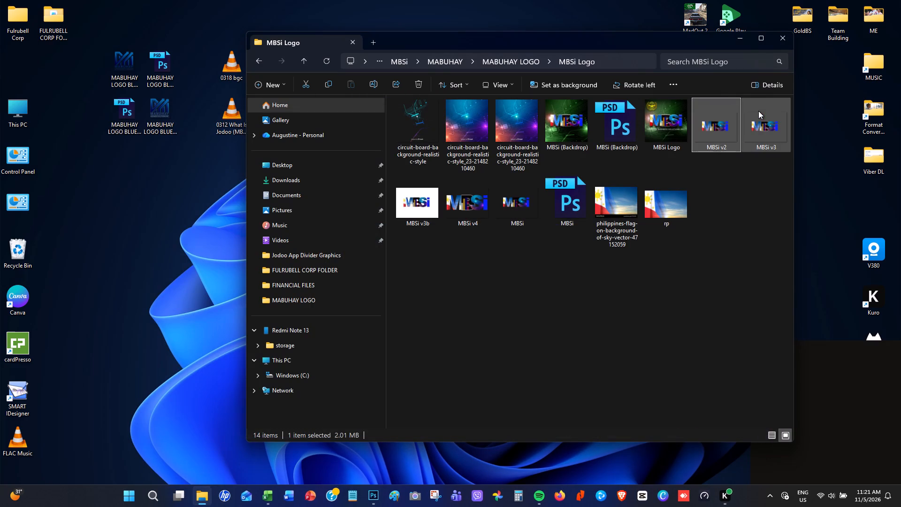
double_click(470, 205)
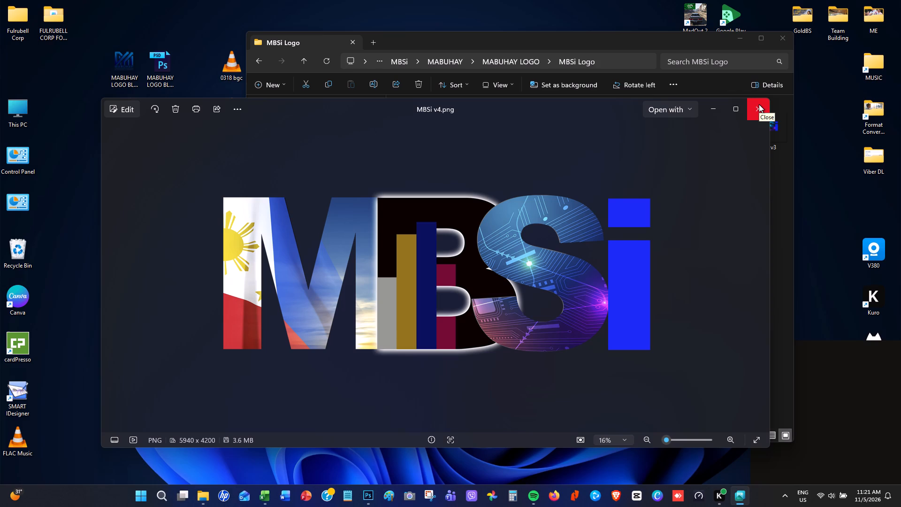
left_click(759, 104)
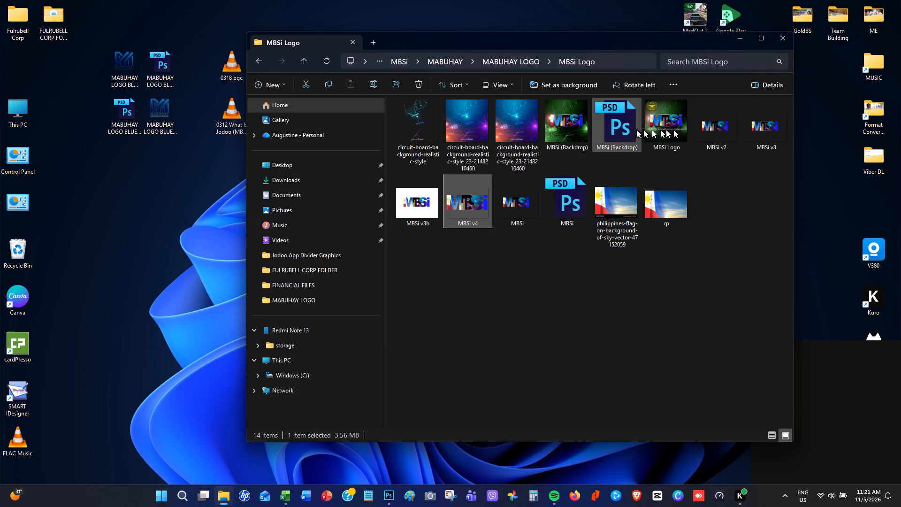
Open the MBSi PSD file in Photoshop.
double_click(572, 198)
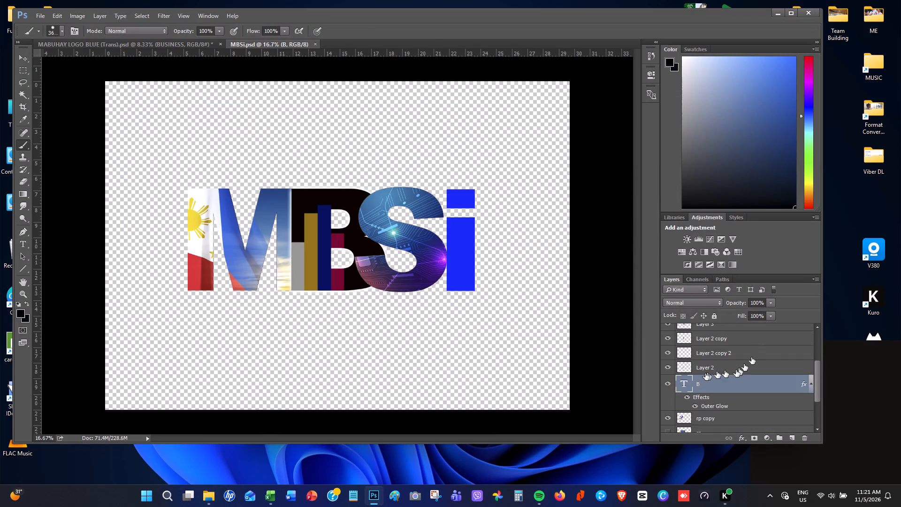
Hide and show the B text layer repeatedly to check which part of the MBSi logo it contains.
left_click(666, 384)
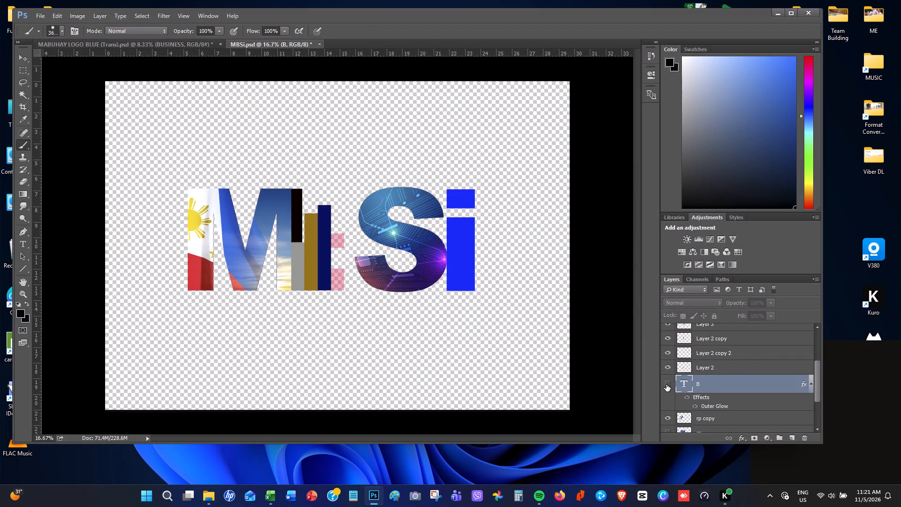
left_click(666, 384)
left_click(666, 384)
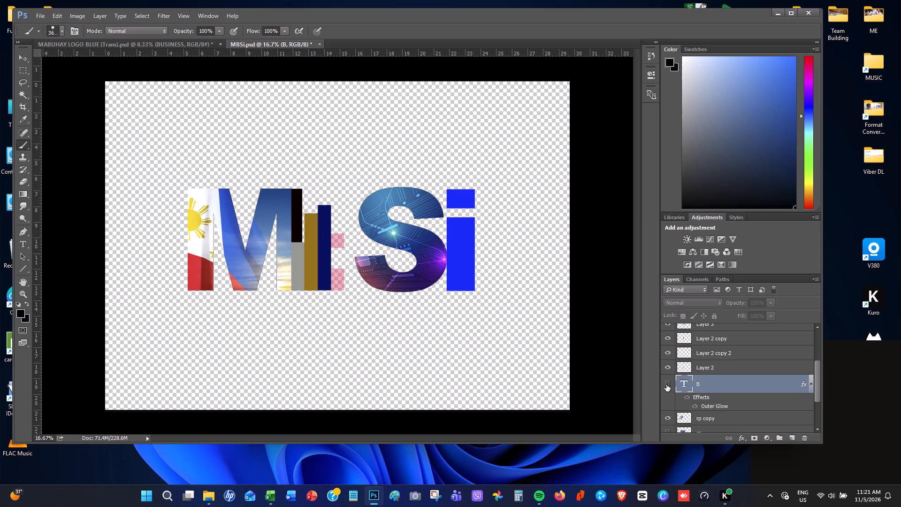
left_click(666, 384)
left_click(666, 384)
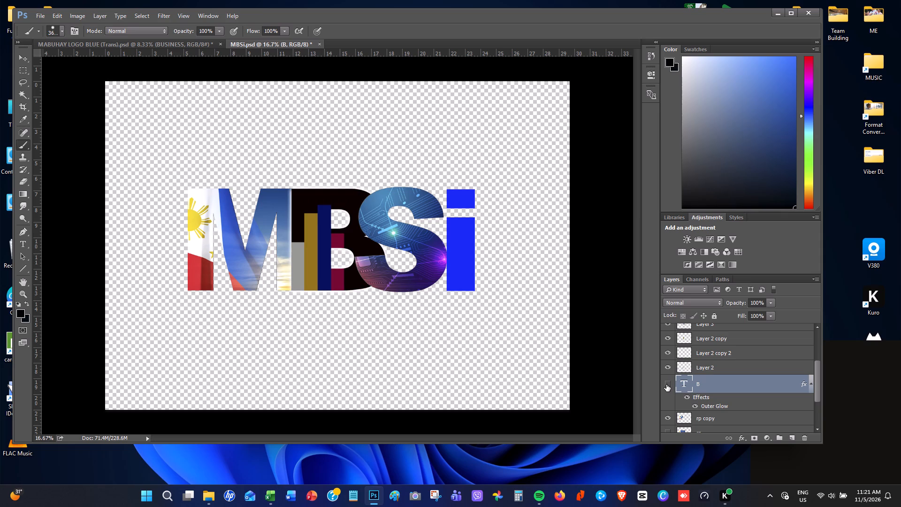
left_click(666, 384)
Add a Gradient Overlay to the B text layer using the Red, Green preset gradient.
right_click(687, 383)
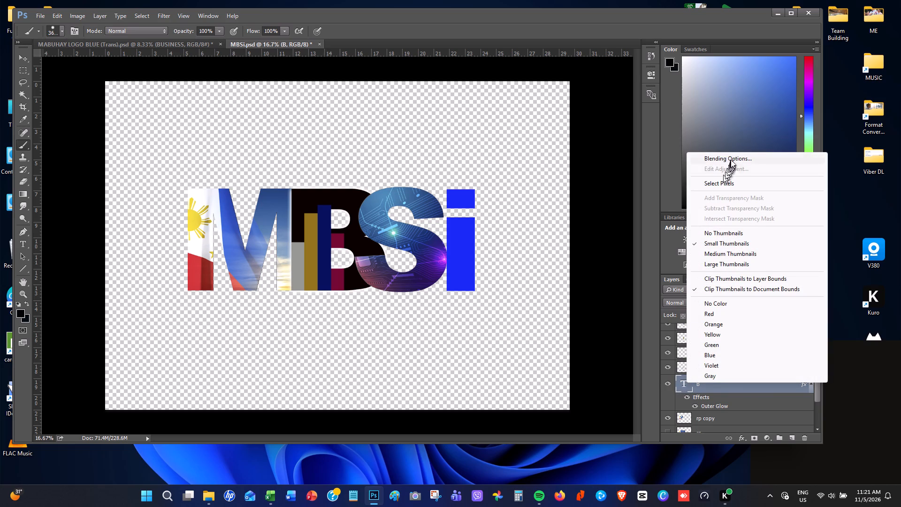
left_click(731, 160)
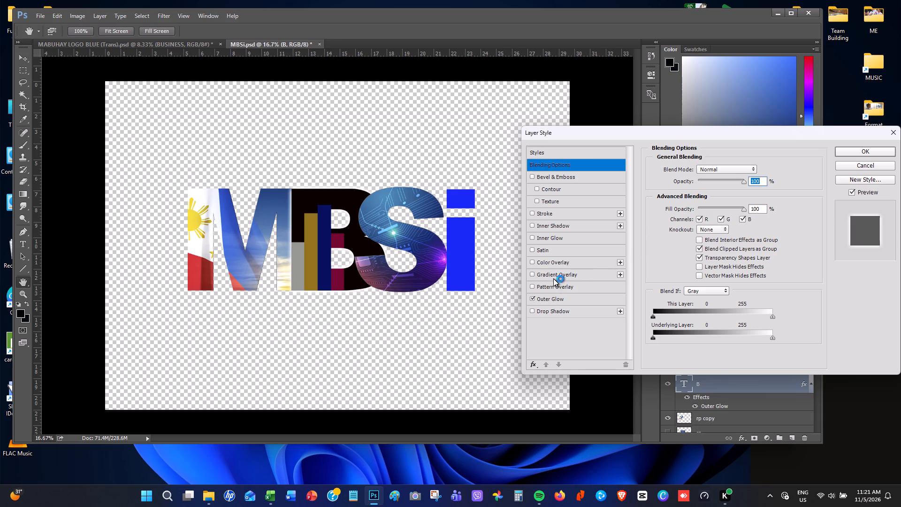
left_click(531, 276)
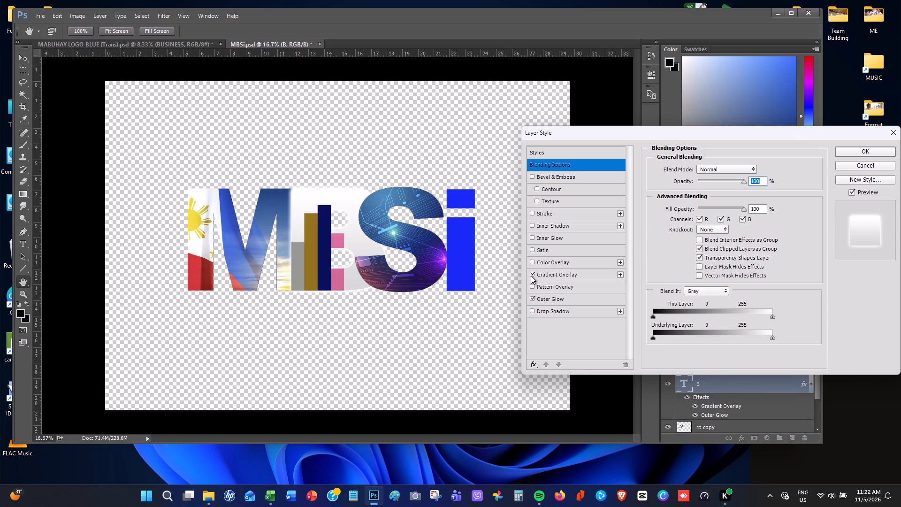
left_click(546, 275)
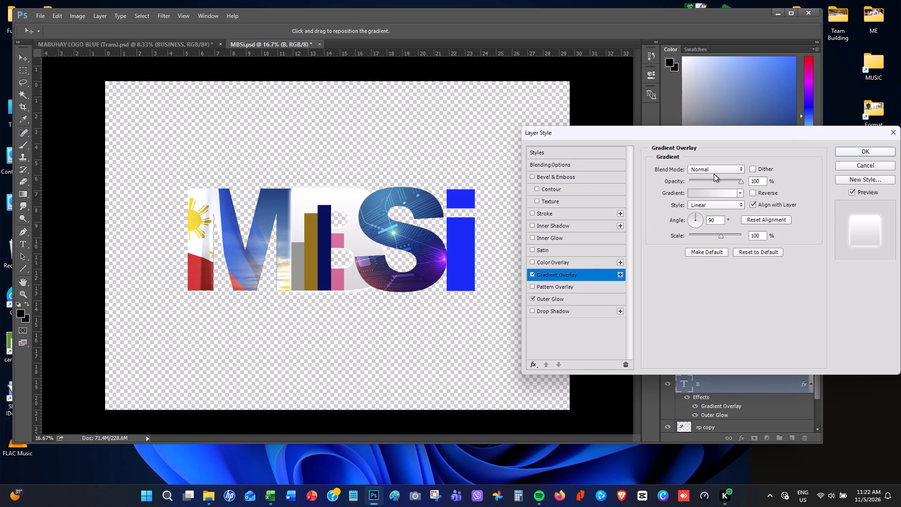
left_click(709, 192)
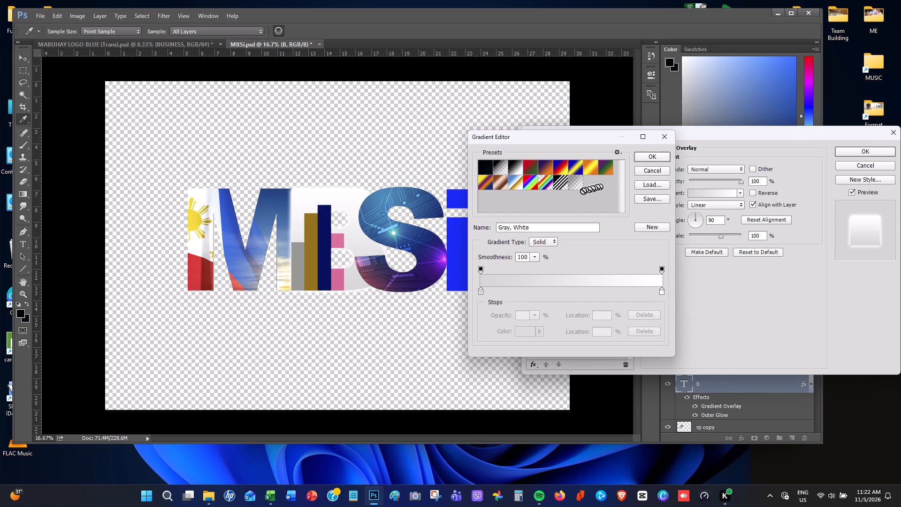
left_click(532, 170)
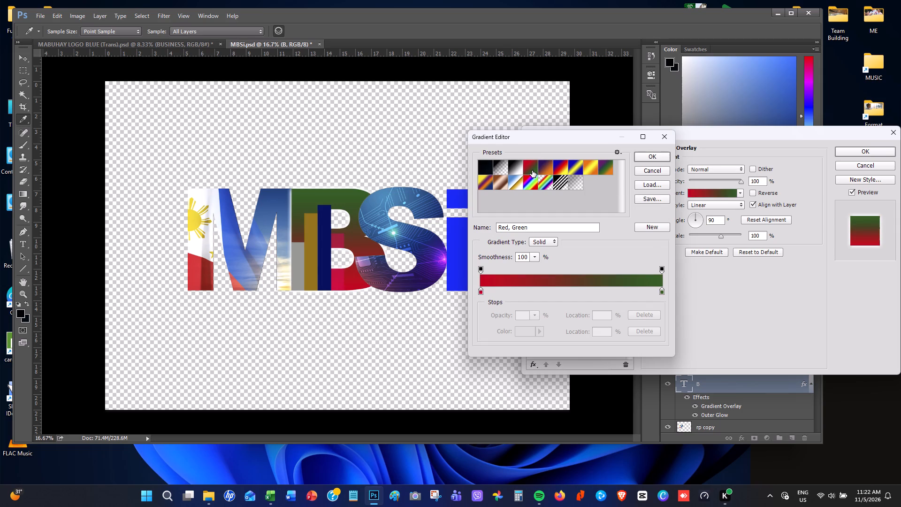
left_click(649, 156)
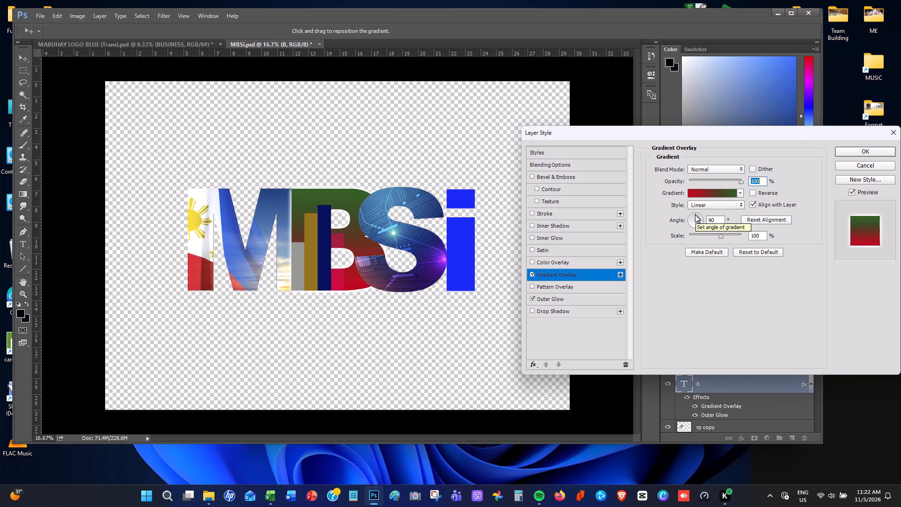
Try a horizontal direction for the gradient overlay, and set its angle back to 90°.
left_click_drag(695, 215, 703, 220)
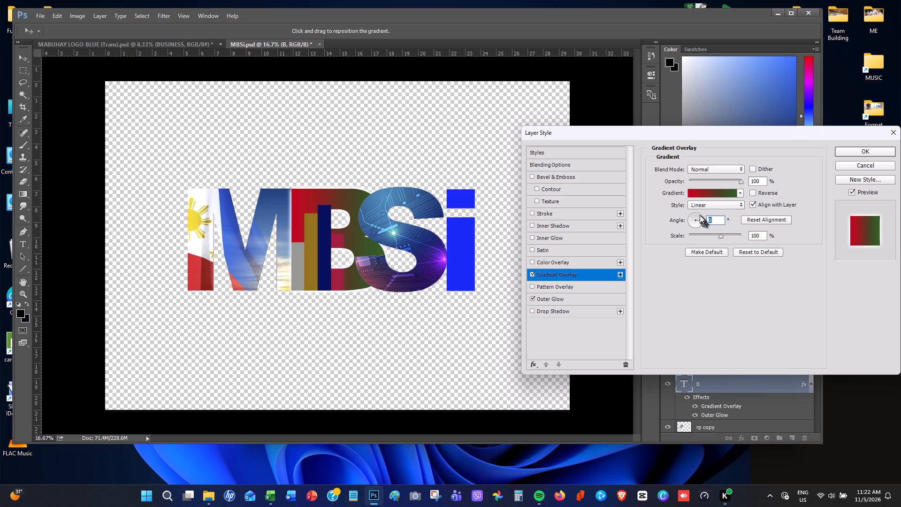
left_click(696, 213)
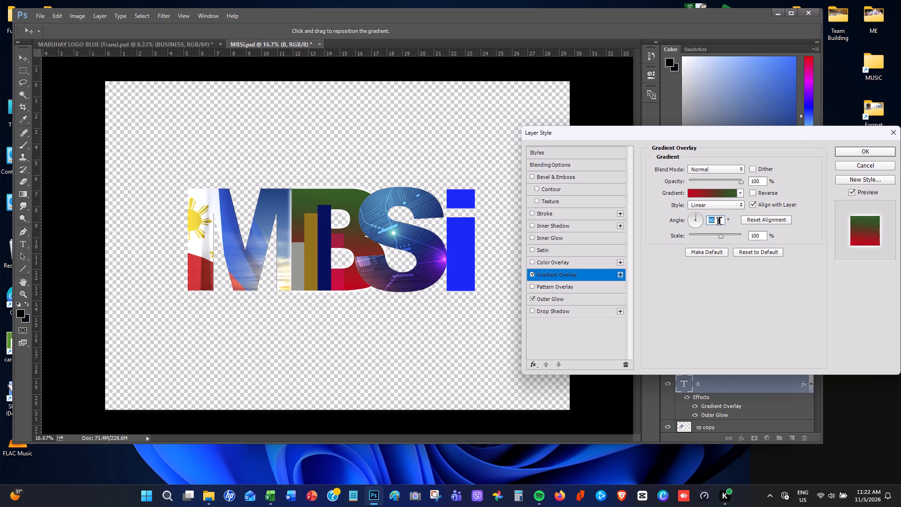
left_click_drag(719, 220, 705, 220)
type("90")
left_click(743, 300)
Open the colour of the overlay gradient's green end stop and adjust its hue to 113°.
left_click(695, 193)
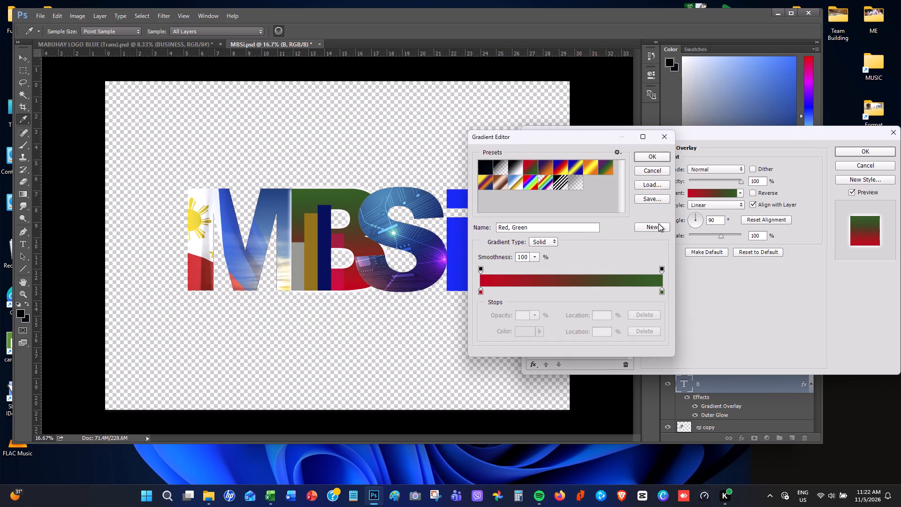
left_click(662, 291)
left_click(523, 334)
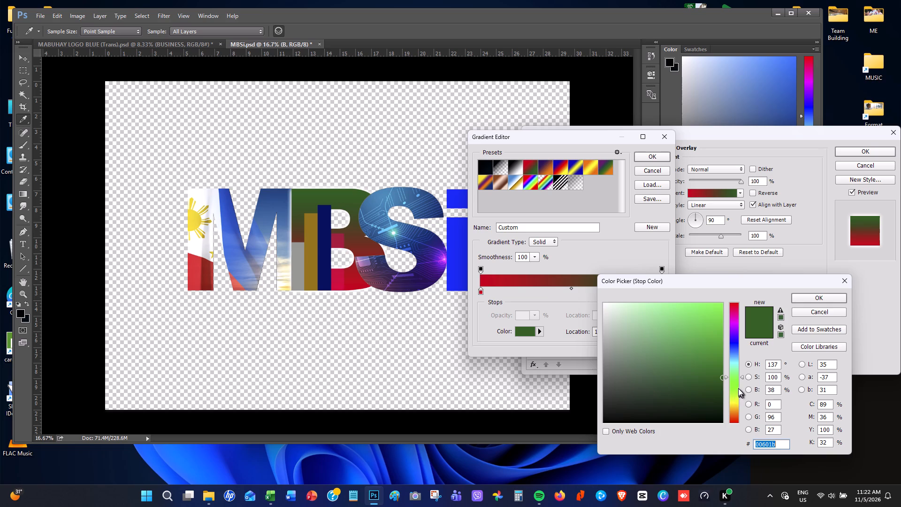
left_click_drag(744, 377, 745, 384)
left_click_drag(745, 384, 742, 387)
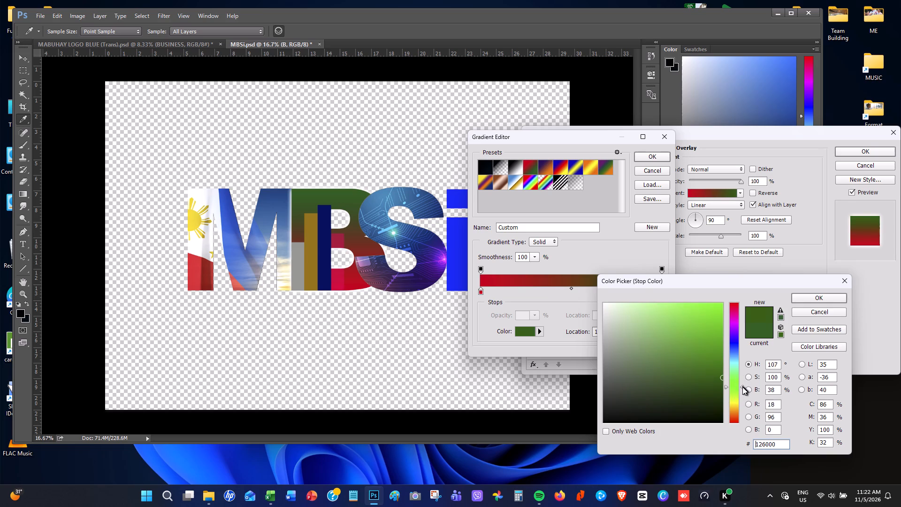
left_click_drag(742, 387, 742, 388)
left_click(719, 346)
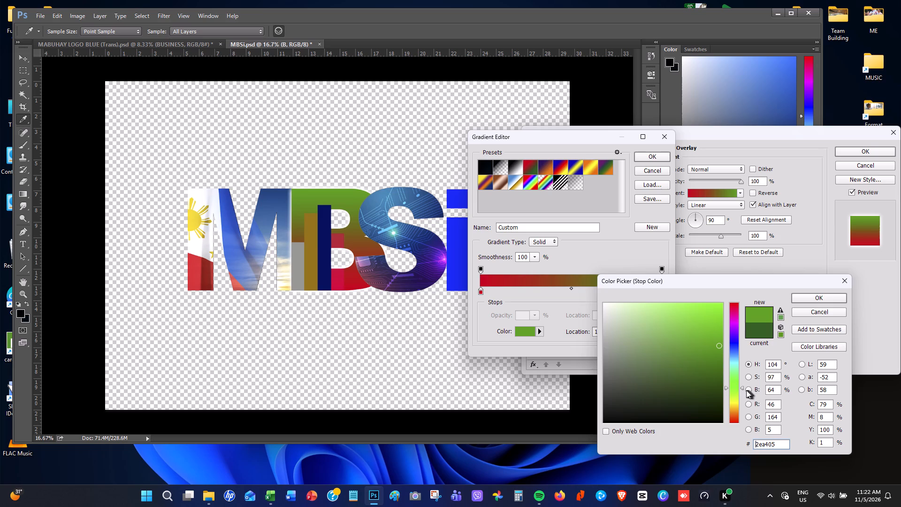
left_click_drag(743, 386, 742, 376)
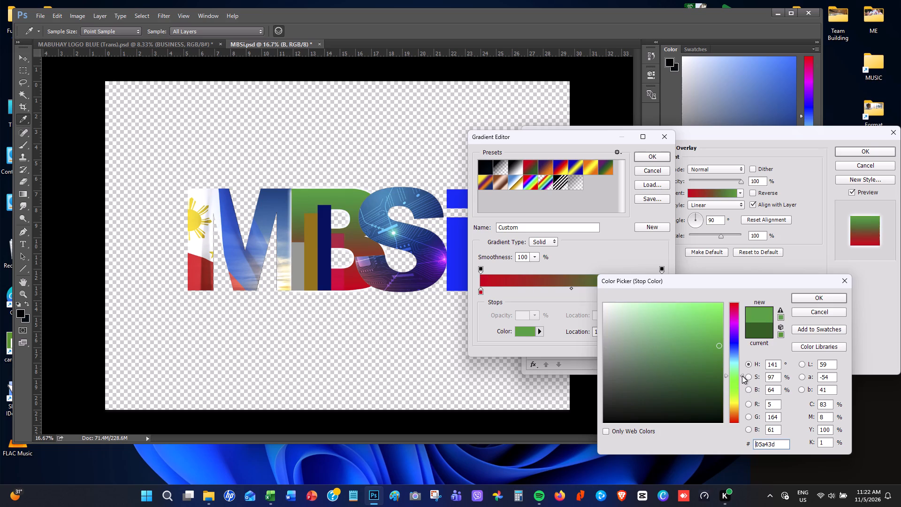
left_click_drag(742, 376, 741, 392)
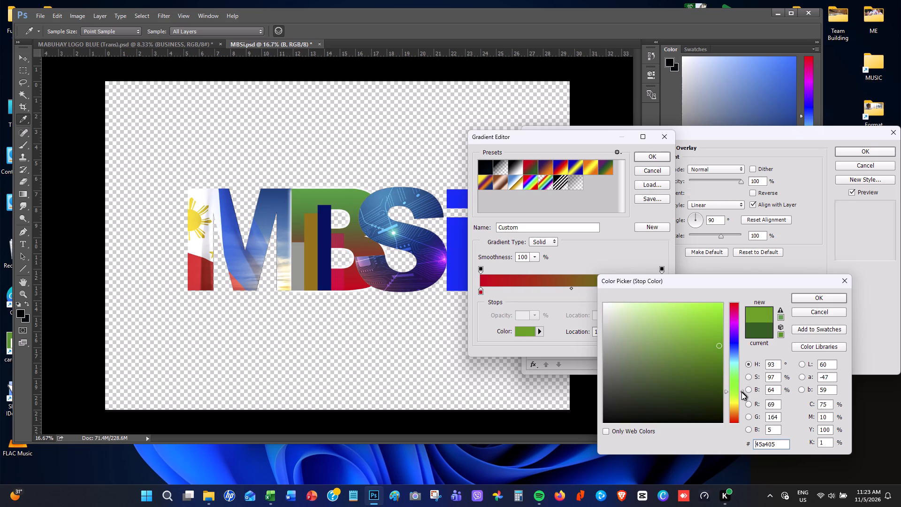
left_click_drag(741, 392, 740, 385)
Try different shades for the green end stop and set it to the bright green #20fd02.
left_click(717, 320)
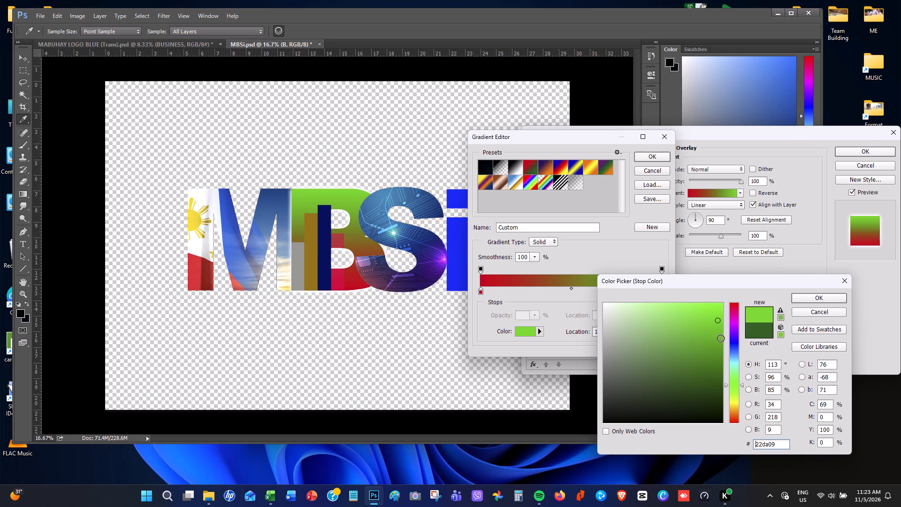
left_click(706, 341)
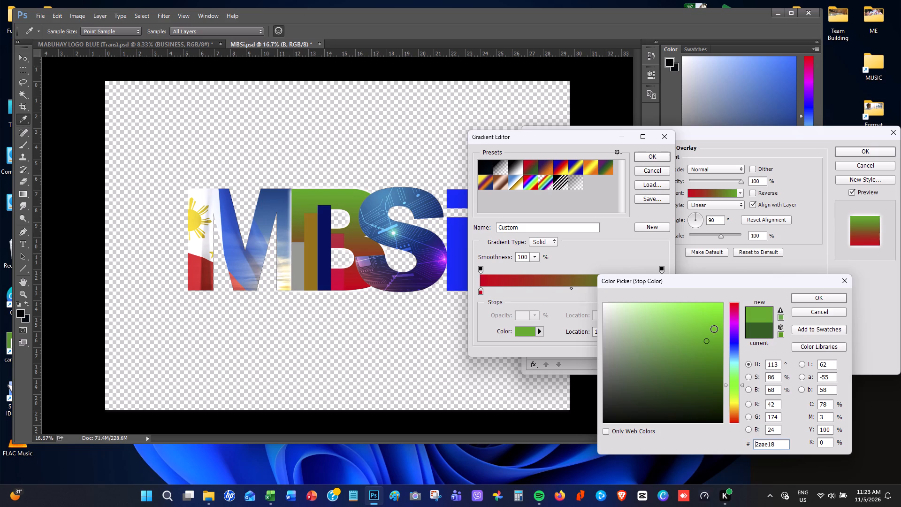
left_click(721, 340)
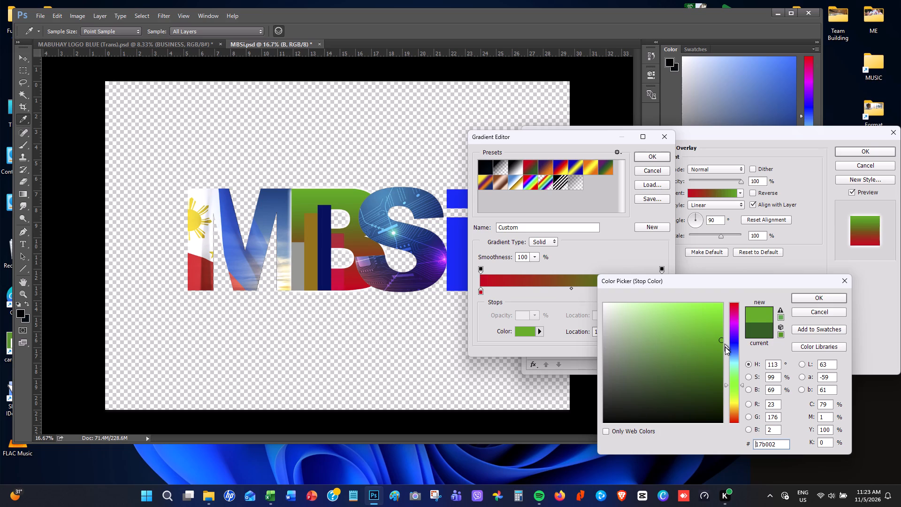
left_click_drag(718, 339, 674, 351)
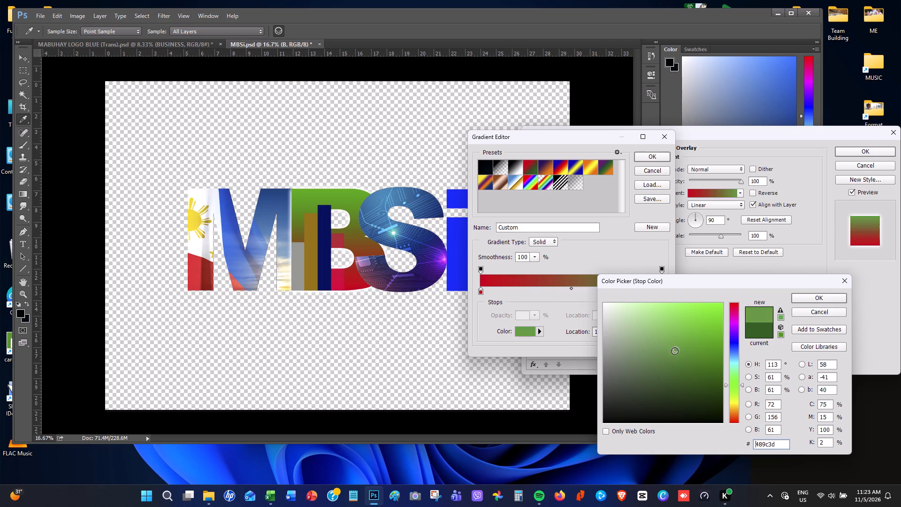
left_click_drag(674, 351, 722, 400)
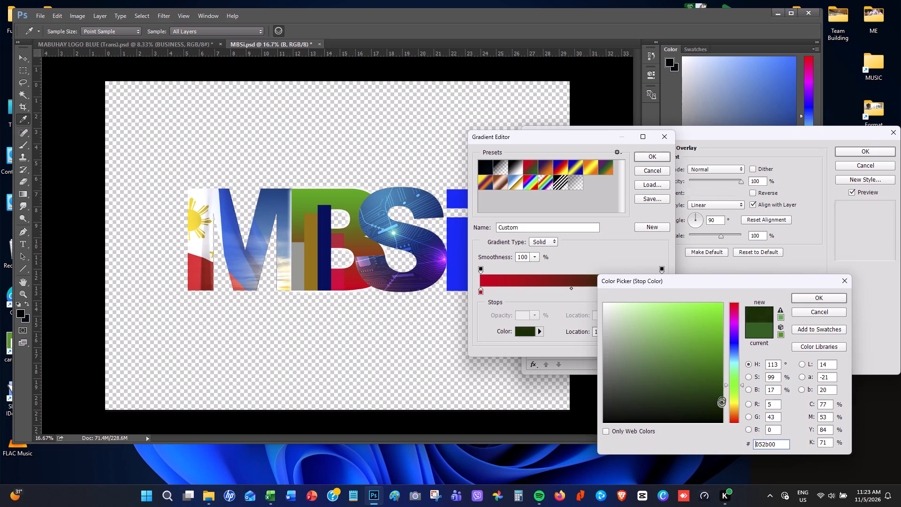
left_click_drag(722, 400, 720, 298)
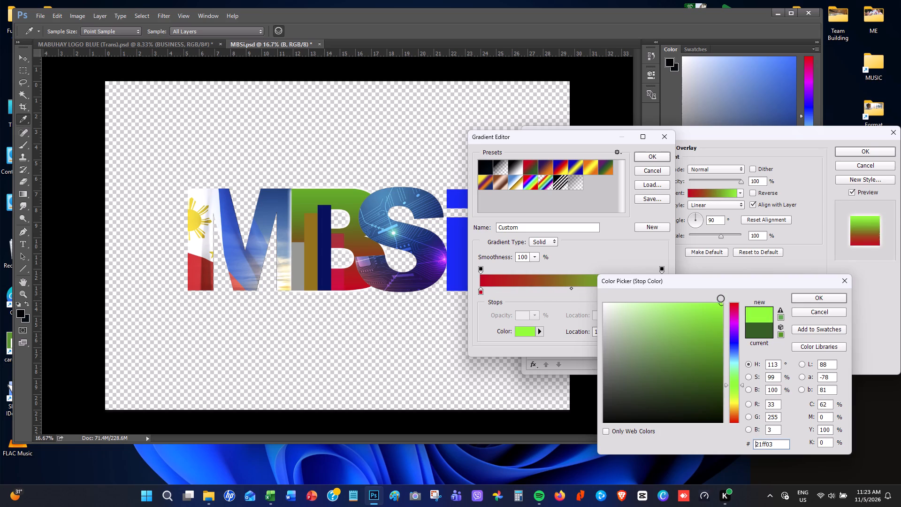
left_click_drag(720, 298, 706, 317)
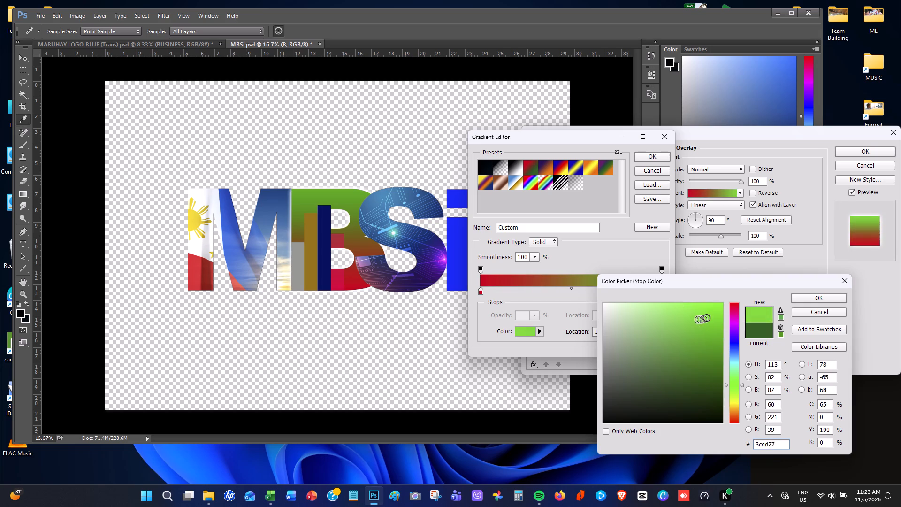
left_click_drag(706, 317, 710, 318)
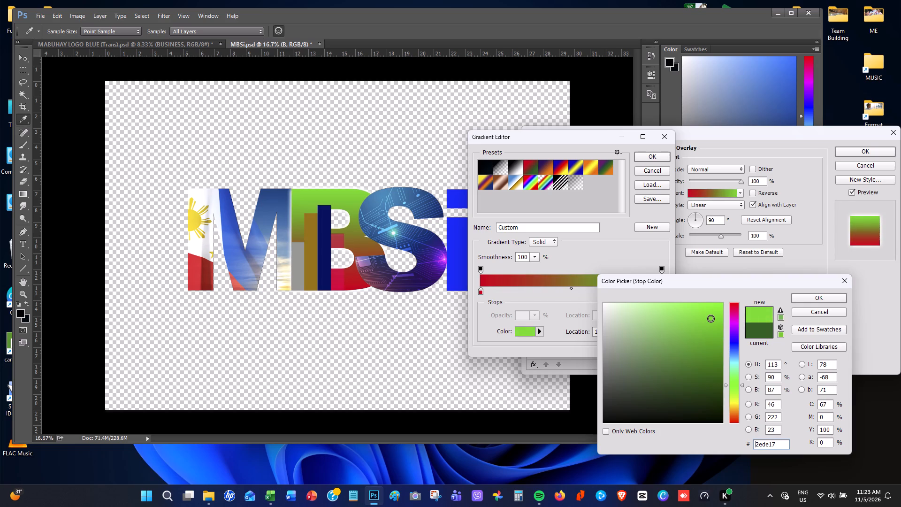
left_click_drag(711, 318, 722, 304)
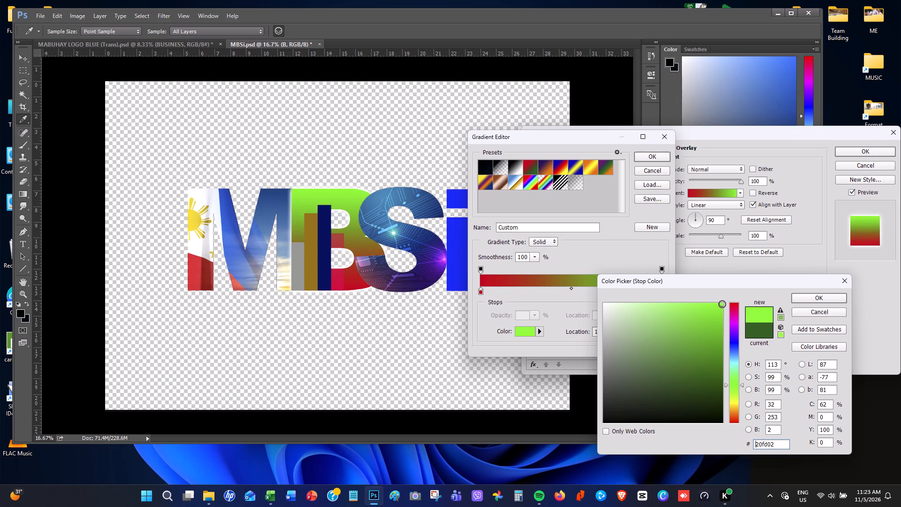
left_click(812, 300)
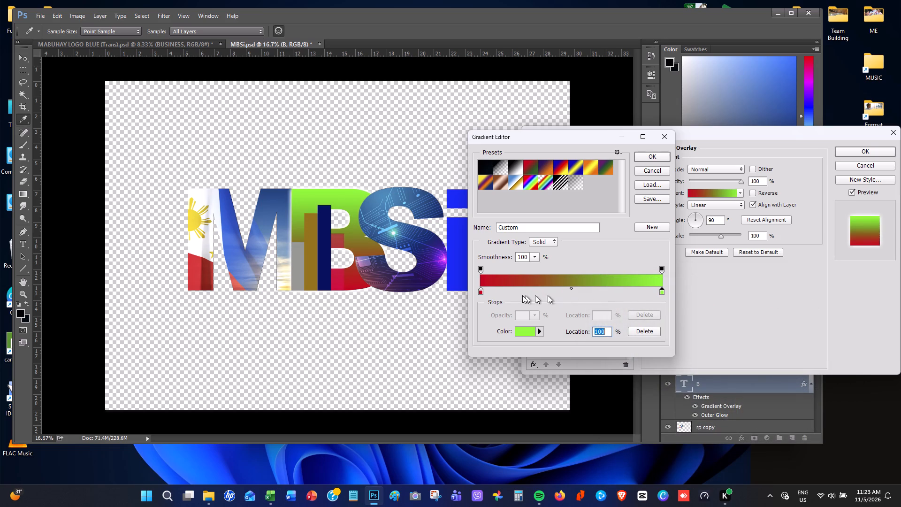
Open the colour of the overlay gradient's red start stop and change its hue to green at 124°.
left_click(481, 292)
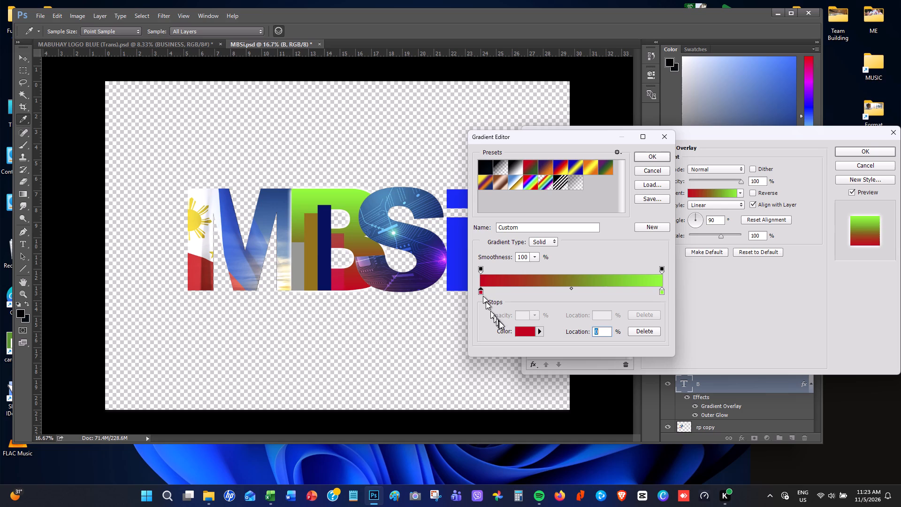
left_click(522, 331)
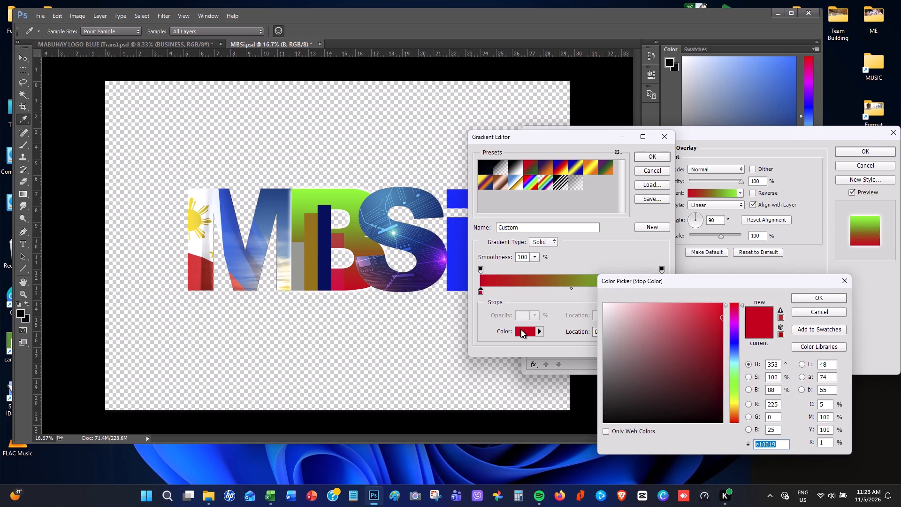
left_click(734, 387)
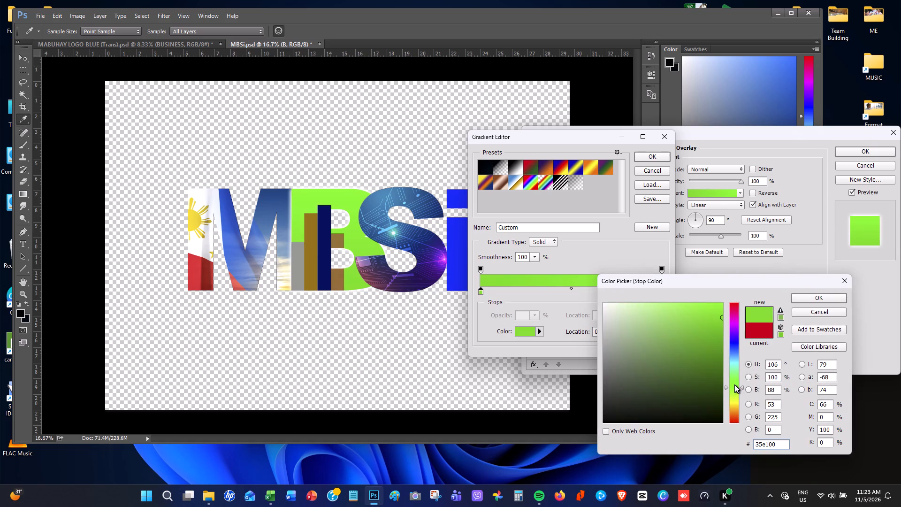
left_click(734, 381)
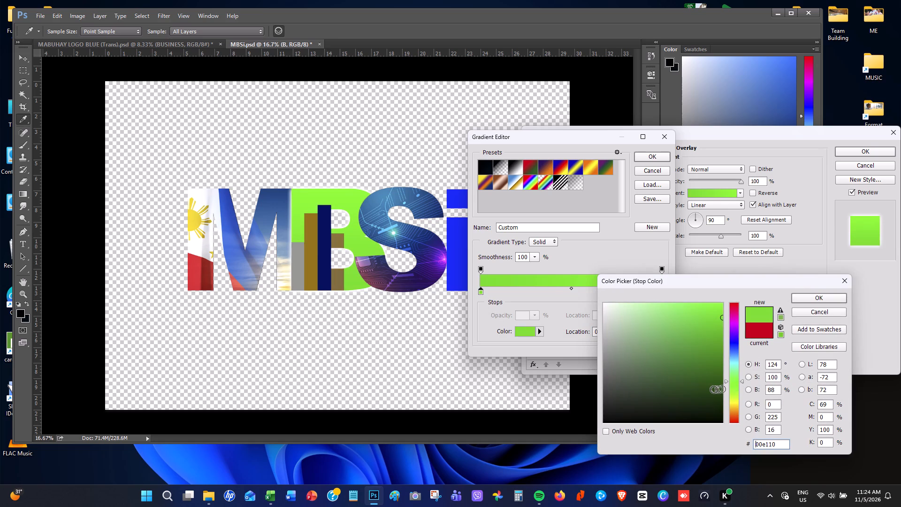
Try different dark shades for the gradient's start stop, set it to the dark green #05670c, and accept the edited gradient.
left_click(713, 389)
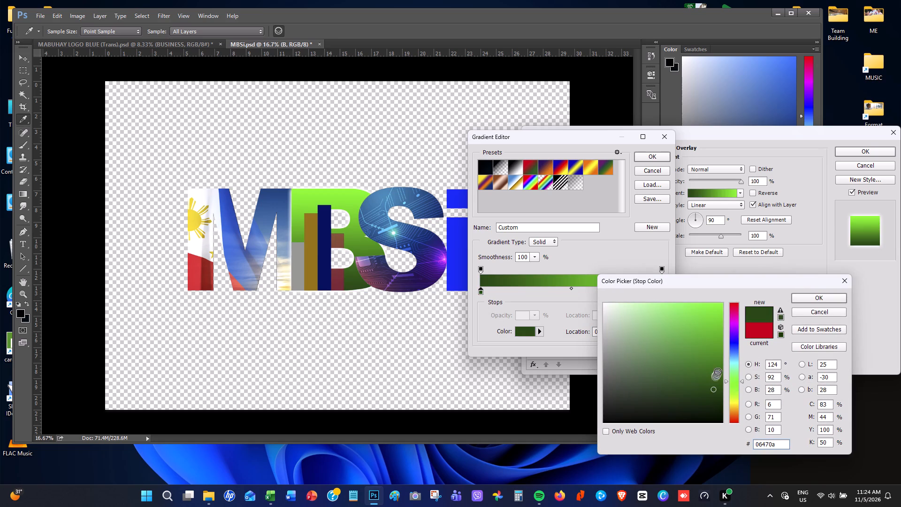
left_click(718, 371)
left_click(718, 389)
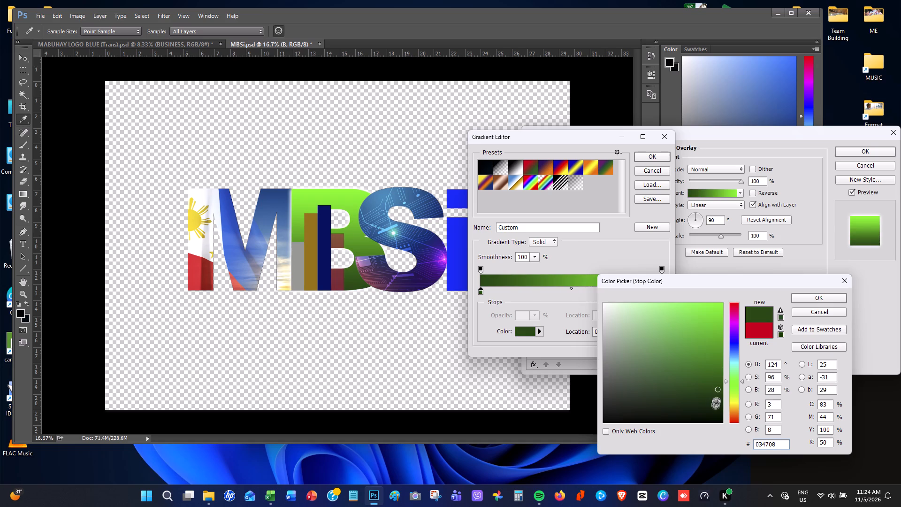
left_click(713, 410)
left_click(702, 400)
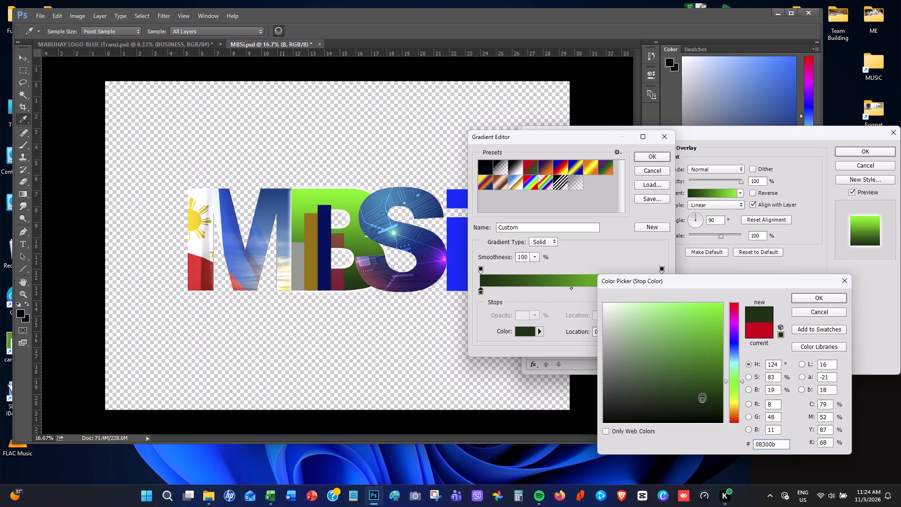
left_click(712, 388)
left_click(706, 387)
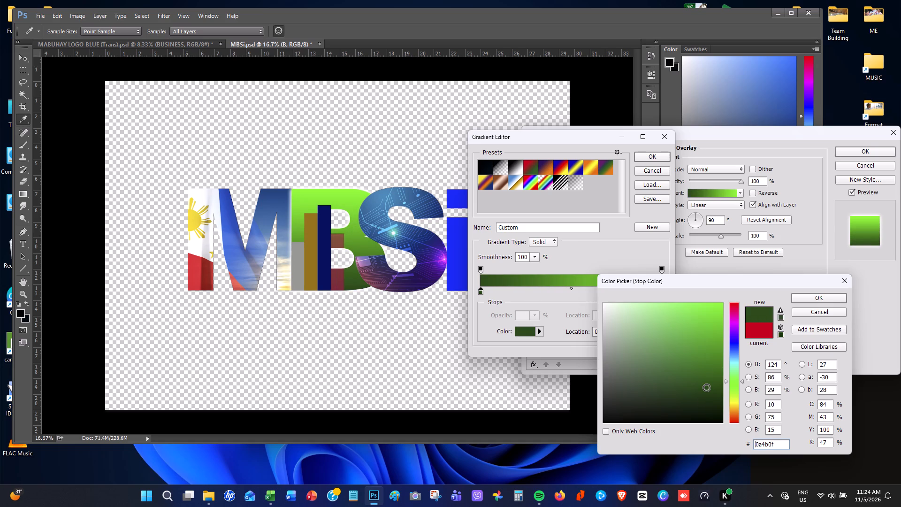
left_click(715, 379)
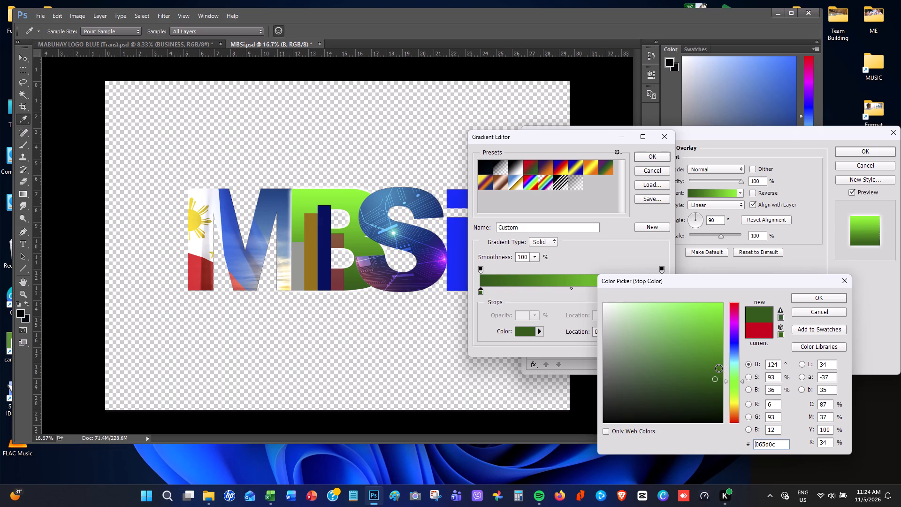
left_click(718, 368)
left_click(717, 374)
left_click(802, 301)
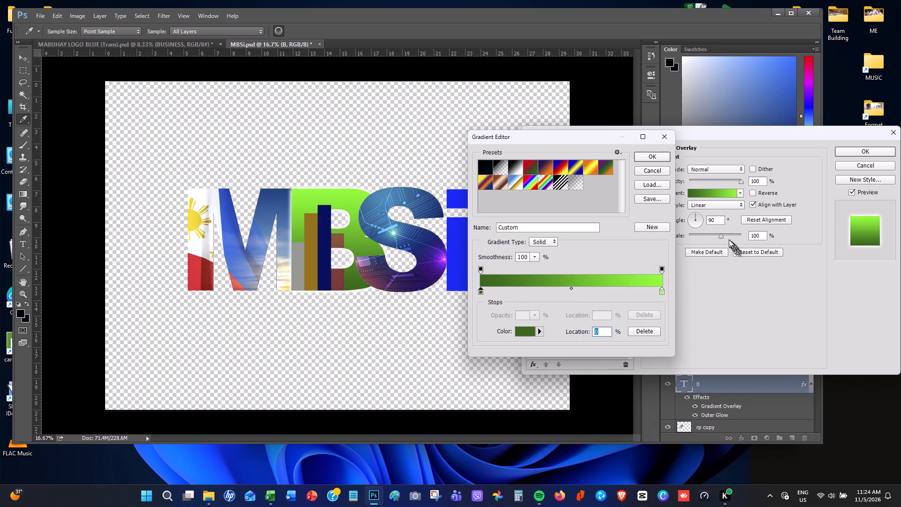
left_click_drag(720, 236, 719, 239)
left_click_drag(719, 239, 725, 241)
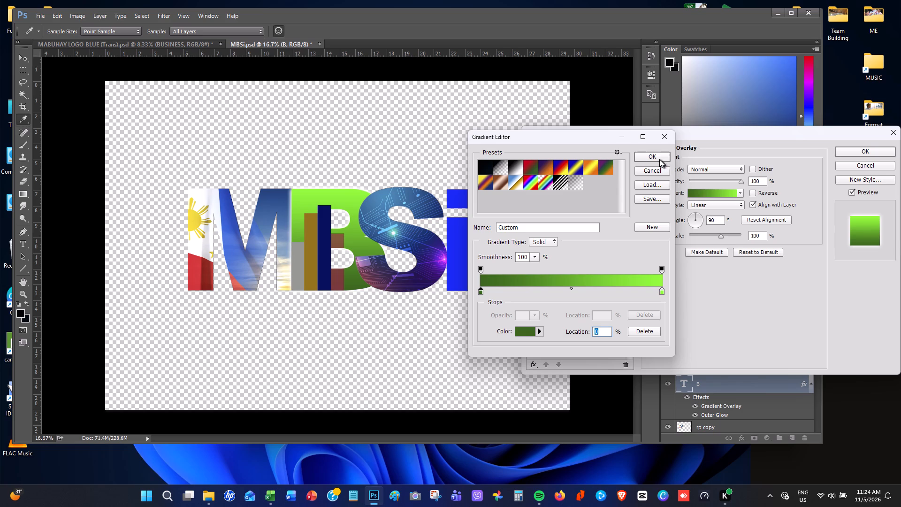
left_click(657, 157)
Try larger and smaller scales for the B layer's gradient overlay and set the scale to 91%.
left_click_drag(721, 237, 729, 239)
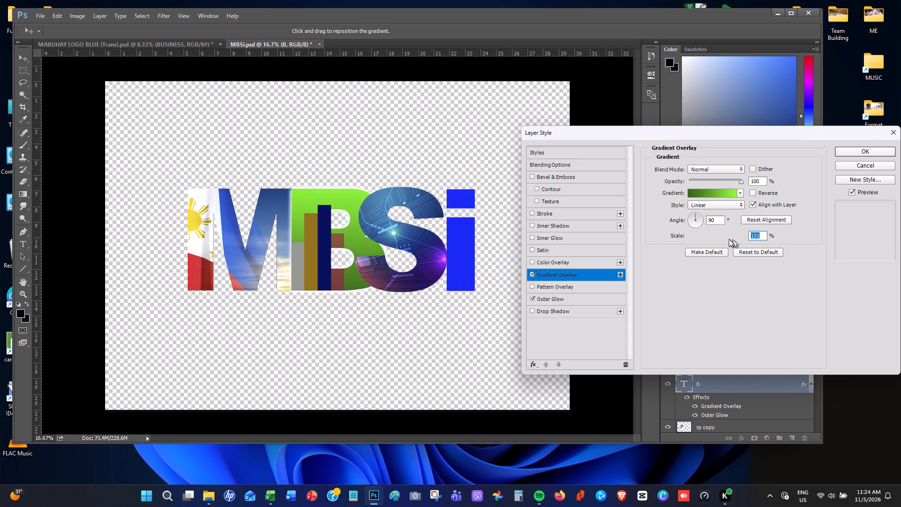
left_click_drag(729, 239, 704, 239)
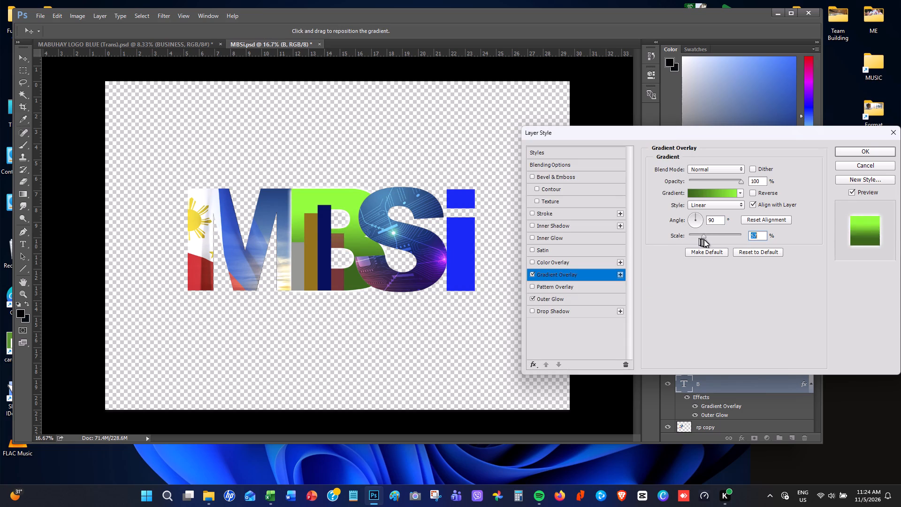
left_click_drag(704, 239, 730, 240)
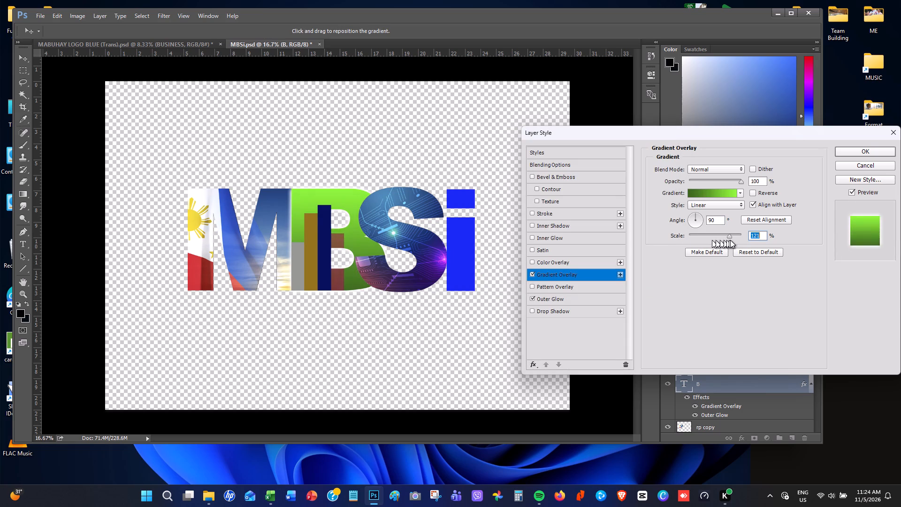
left_click_drag(730, 240, 716, 240)
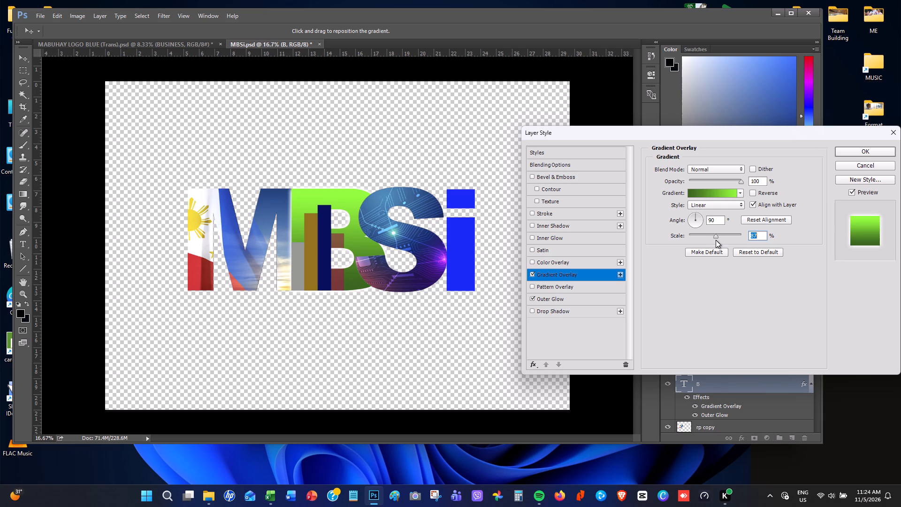
left_click_drag(716, 240, 717, 240)
Reverse the gradient overlay so the dark green is at the top of the B.
left_click(752, 194)
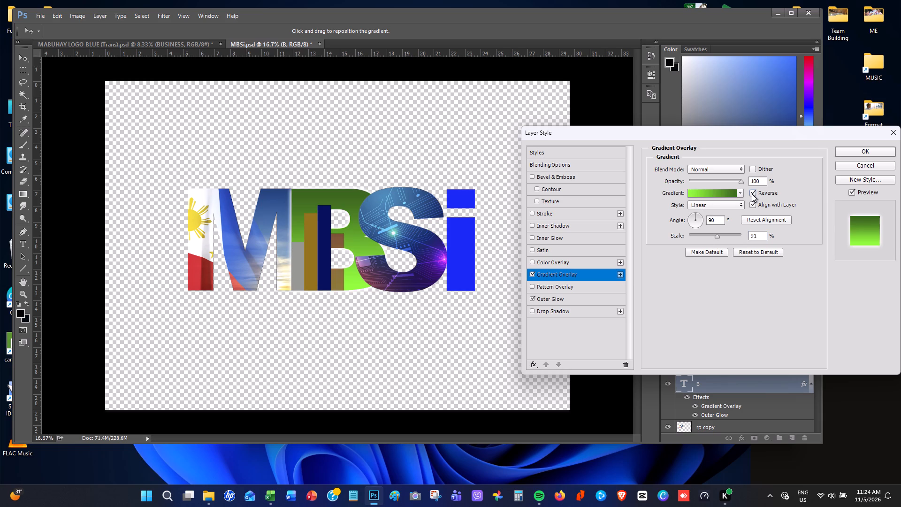
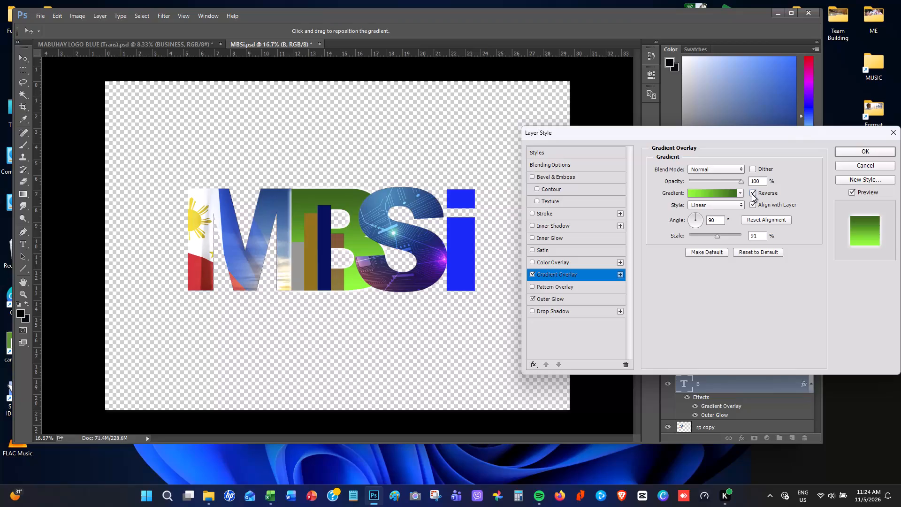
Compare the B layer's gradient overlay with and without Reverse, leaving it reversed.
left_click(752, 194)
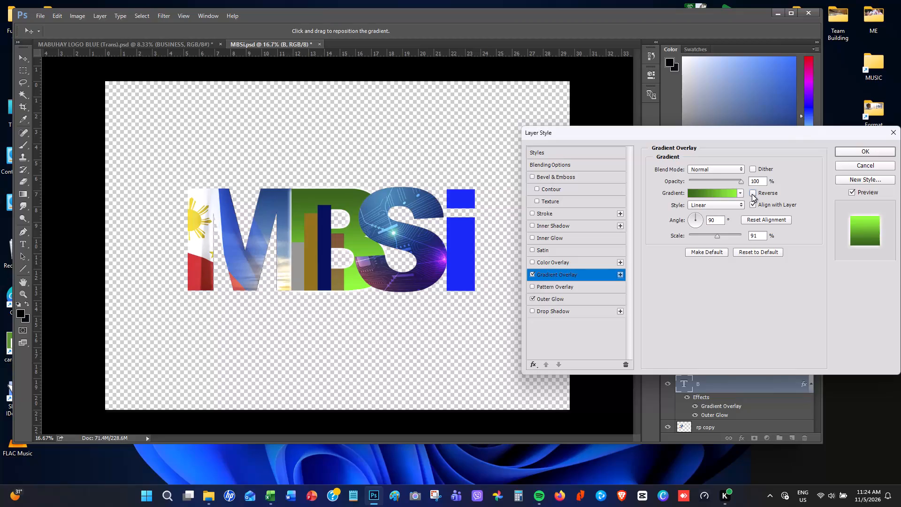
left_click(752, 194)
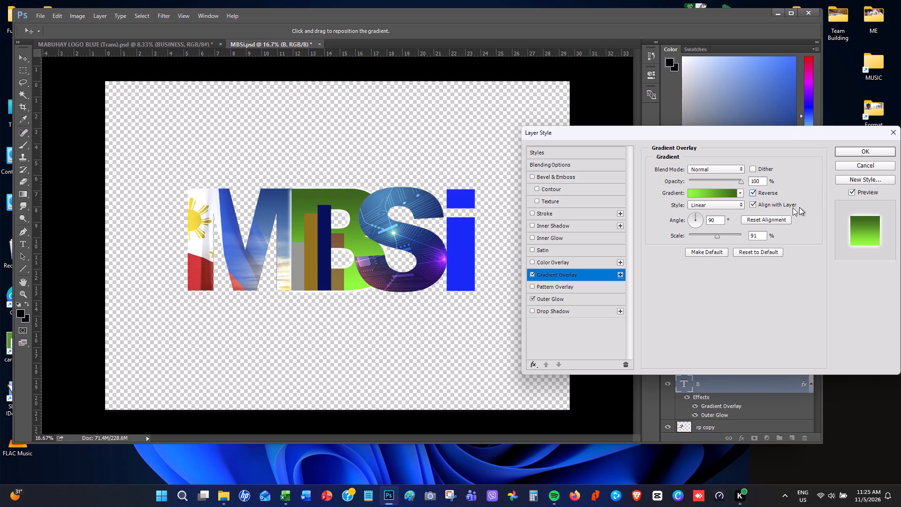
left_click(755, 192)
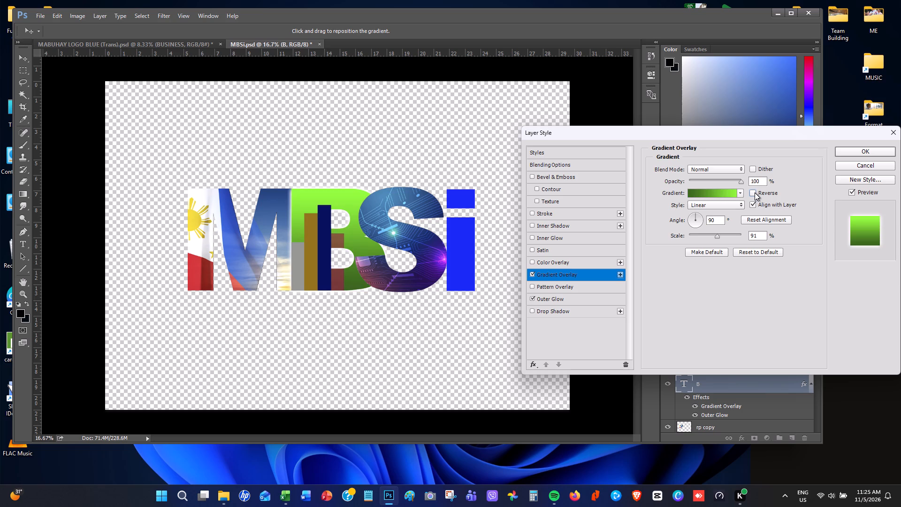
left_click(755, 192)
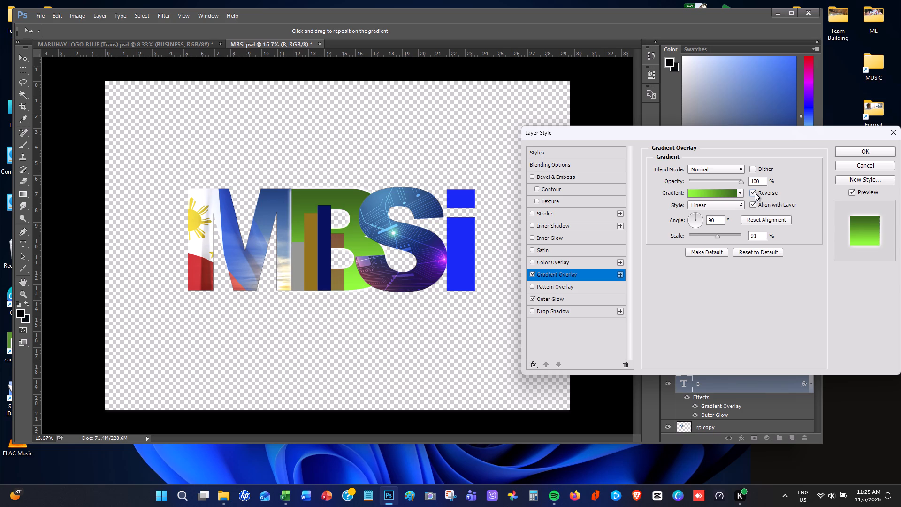
Try smaller and larger scales for the B layer's gradient overlay, set the scale to 95%, and accept the layer style.
left_click_drag(718, 237, 698, 234)
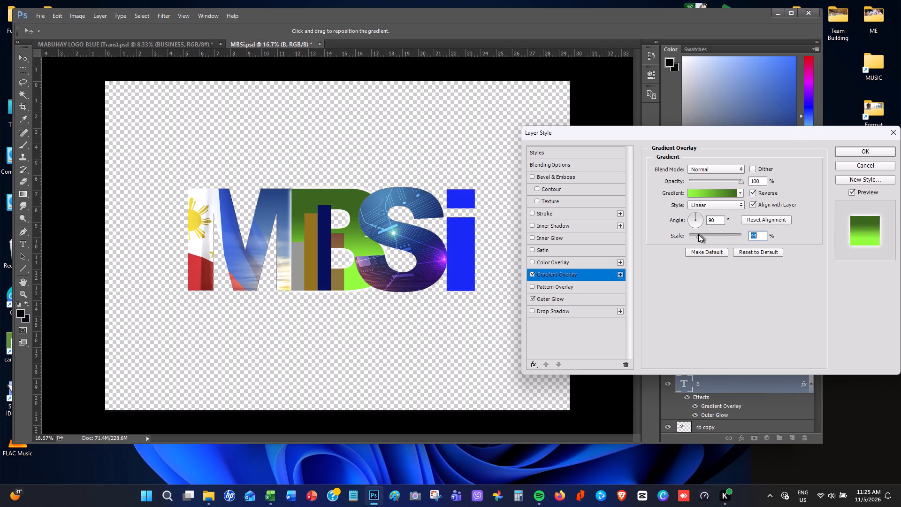
left_click_drag(698, 234, 717, 241)
left_click_drag(717, 241, 718, 243)
left_click_drag(718, 243, 714, 243)
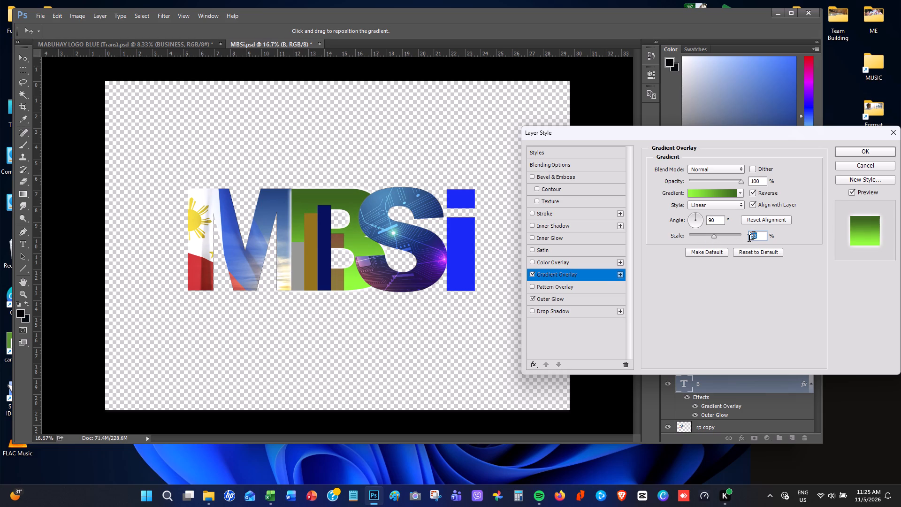
left_click_drag(715, 236, 718, 236)
left_click_drag(718, 236, 713, 240)
left_click_drag(713, 240, 716, 241)
left_click_drag(716, 241, 722, 242)
left_click_drag(722, 242, 718, 242)
key("Up")
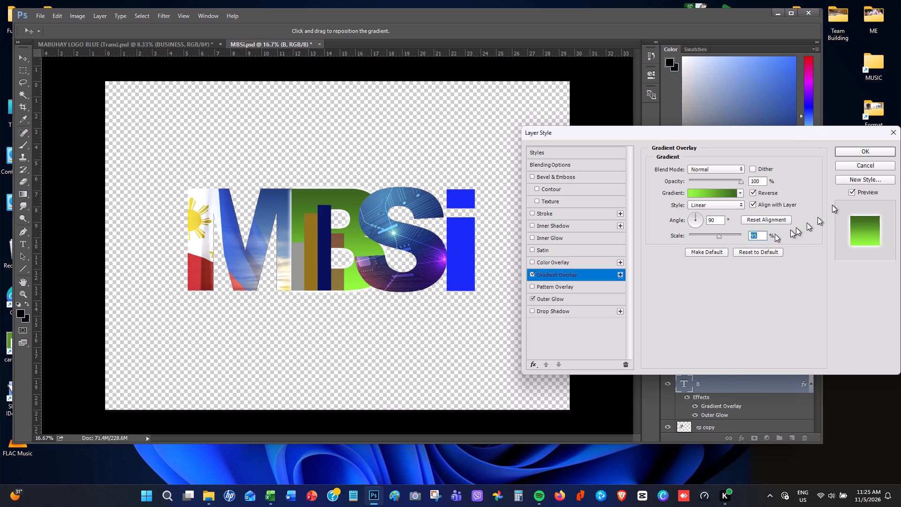
left_click(859, 152)
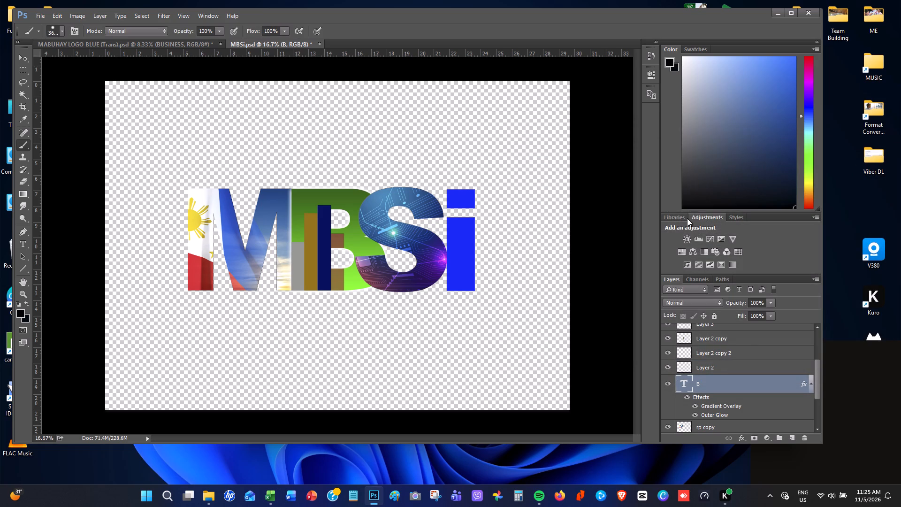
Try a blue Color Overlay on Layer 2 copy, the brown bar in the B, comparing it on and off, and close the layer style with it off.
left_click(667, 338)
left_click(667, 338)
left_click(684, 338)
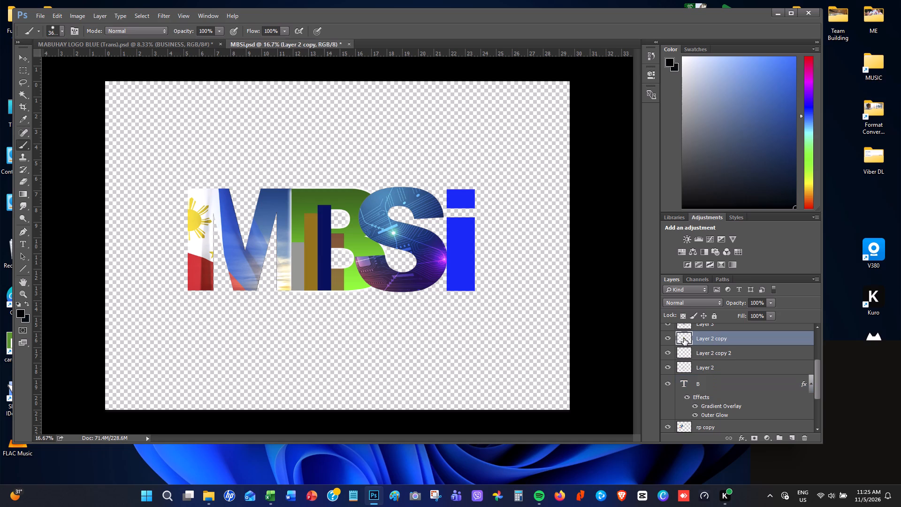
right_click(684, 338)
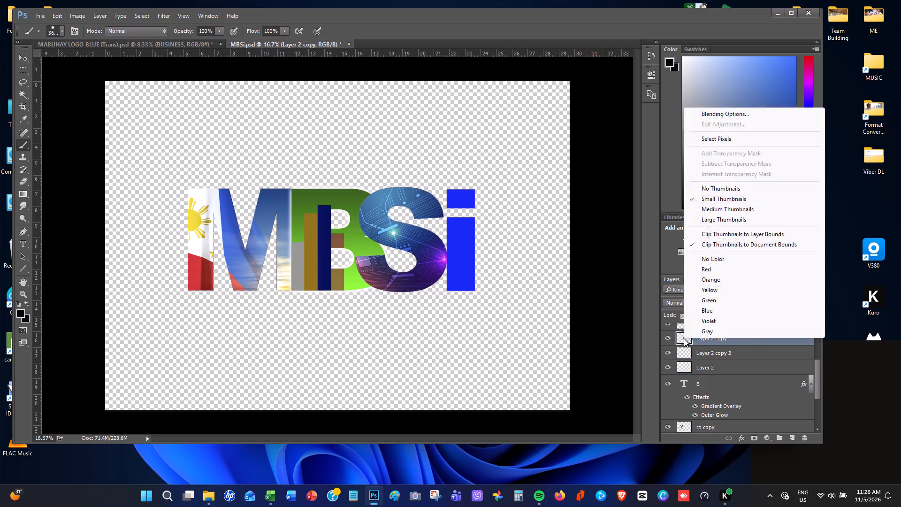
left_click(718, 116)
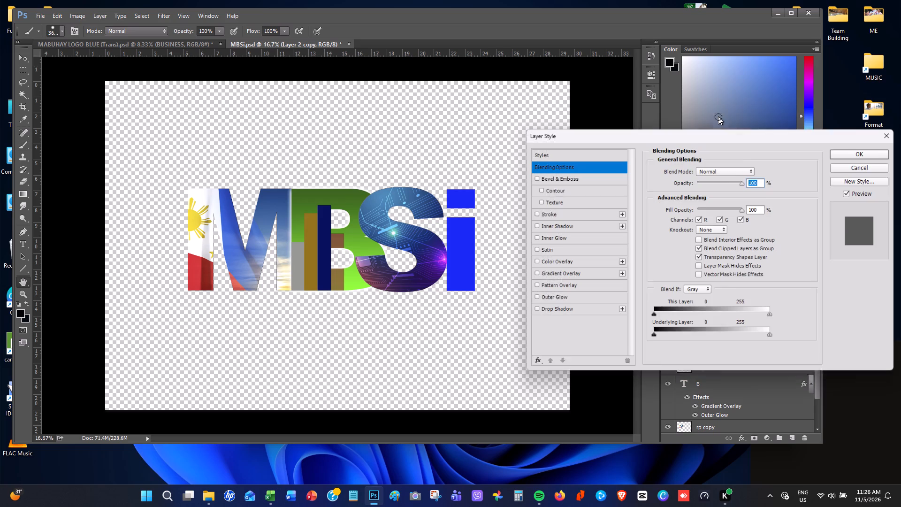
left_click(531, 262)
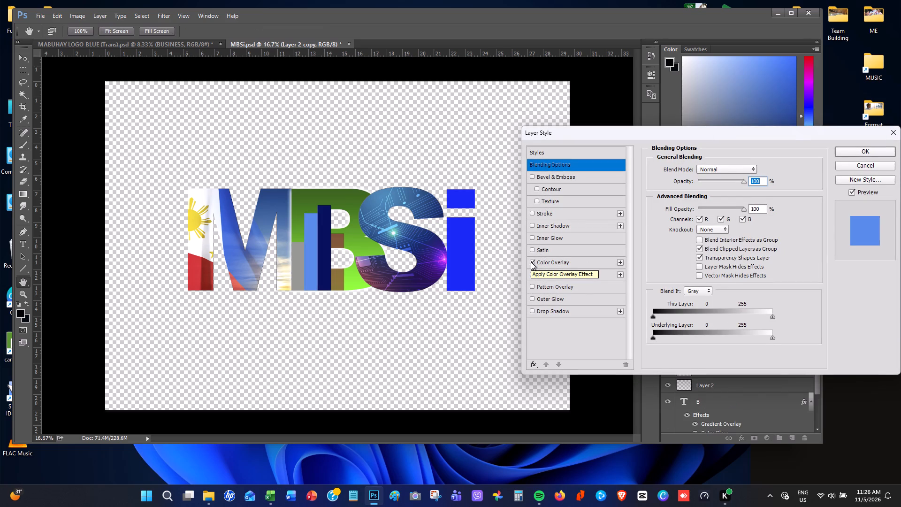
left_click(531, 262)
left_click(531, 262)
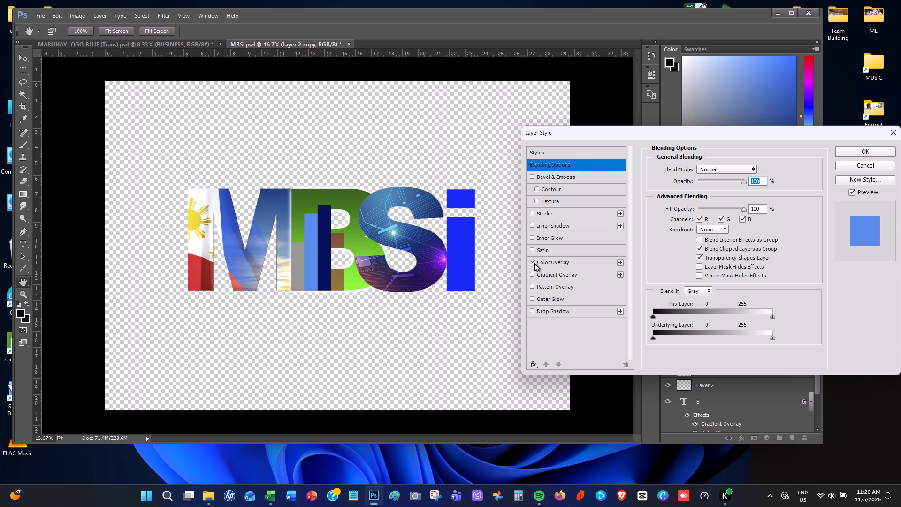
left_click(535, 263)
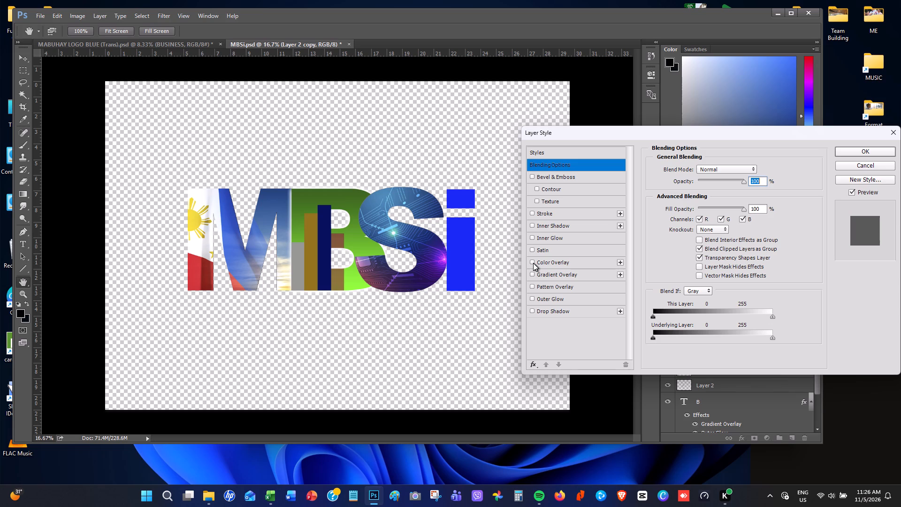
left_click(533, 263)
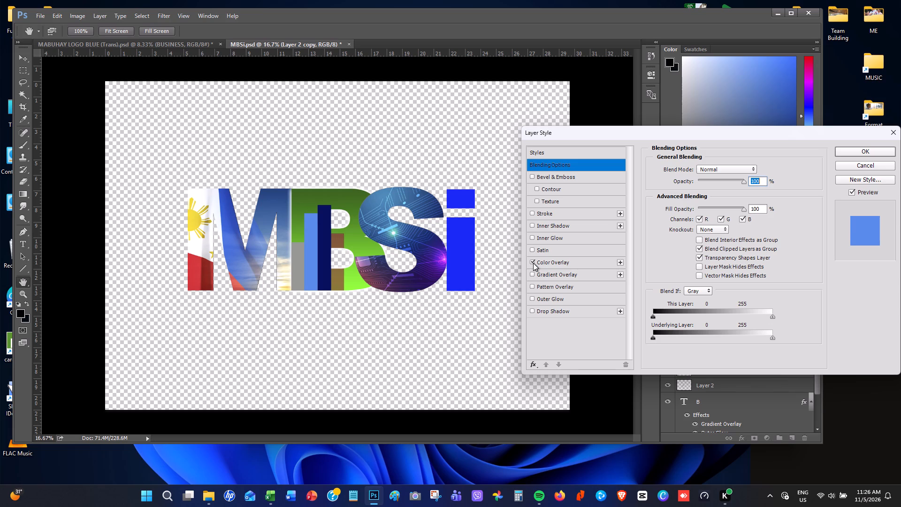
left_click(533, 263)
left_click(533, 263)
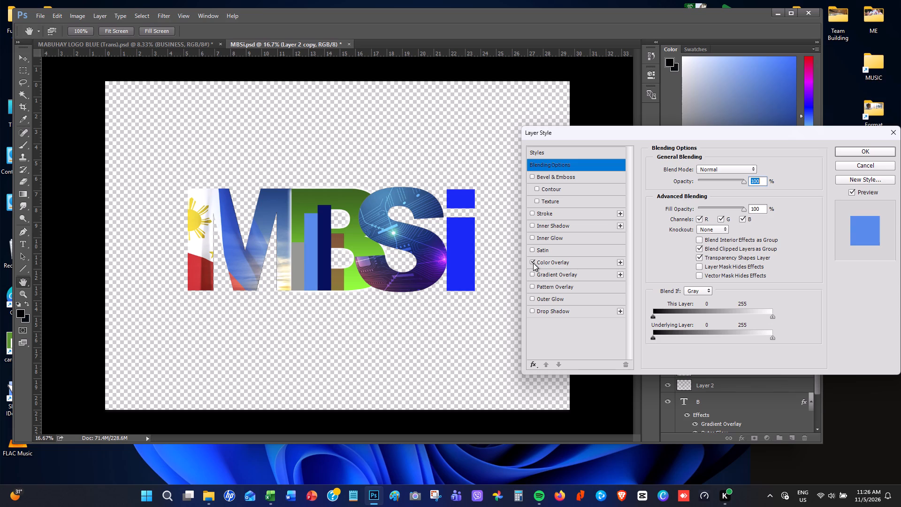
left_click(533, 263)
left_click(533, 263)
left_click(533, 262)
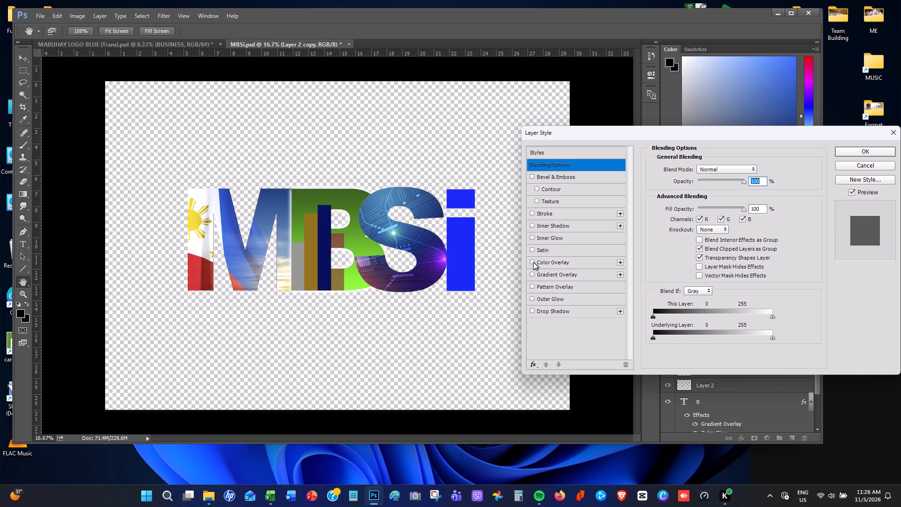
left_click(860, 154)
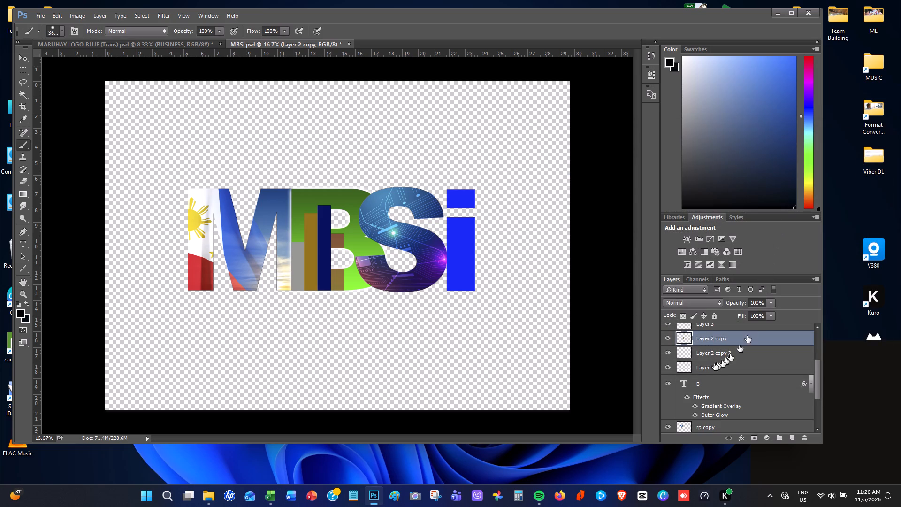
Apply a red Color Overlay, f80b05, to Layer 2, the short gray bar in the B, and accept the layer style.
left_click(669, 368)
left_click(669, 368)
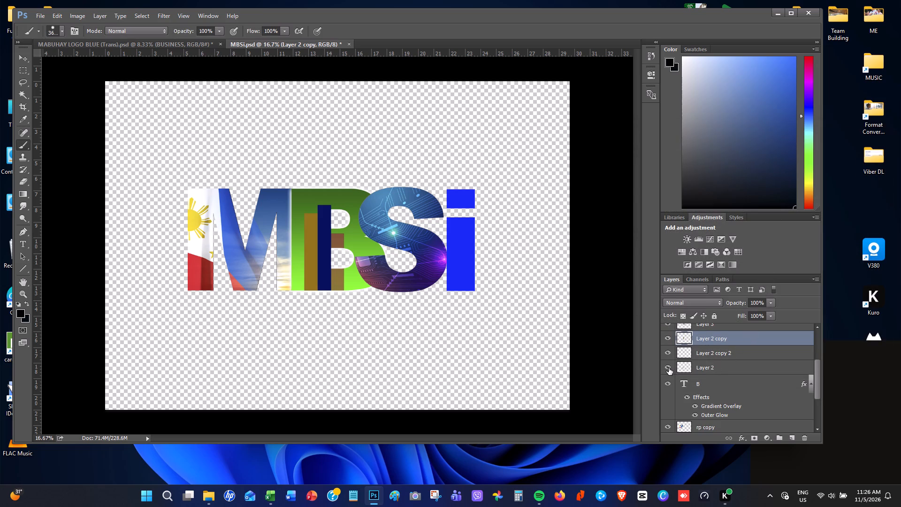
left_click(683, 369)
right_click(683, 369)
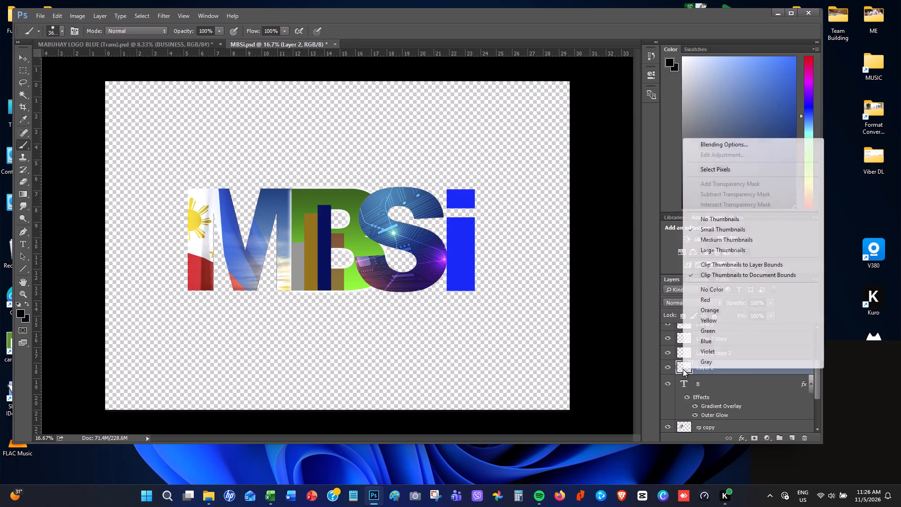
left_click(723, 146)
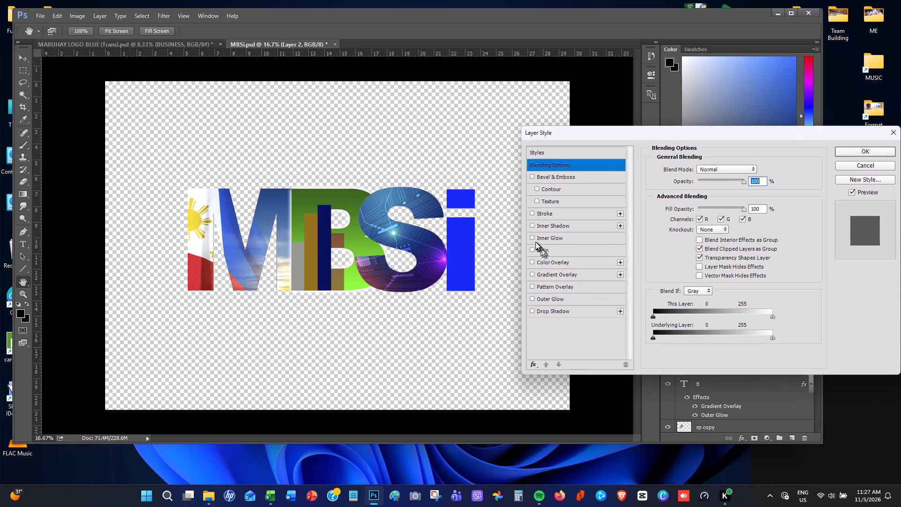
left_click(532, 261)
left_click(546, 261)
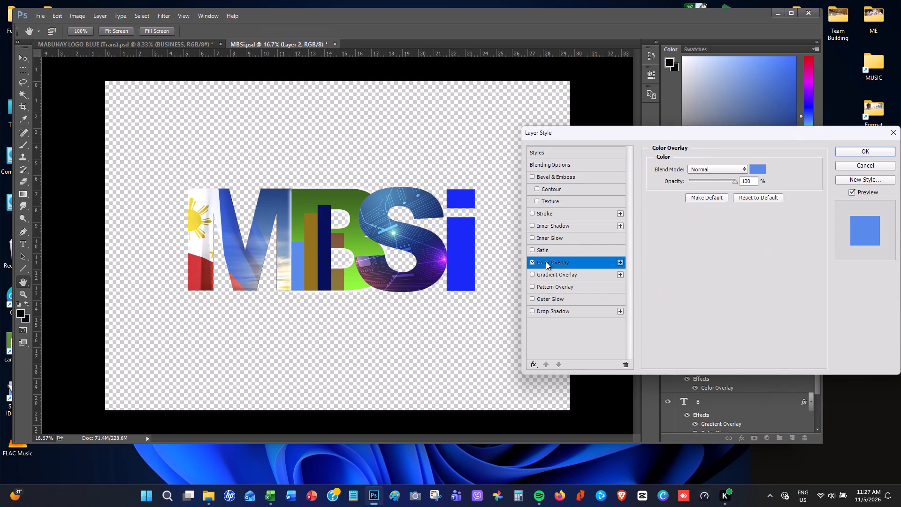
left_click(756, 170)
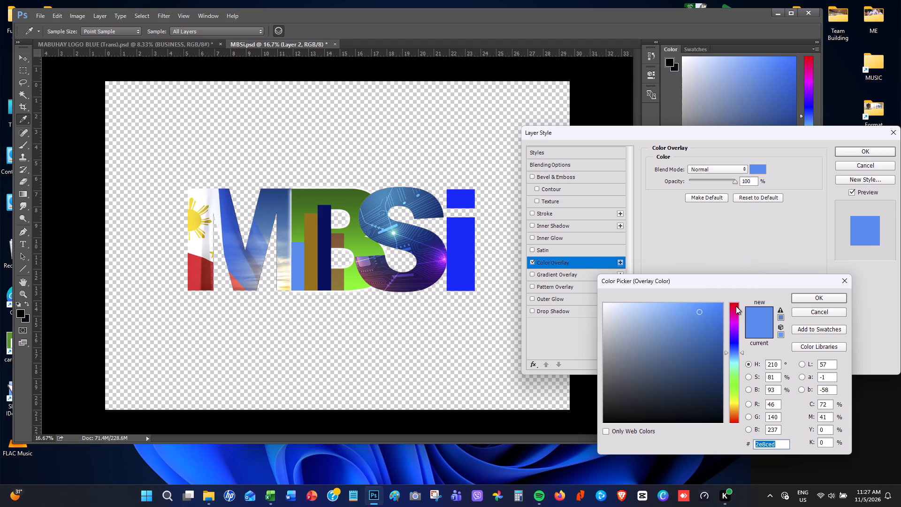
left_click(733, 422)
left_click(713, 317)
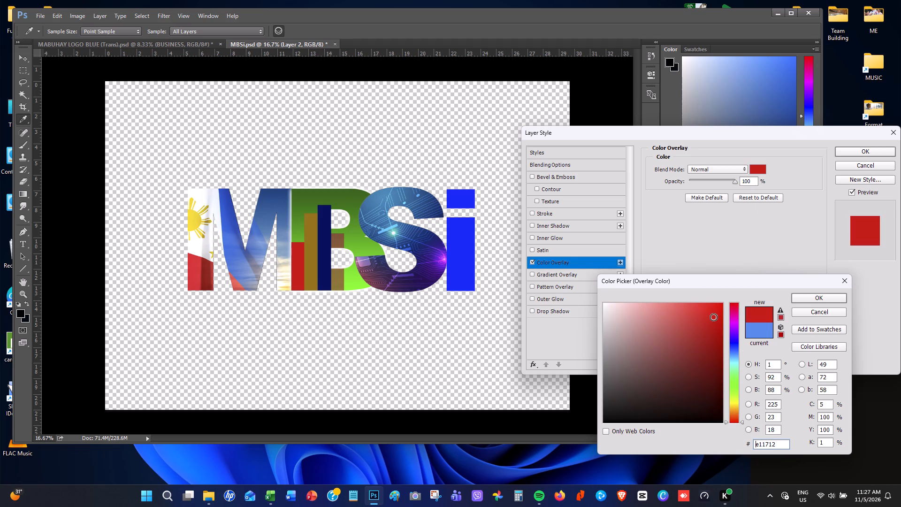
left_click(720, 306)
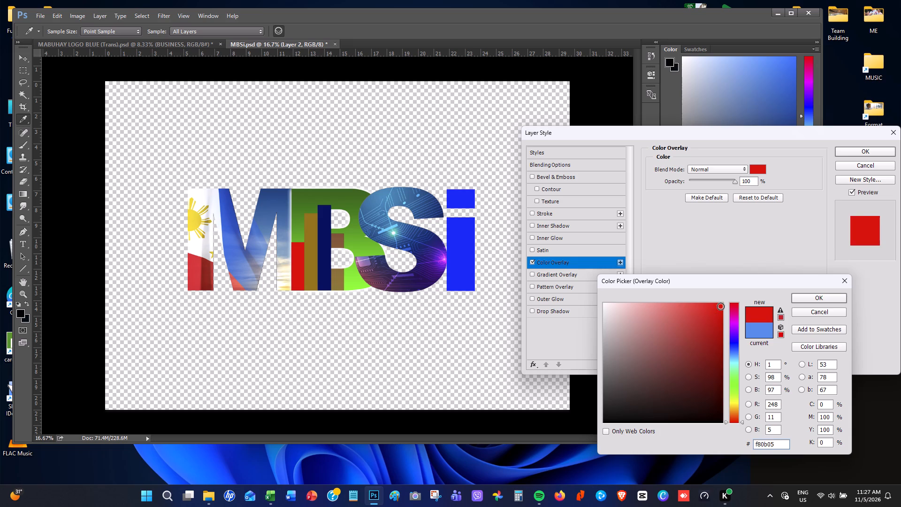
left_click(848, 151)
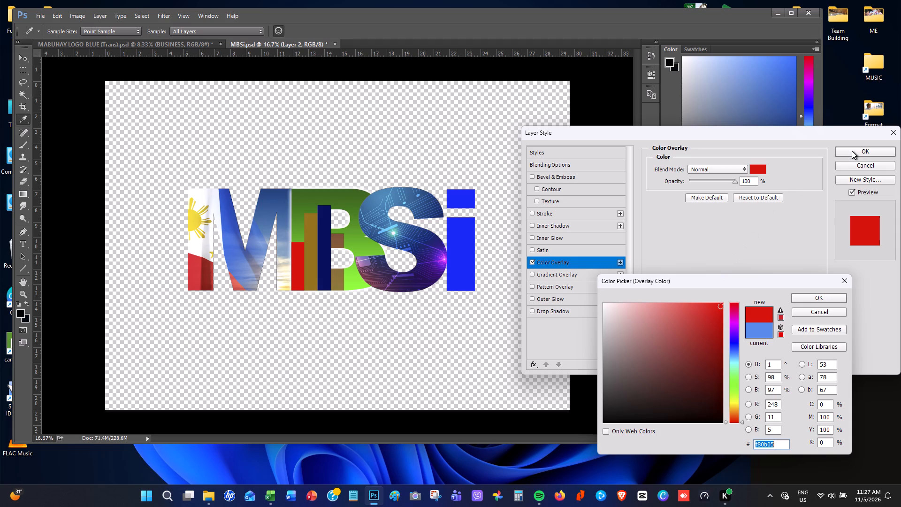
left_click(852, 151)
left_click(825, 297)
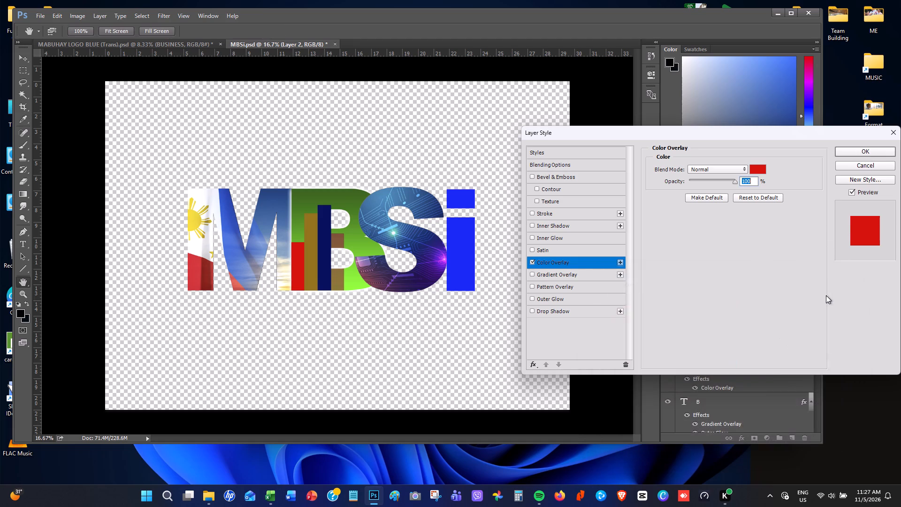
left_click(860, 151)
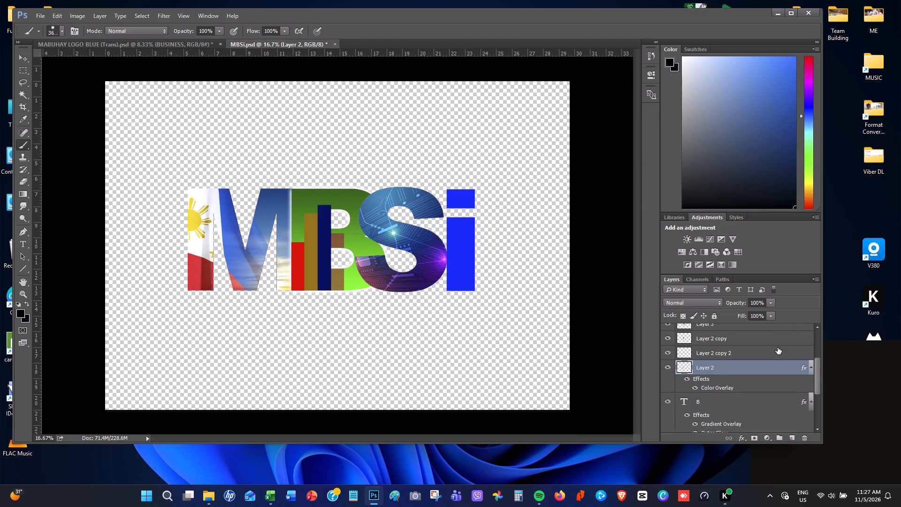
Duplicate the red bar on Layer 2 and move the copy horizontally past the dark blue bar, to about X 3136 px.
key("ctrl+j")
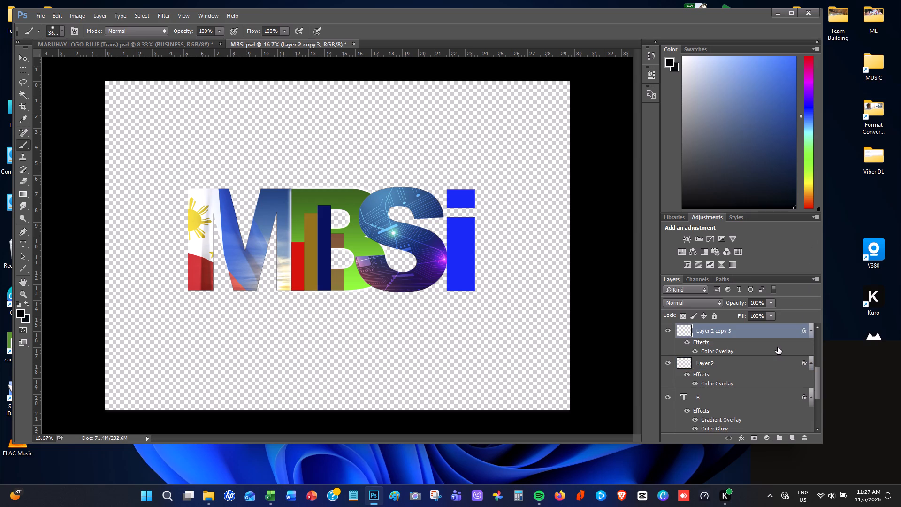
key("ctrl+t")
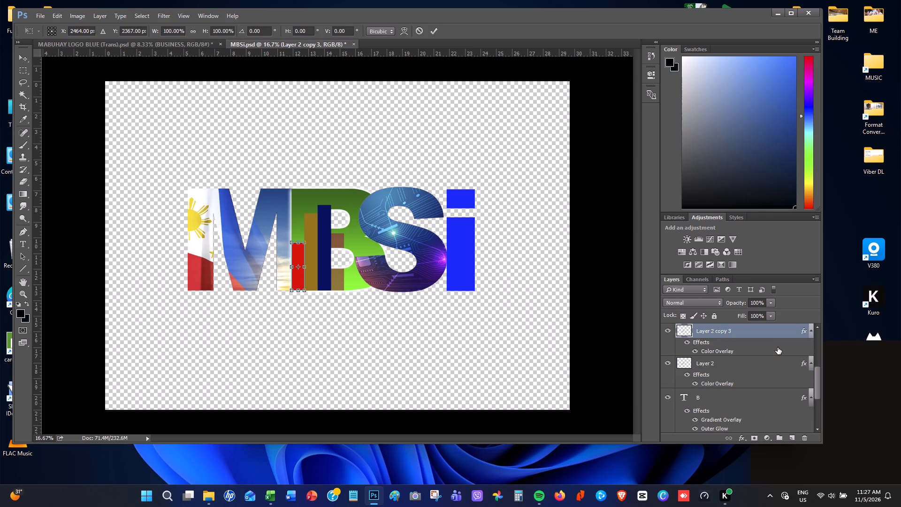
key("Right")
key("Right")
key("Right")
key("Right")
key("Right")
key("Right")
key("Right")
key("Right")
key("Right")
key("Right")
key("Right")
key("Right")
key("Right")
key("Right")
key("Right")
key("Right")
key("Right")
key("Right")
key("Right")
key("Right")
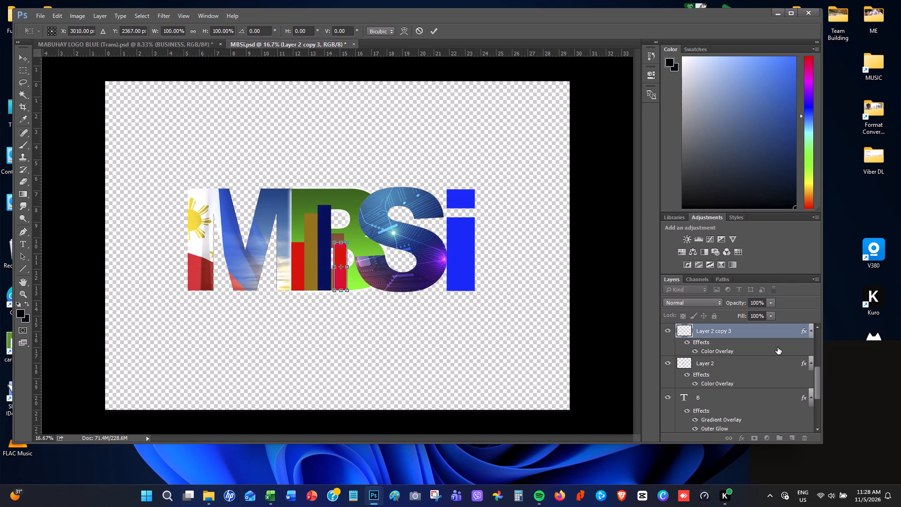
key("Right")
key("Right")
key("Right")
key("Right")
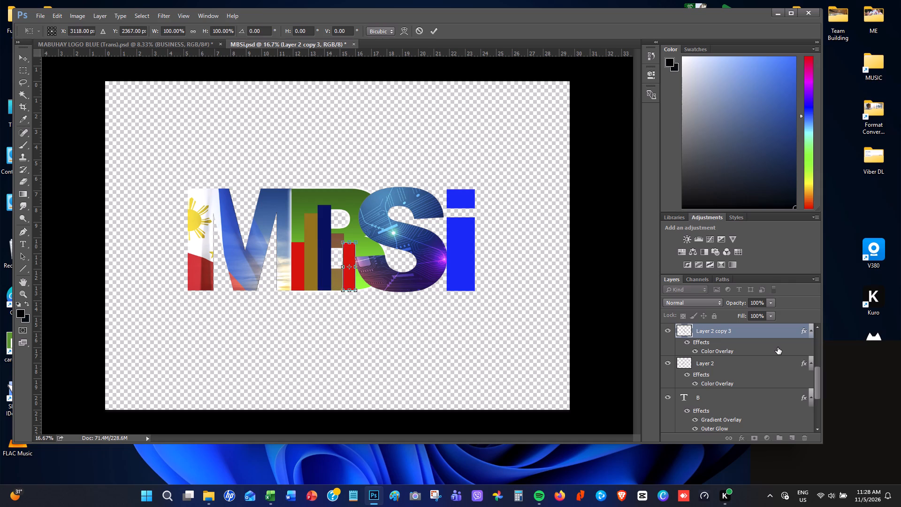
key("Right")
key("Right")
key("Right")
key("Right")
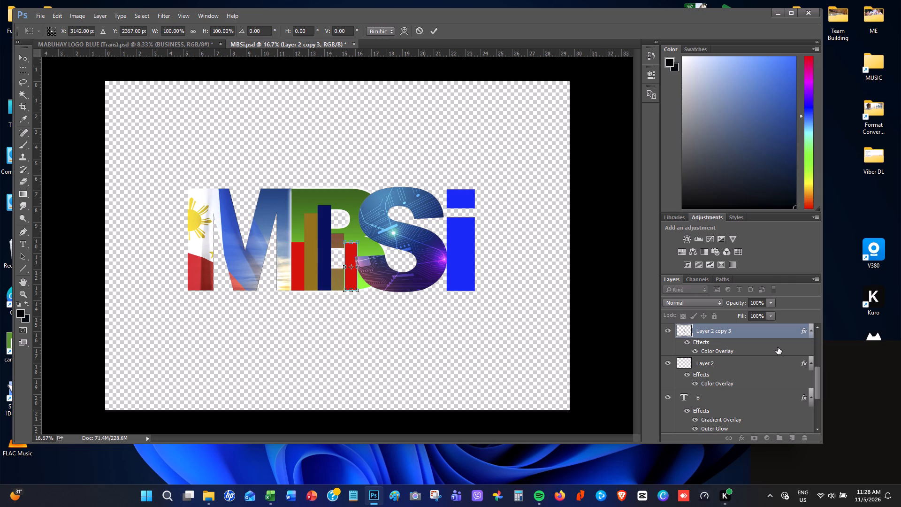
key("Right")
key("Left")
key("Left")
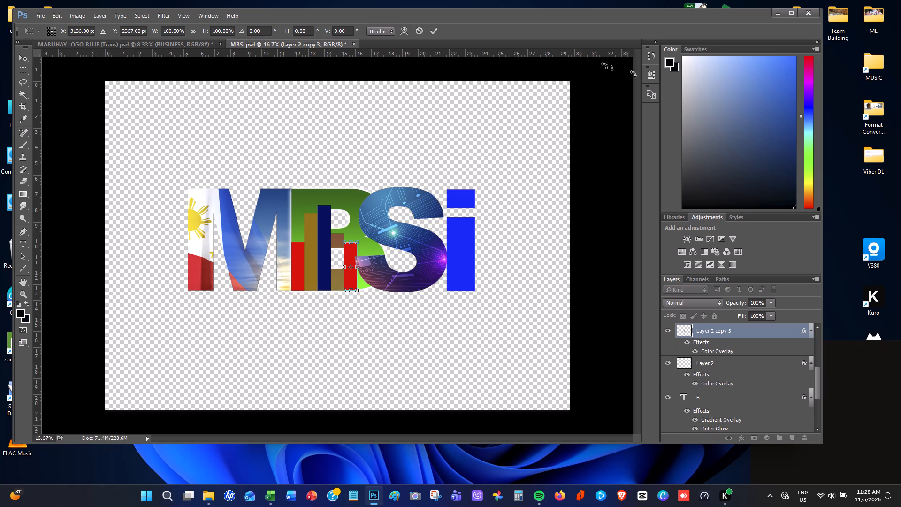
left_click(435, 33)
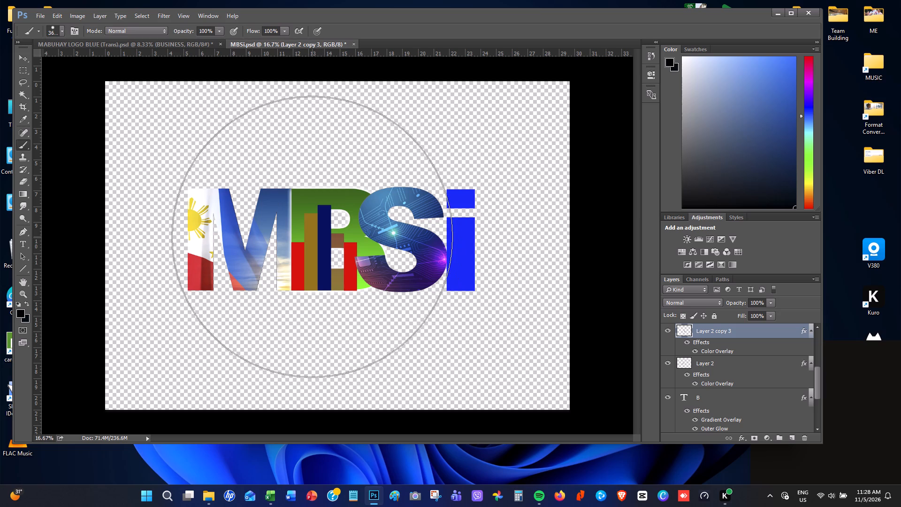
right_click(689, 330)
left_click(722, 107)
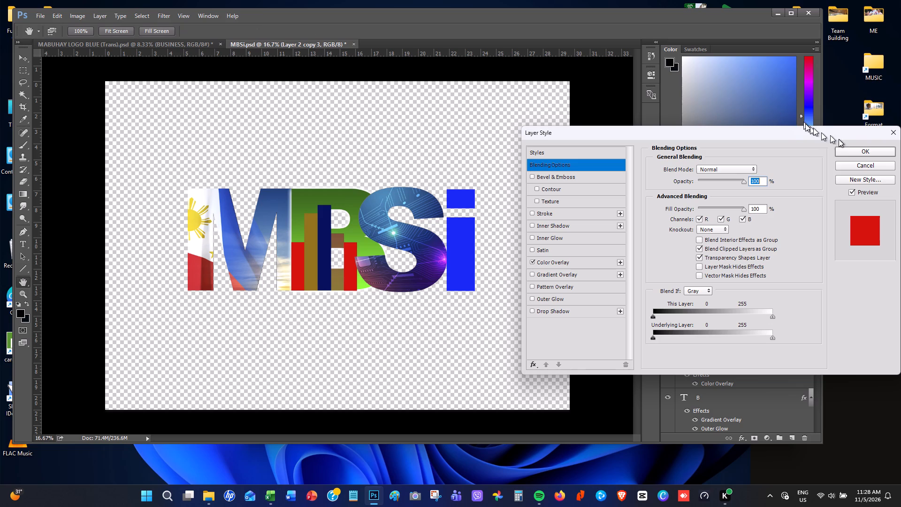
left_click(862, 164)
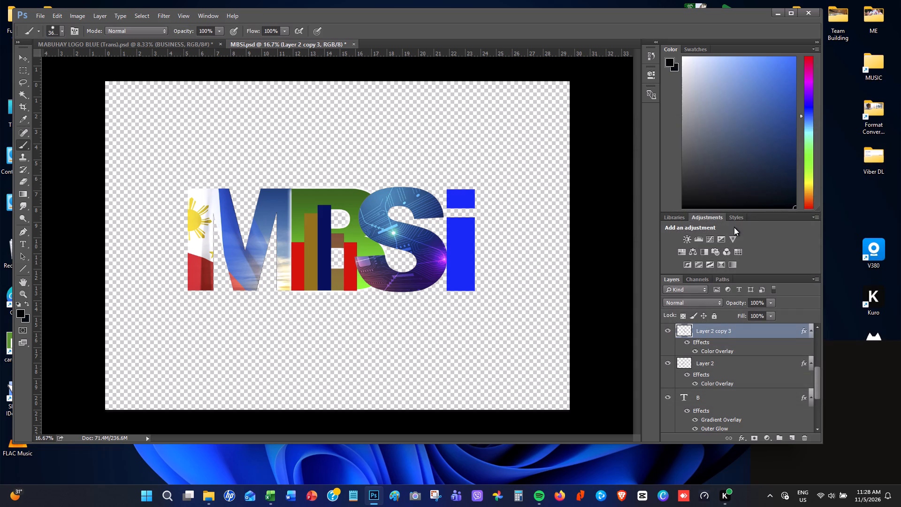
Stretch the copied red bar upward to about 132% of its height, keeping its base and width.
key("ctrl+t")
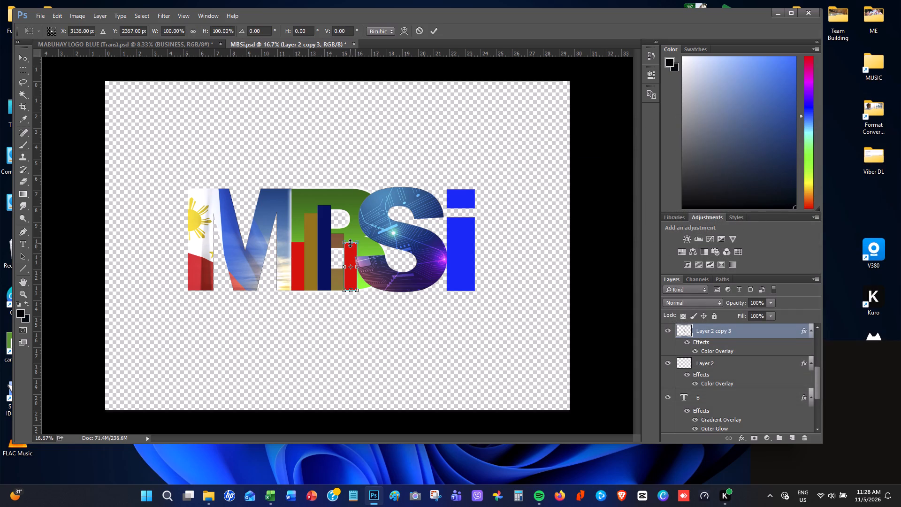
left_click_drag(350, 243, 351, 229)
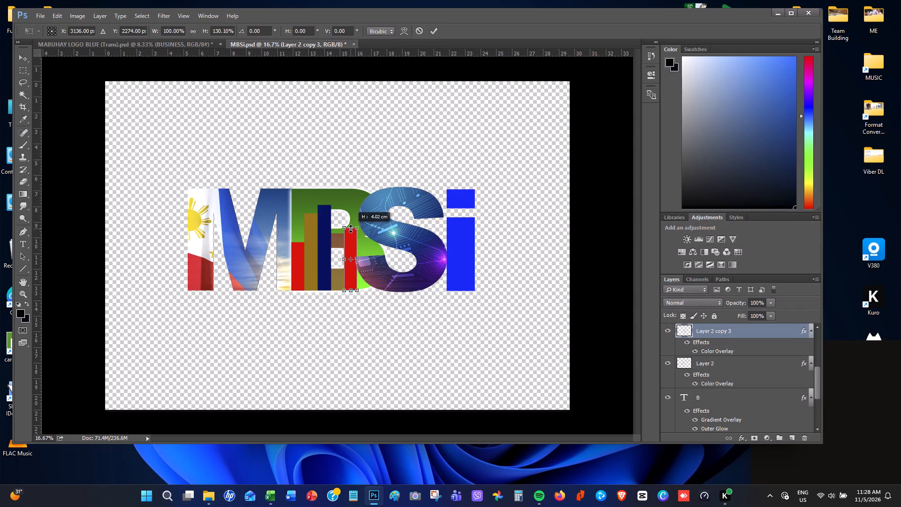
left_click_drag(351, 229, 351, 228)
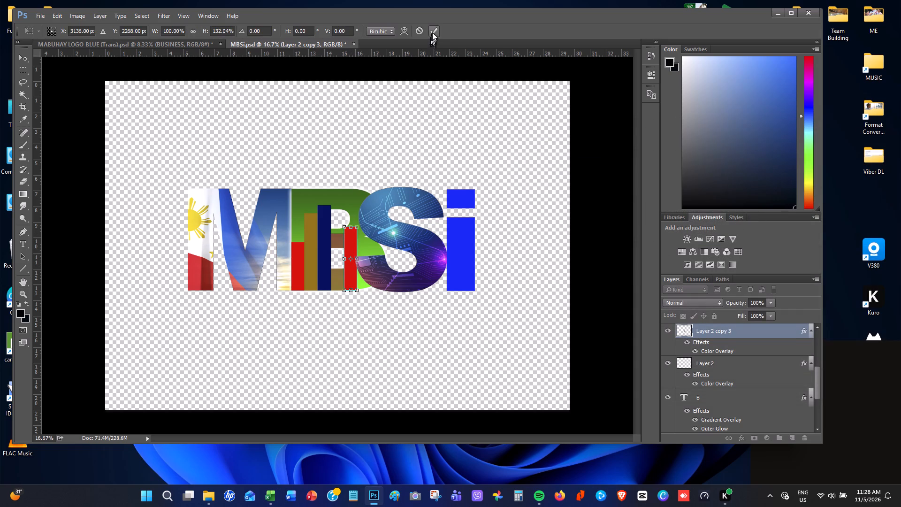
left_click(432, 32)
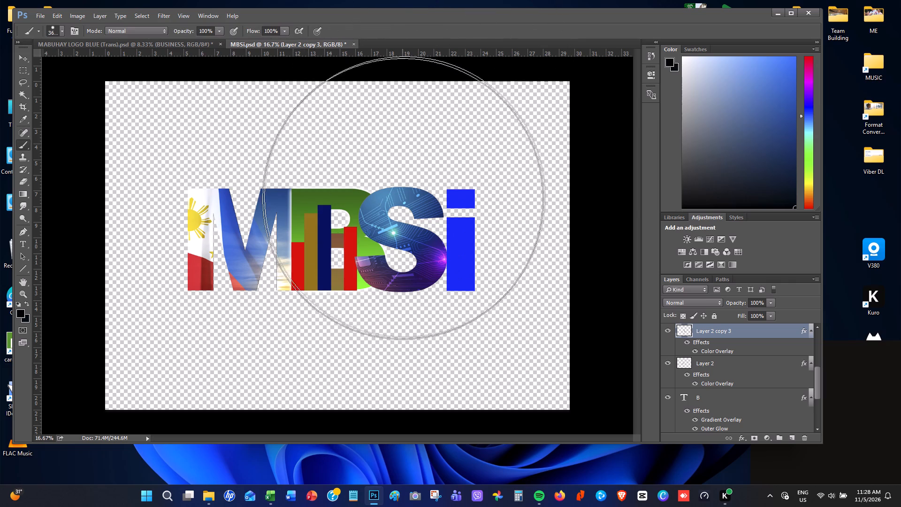
Lower the top edge of the copied red bar slightly, to about 98.5% of its height.
scroll(378, 200, "up", 12, "alt")
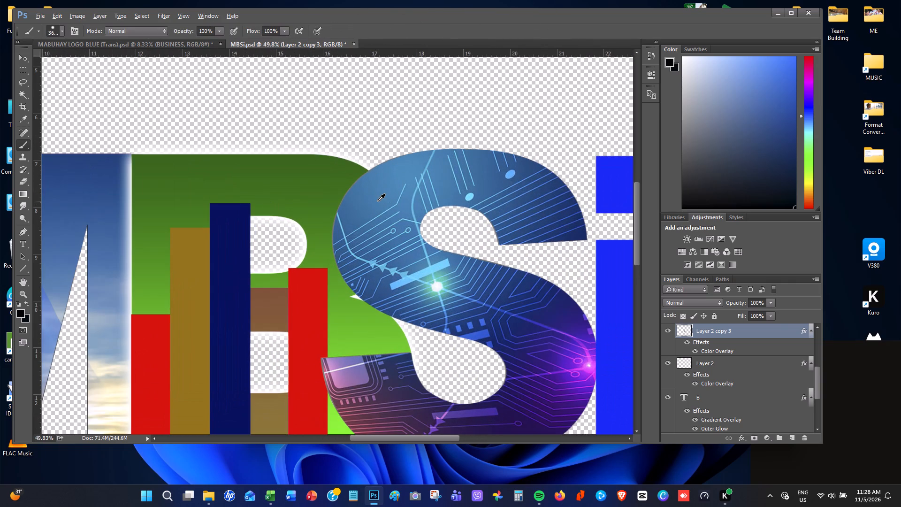
key("ctrl+t")
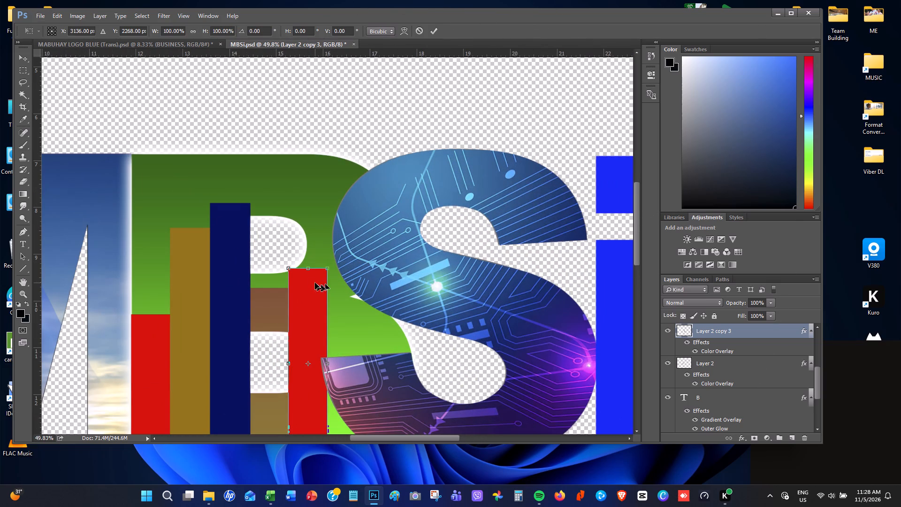
left_click(308, 269)
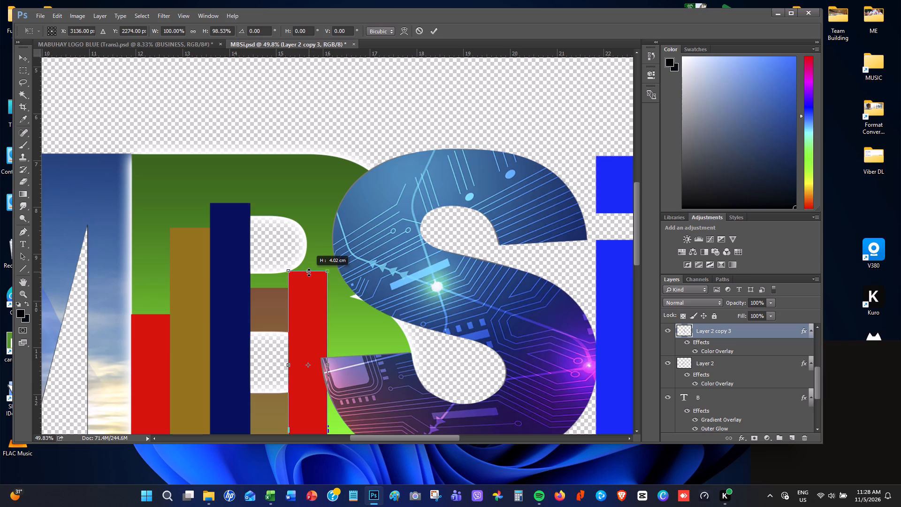
left_click(438, 34)
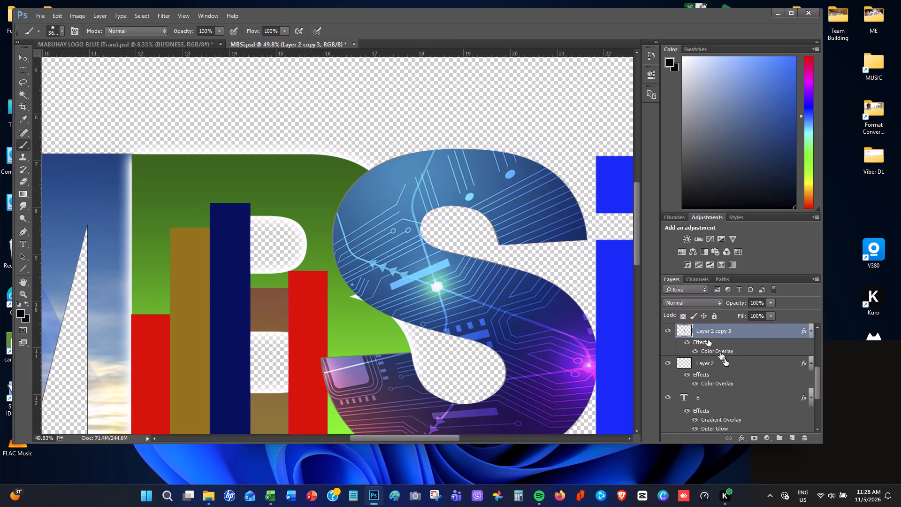
Change the Color Overlay of Layer 2 copy 3, the copied red bar, to light blue 05bcf8 and accept the layer style.
right_click(685, 330)
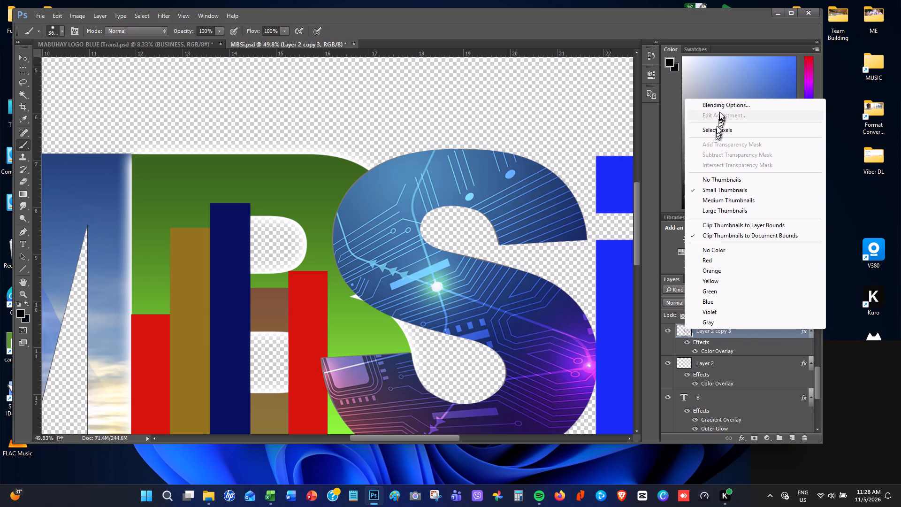
left_click(721, 107)
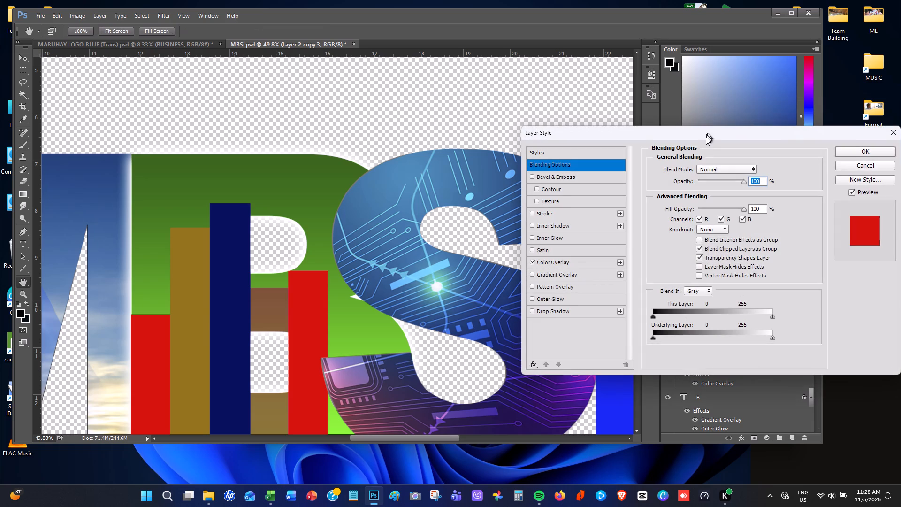
left_click(566, 262)
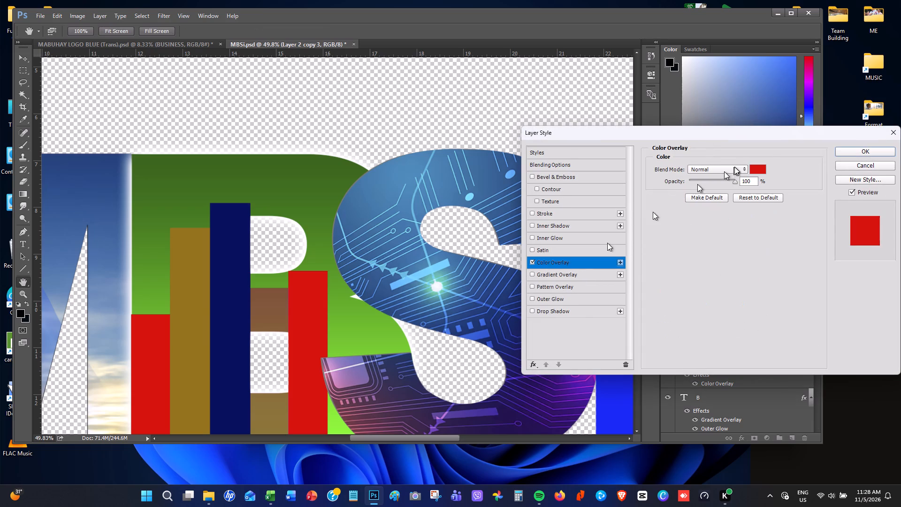
left_click(761, 169)
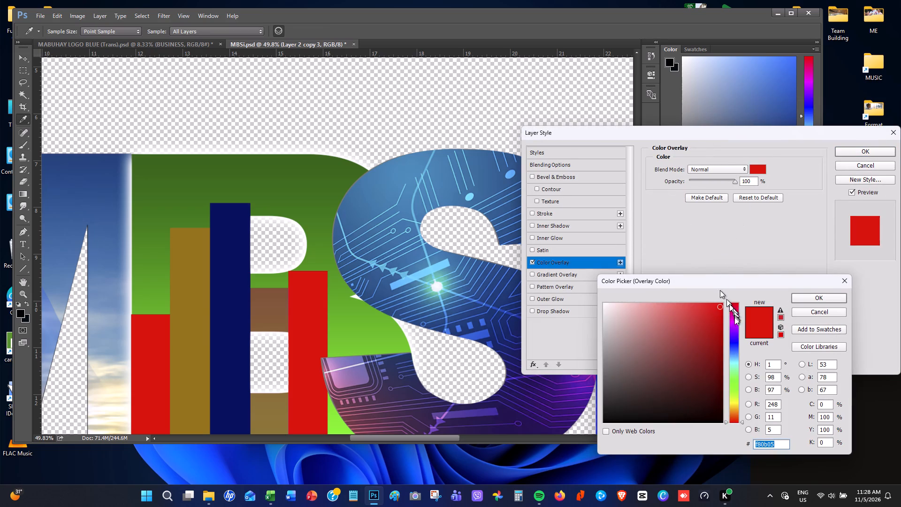
left_click(734, 358)
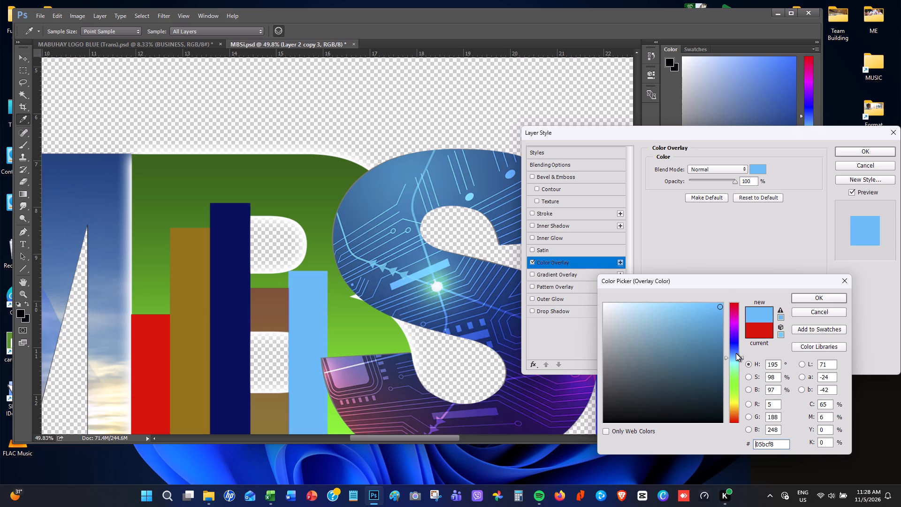
left_click(825, 299)
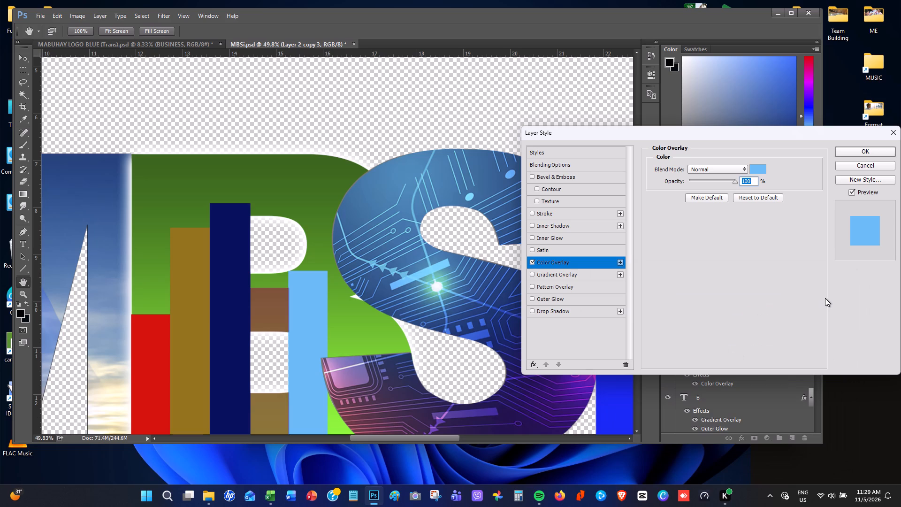
left_click(848, 152)
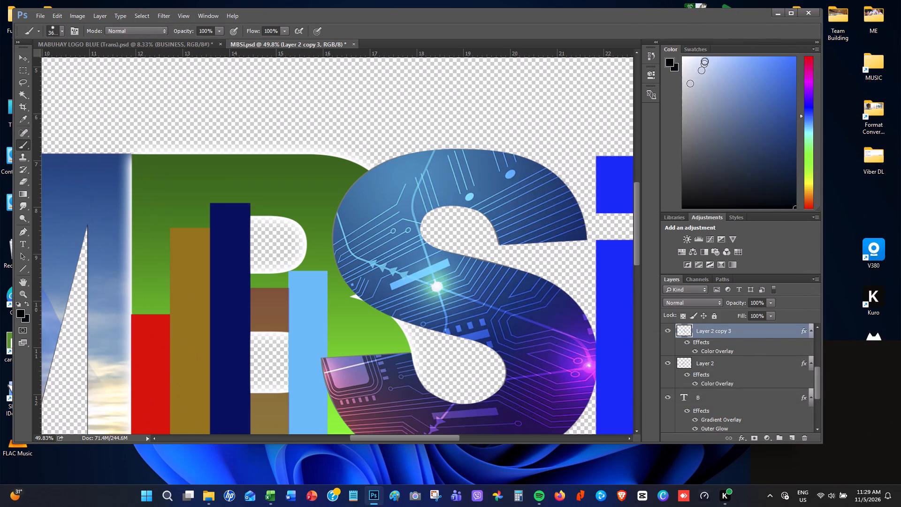
Maximize the window and nudge the light blue bar horizontally to X 3139 px, against the edge of the brown strips.
left_click(791, 15)
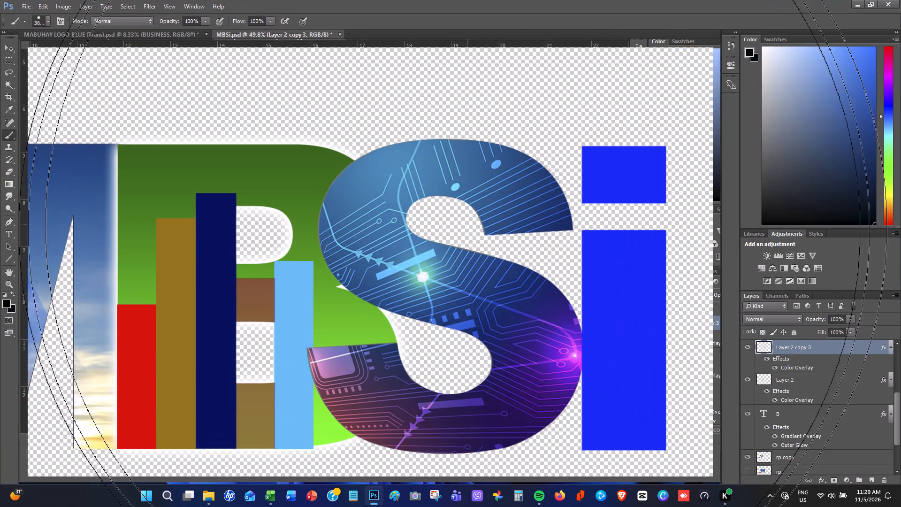
scroll(341, 265, "up", 8, "alt")
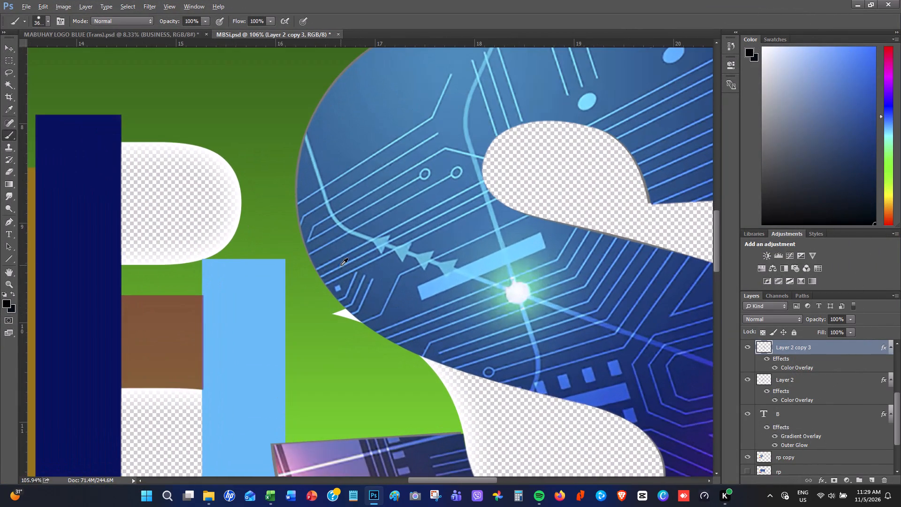
scroll(320, 243, "down", 12)
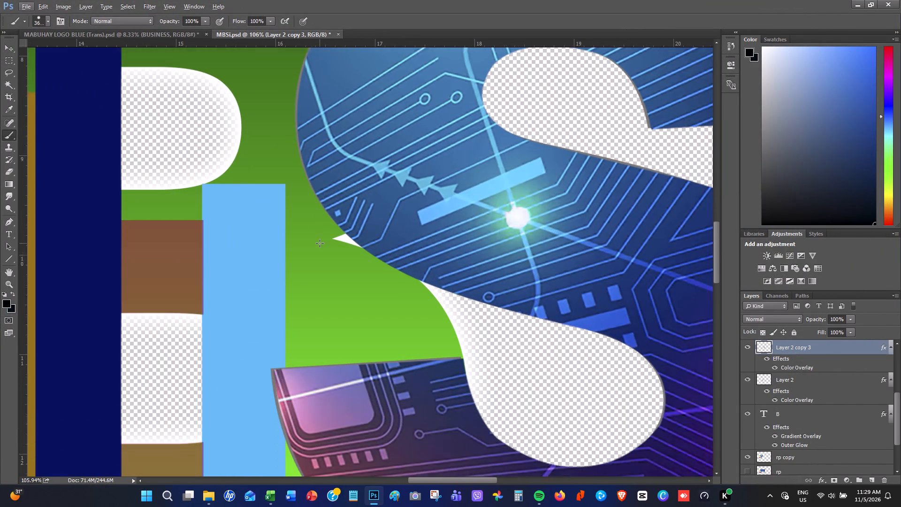
scroll(320, 243, "down", 2)
scroll(581, 243, "down", 9)
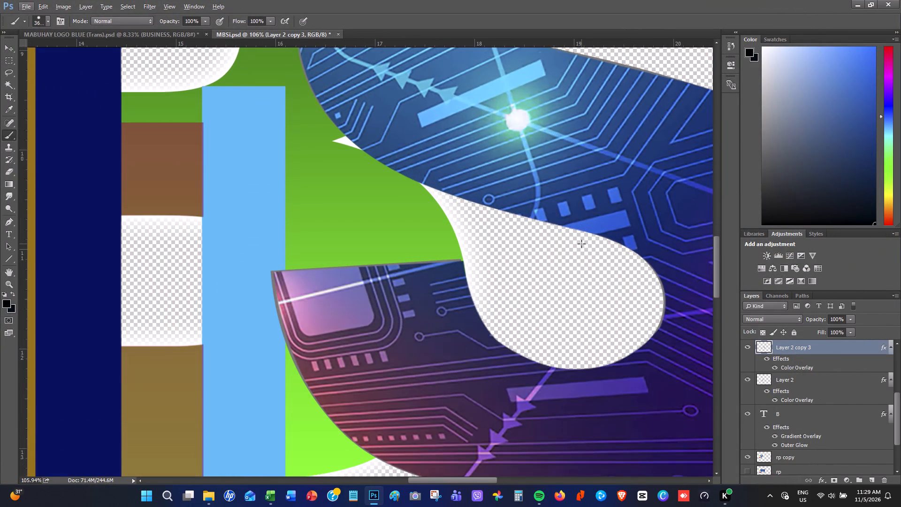
scroll(581, 244, "down", 2)
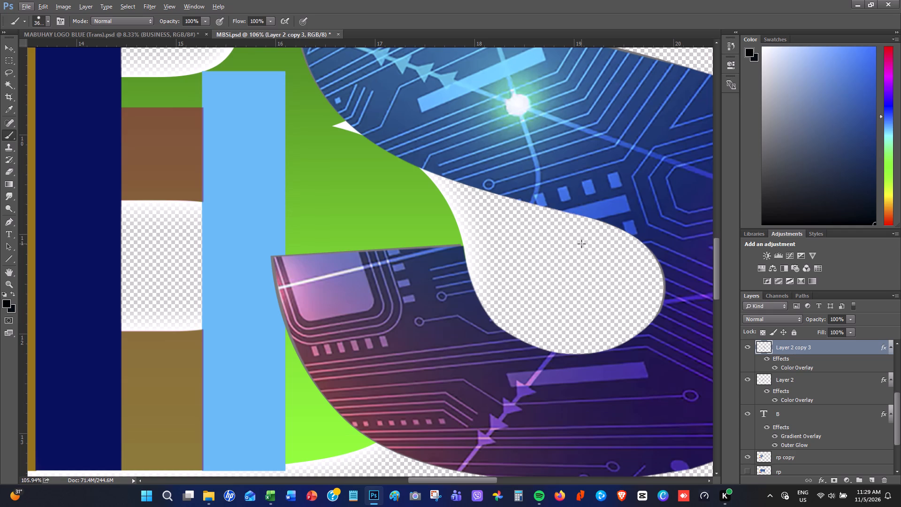
key("ctrl+t")
key("Right")
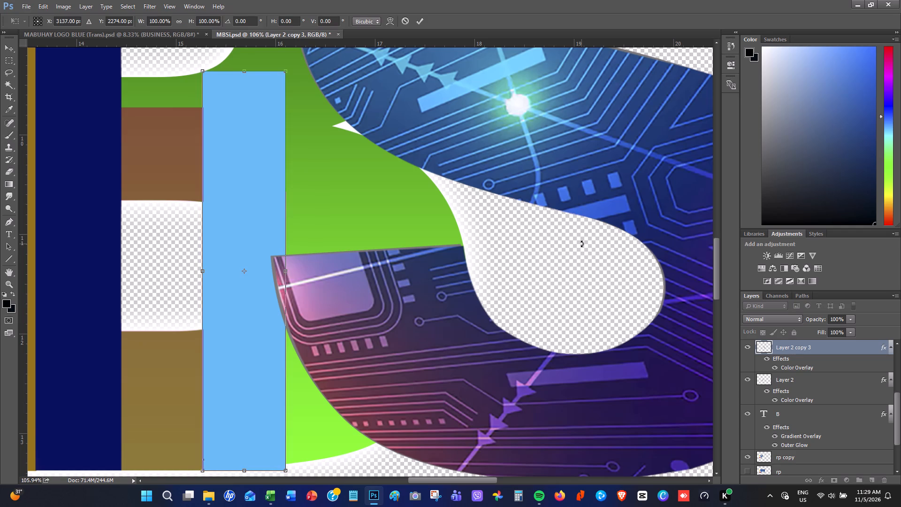
key("Right")
key("Right")
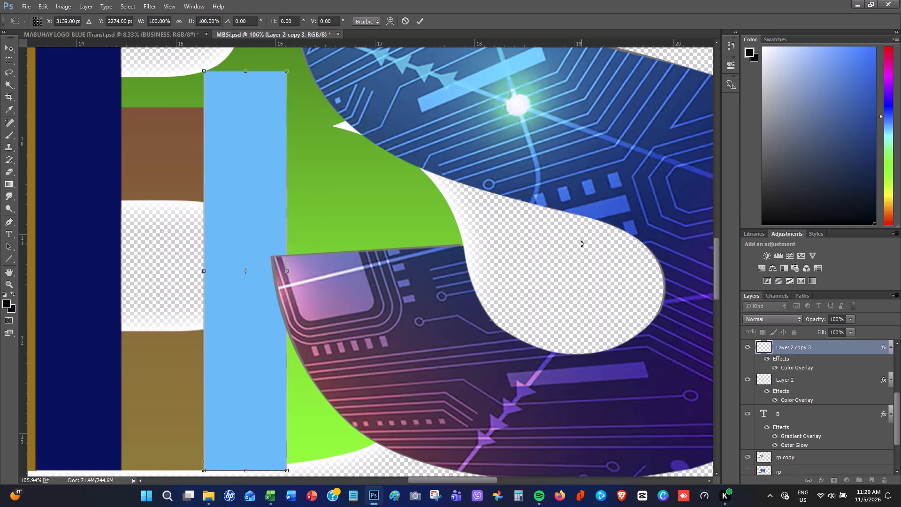
key("Return")
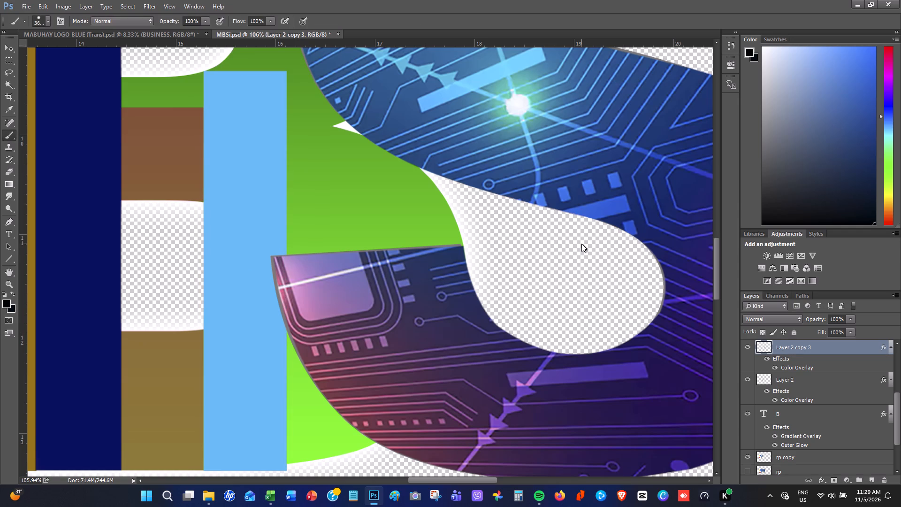
Set the opacity of Layer 2 copy 3, the light blue bar, to 62% in its blending options.
right_click(764, 348)
left_click(815, 120)
left_click_drag(743, 182, 726, 184)
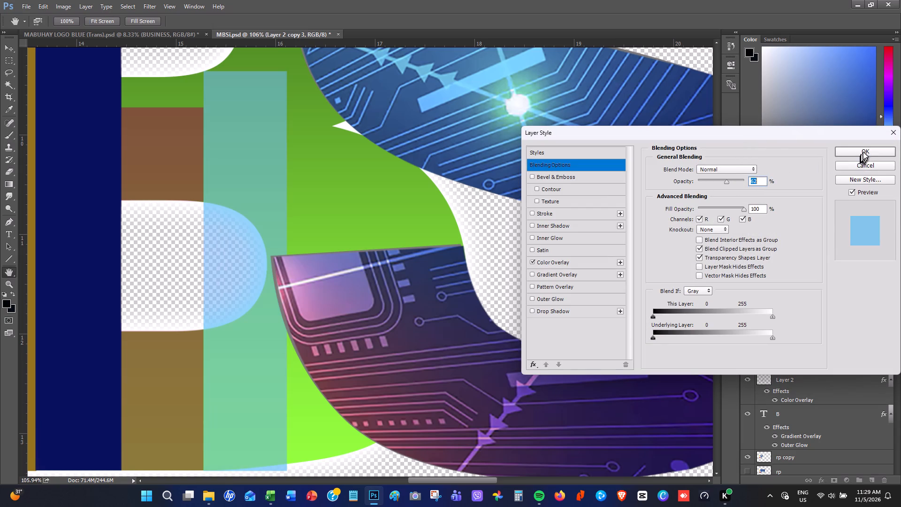
left_click(864, 150)
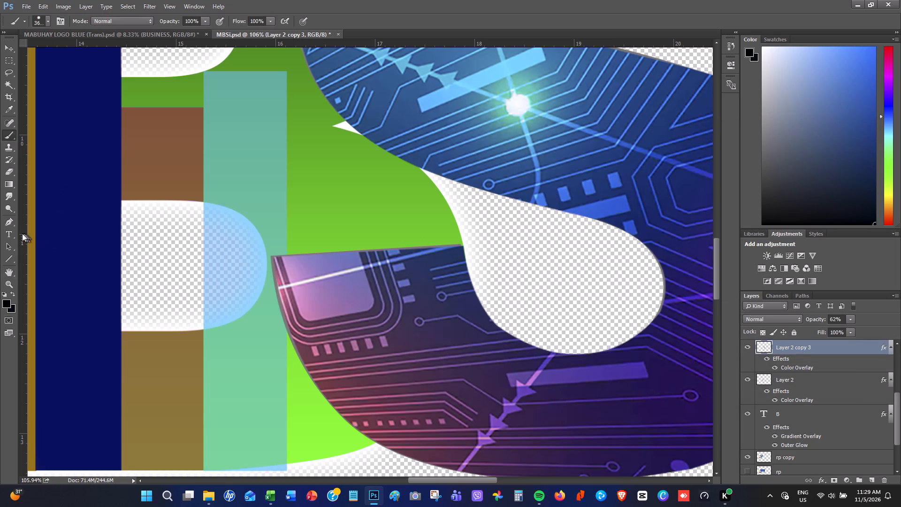
Trace a closed Pen tool path around the part of the light blue bar covering the B's lower hole, following its rounded edge.
left_click(8, 224)
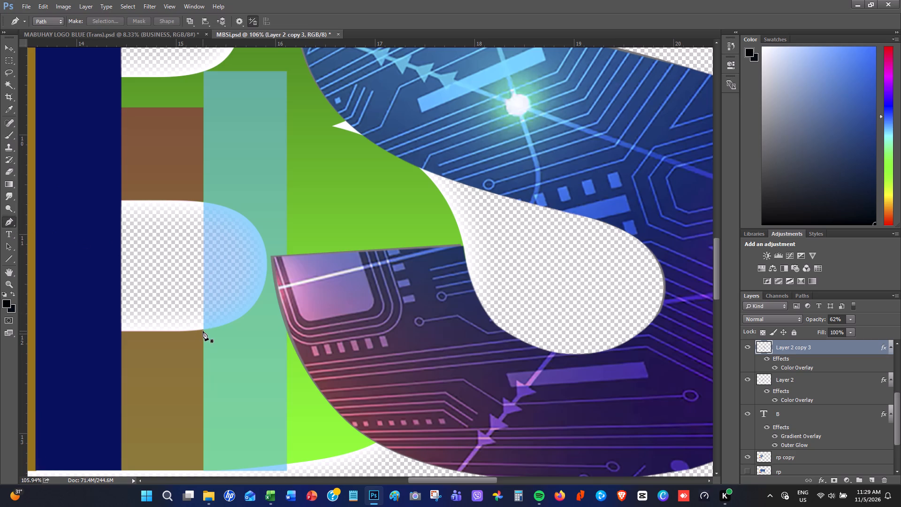
scroll(203, 330, "up", 1, "alt")
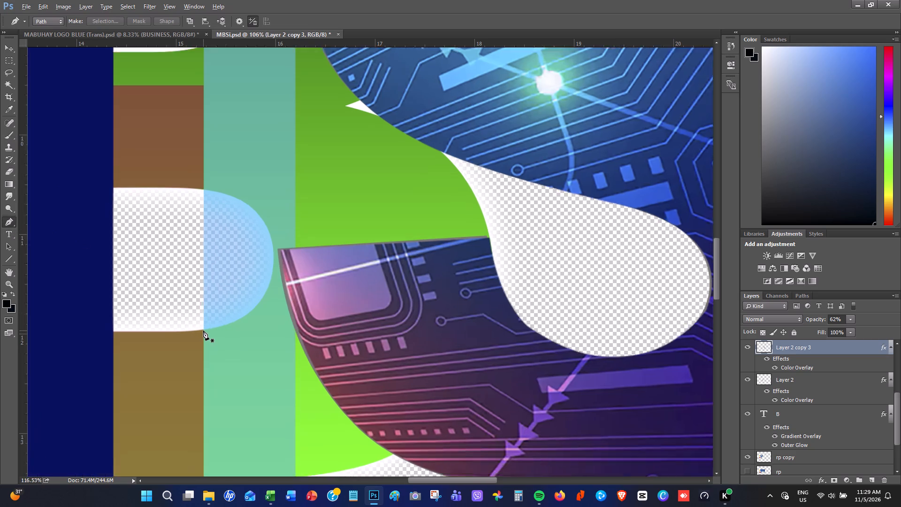
scroll(203, 330, "up", 5, "alt")
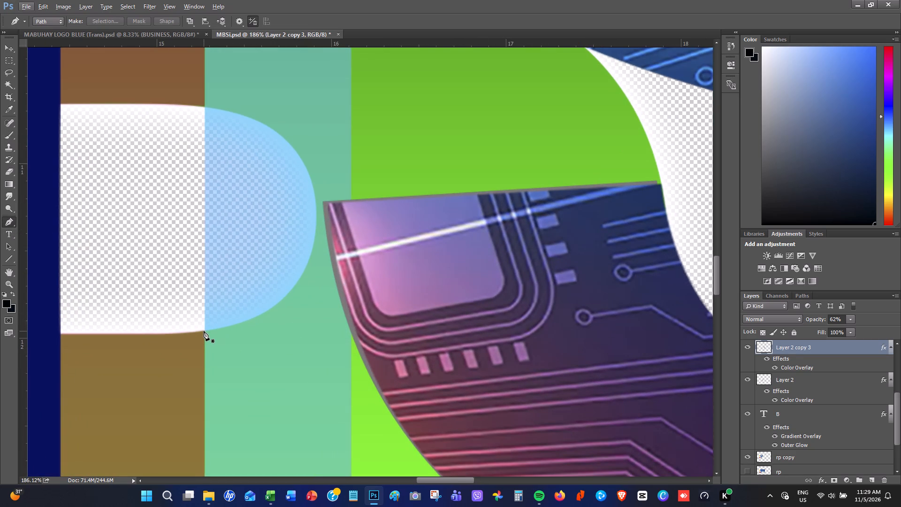
left_click(204, 331)
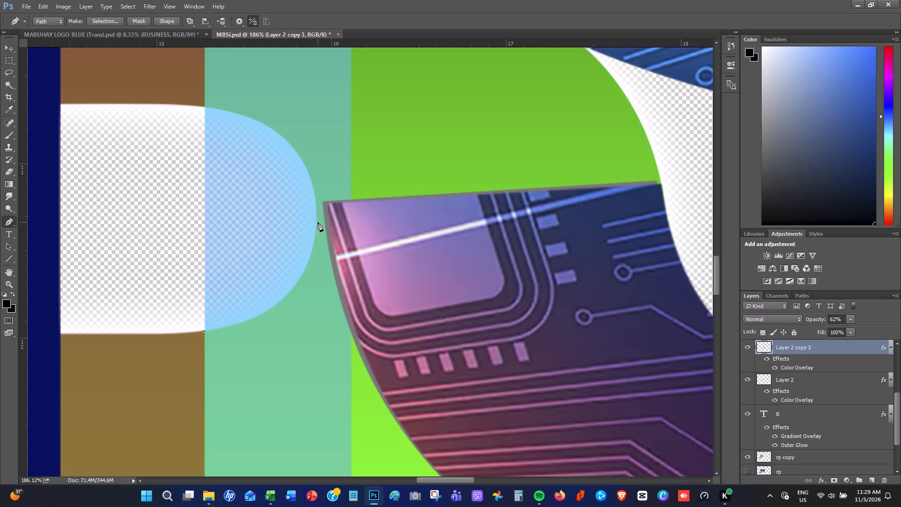
left_click_drag(317, 221, 324, 121)
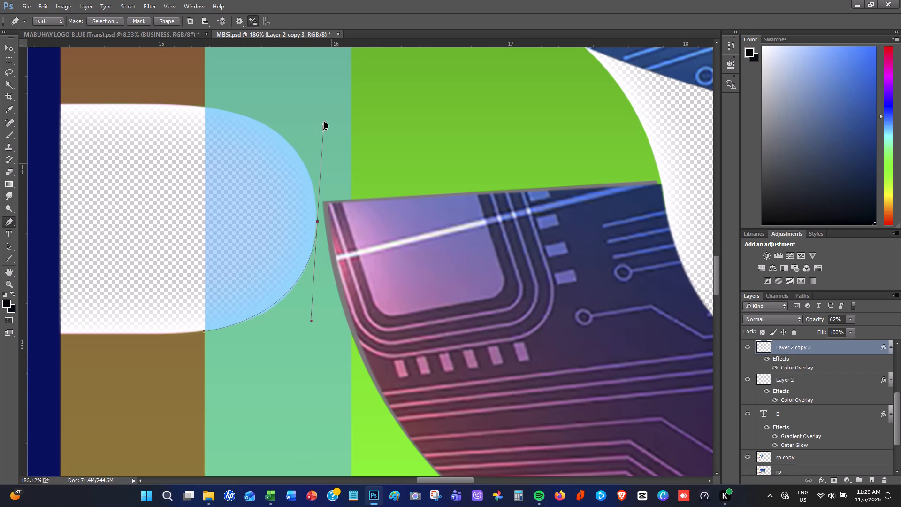
left_click_drag(324, 121, 325, 116)
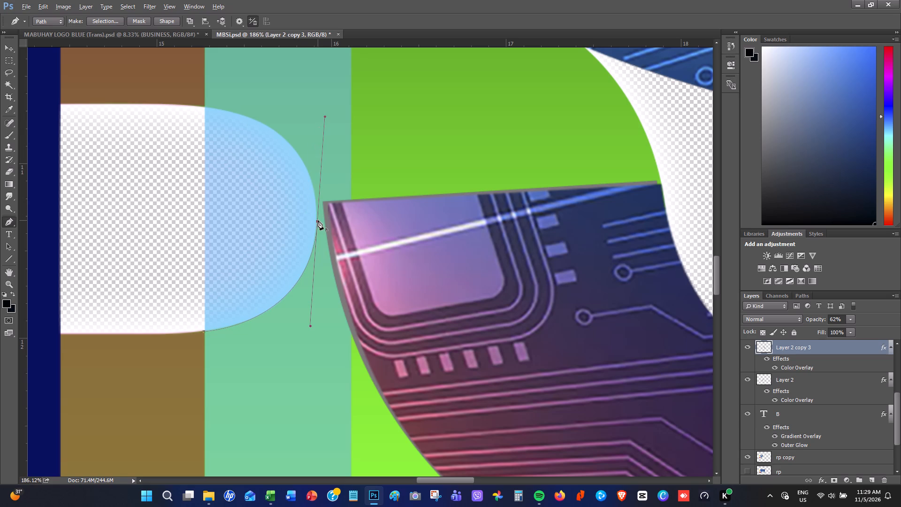
left_click(318, 221, "alt")
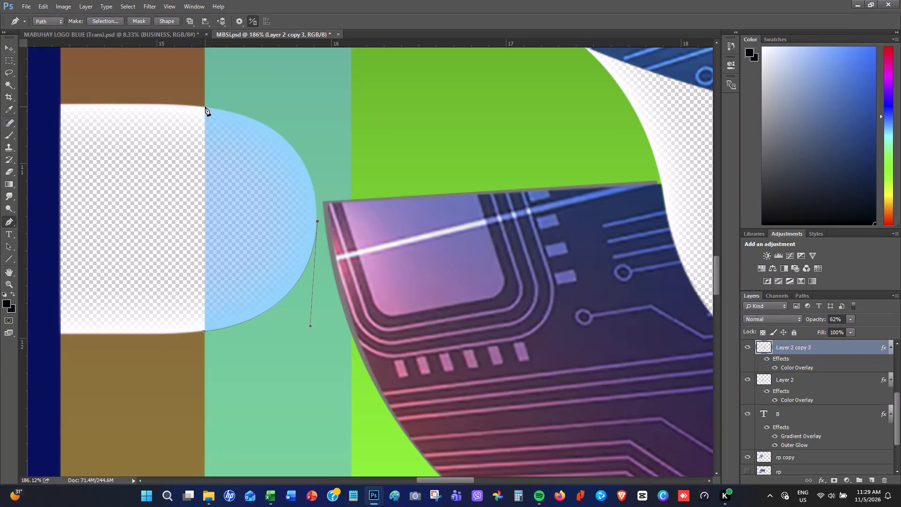
left_click_drag(205, 107, 104, 99)
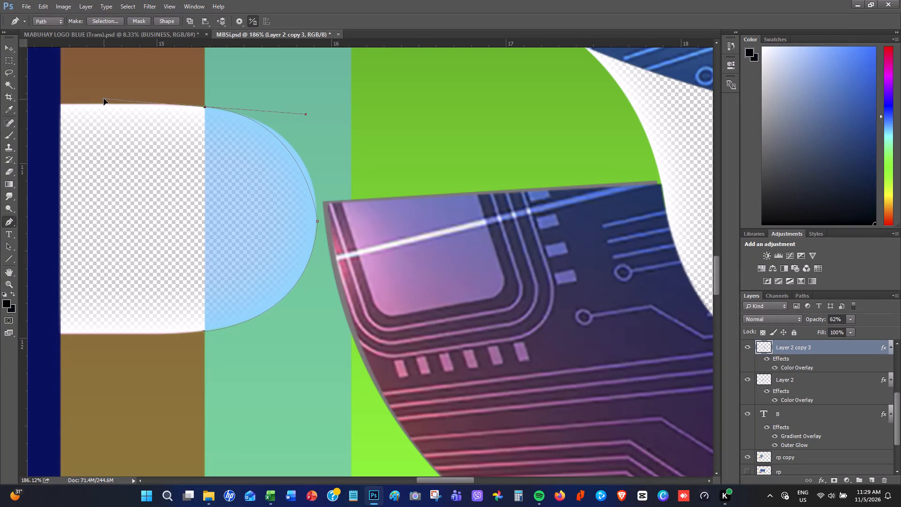
left_click_drag(104, 99, 83, 93)
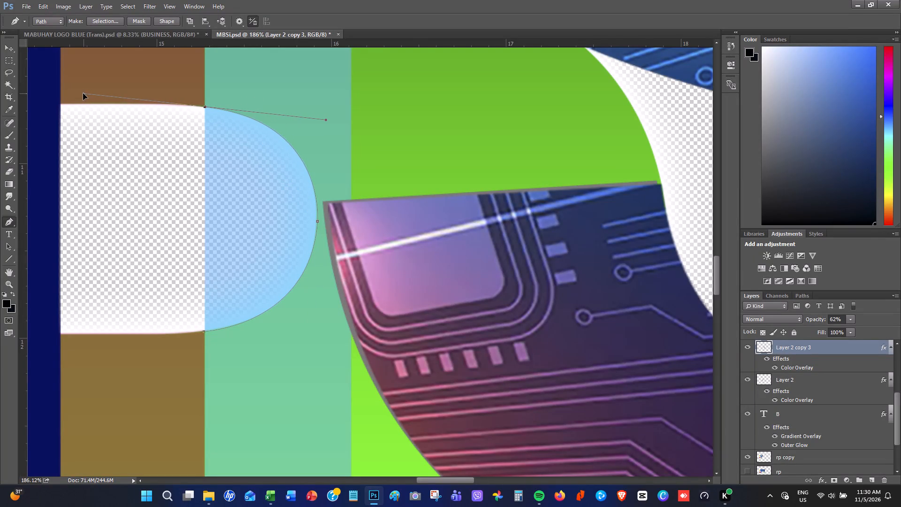
left_click_drag(83, 93, 83, 94)
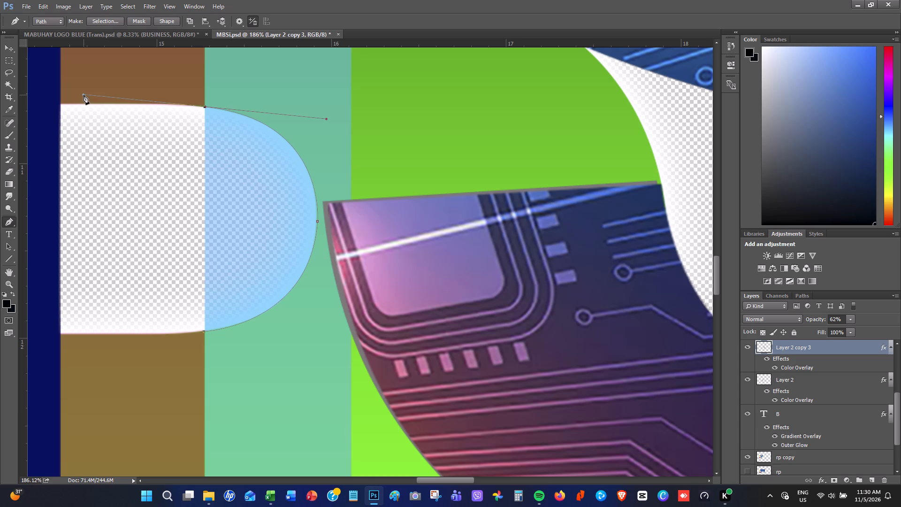
left_click(205, 107, "alt")
left_click(169, 126)
left_click(153, 254)
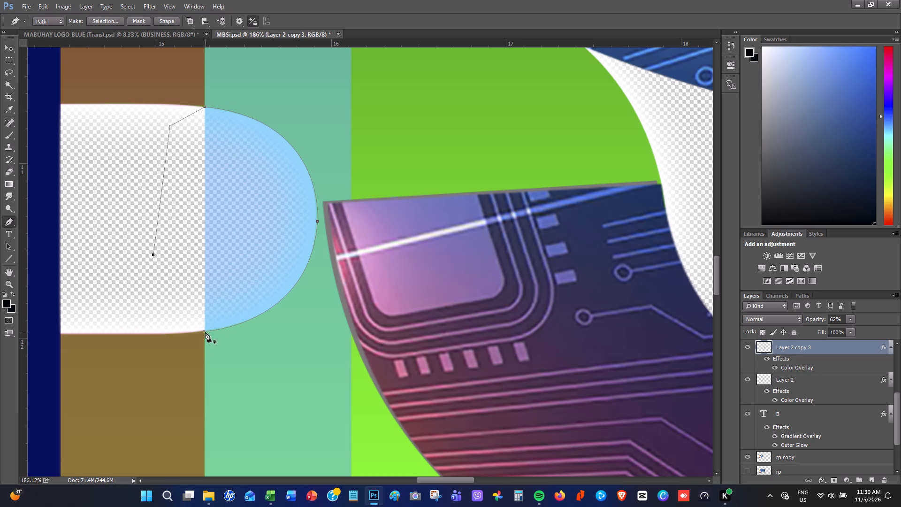
left_click(203, 330)
Convert the path to a new selection with 0 px feather and cut that area out of the light blue bar.
left_click(107, 21)
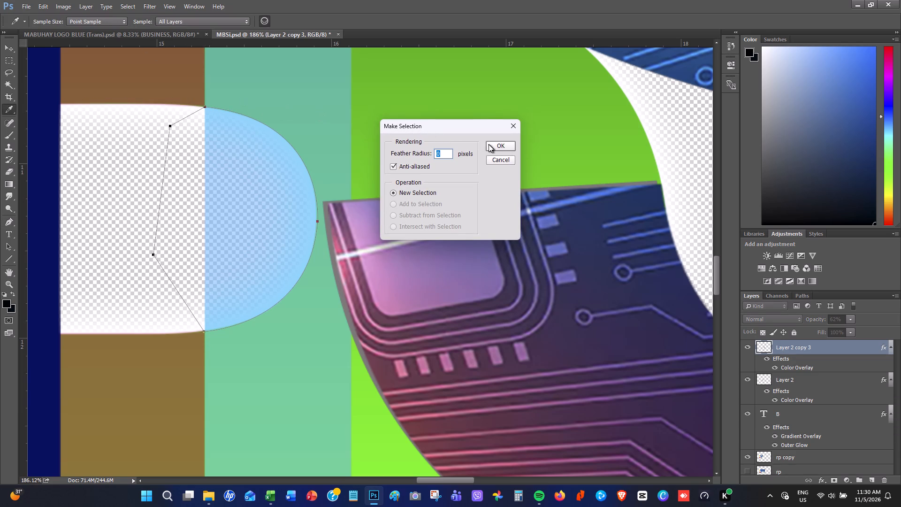
left_click(499, 144)
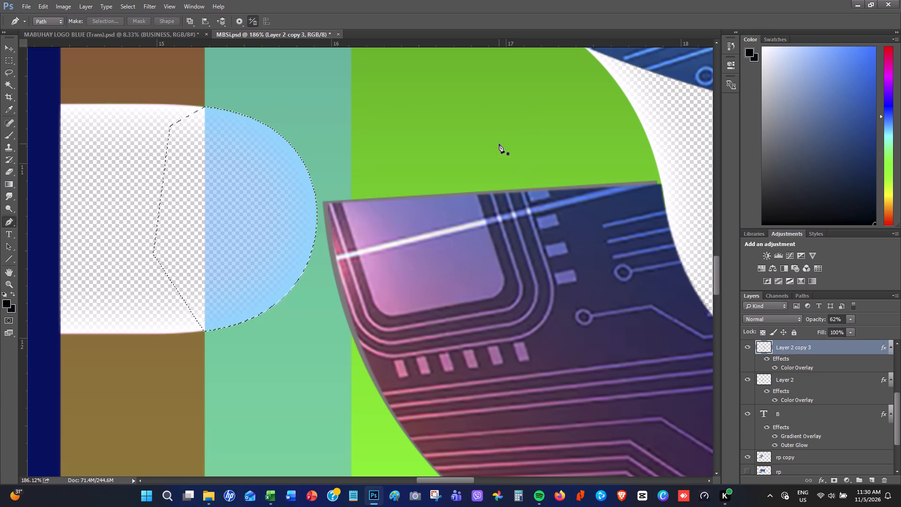
key("ctrl+x")
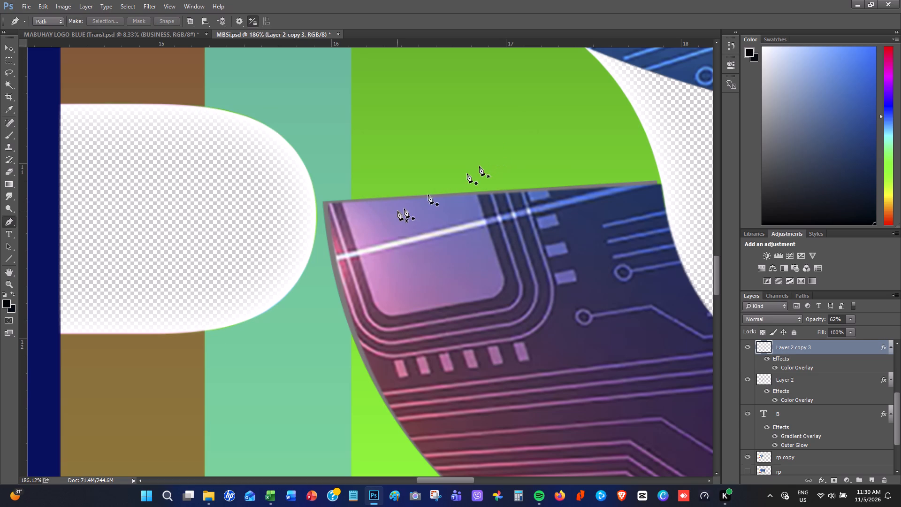
scroll(397, 211, "down", 10, "alt")
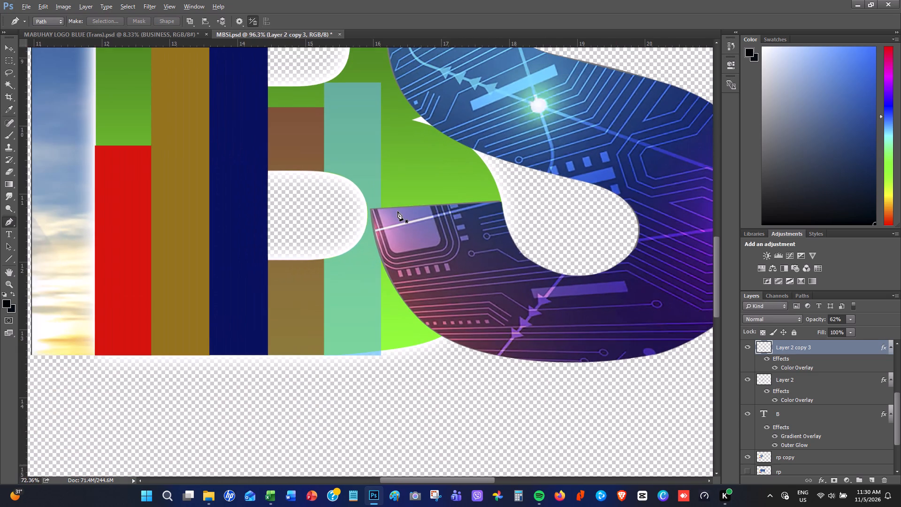
Trace a closed Pen tool path around the light blue bar's bottom sliver that extends below the B, following the B's curved lower edge.
scroll(397, 211, "up", 4, "alt")
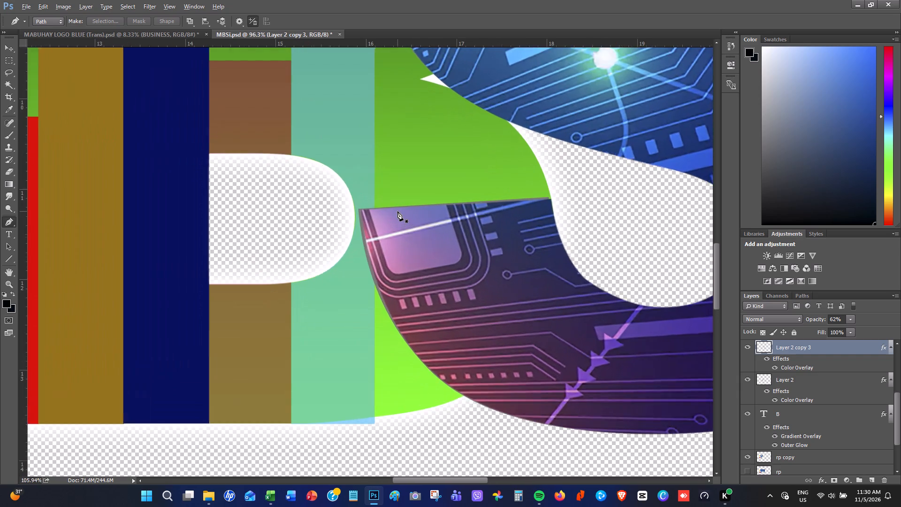
scroll(397, 211, "up", 1, "alt")
scroll(397, 211, "down", 8, "alt")
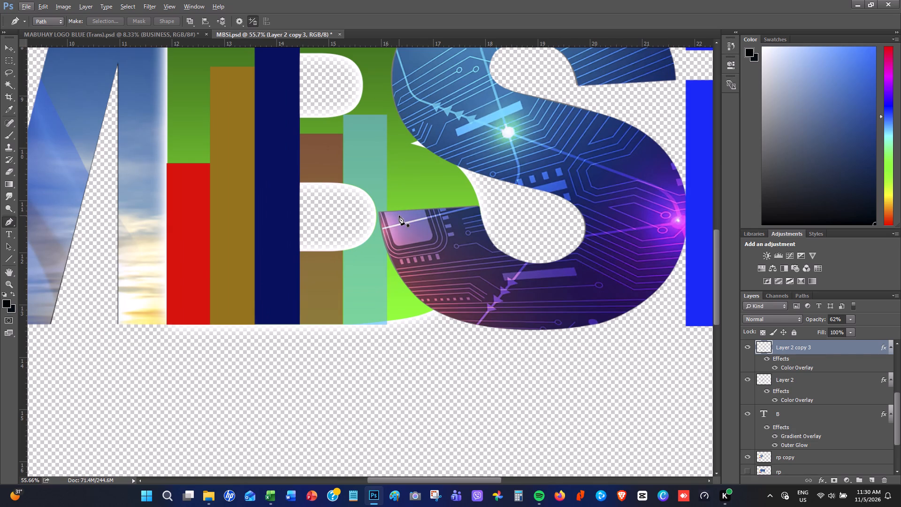
scroll(399, 215, "up", 5)
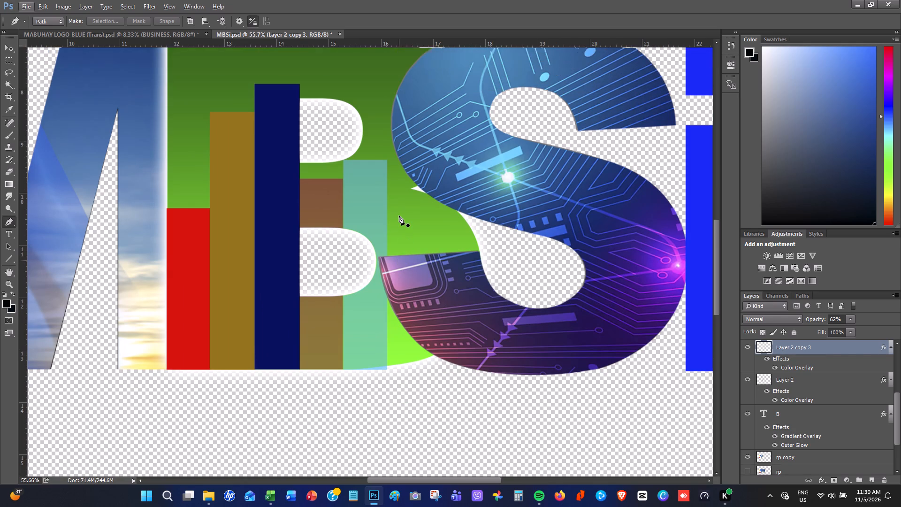
scroll(399, 215, "up", 4)
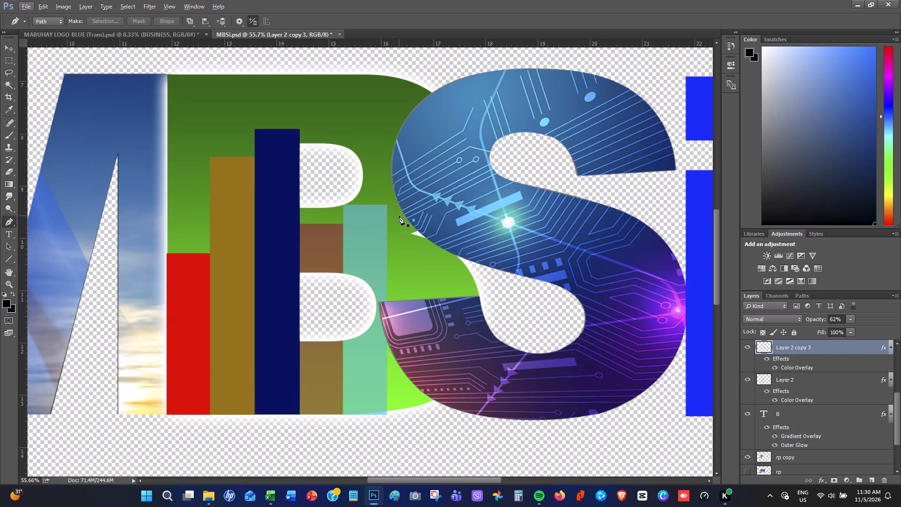
scroll(399, 215, "down", 9)
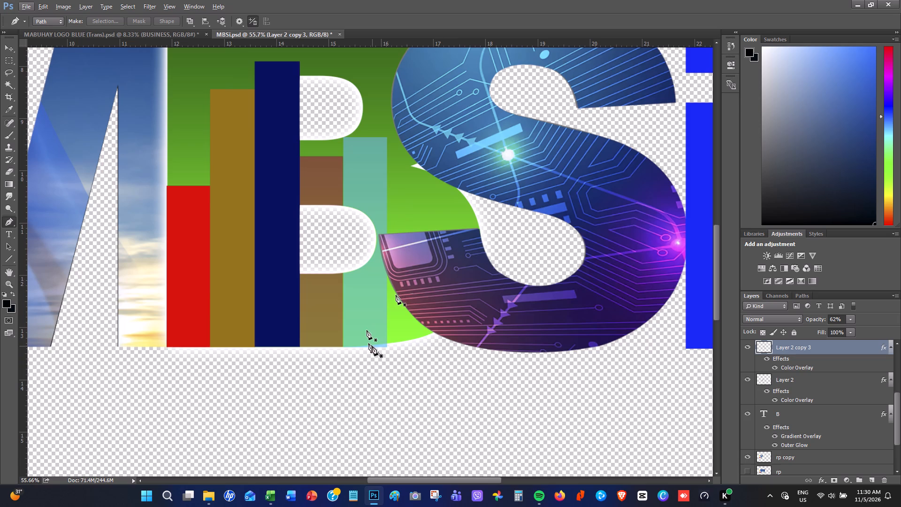
scroll(372, 346, "up", 9)
scroll(372, 346, "down", 8)
scroll(372, 353, "up", 11, "alt")
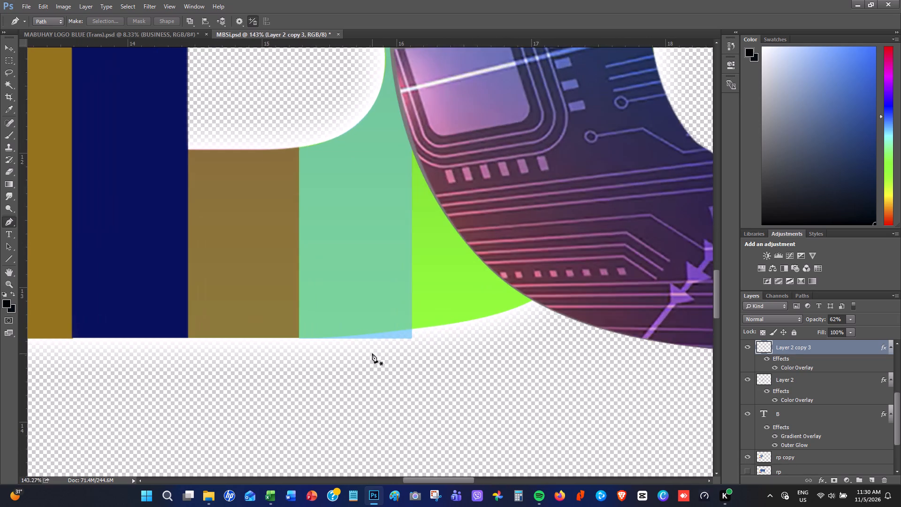
scroll(374, 353, "up", 9, "alt")
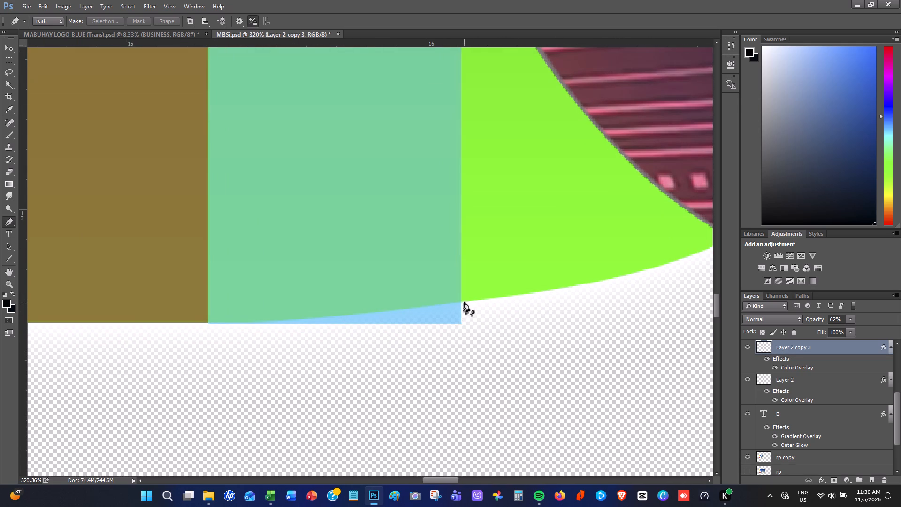
left_click(467, 301)
left_click_drag(207, 323, 127, 324)
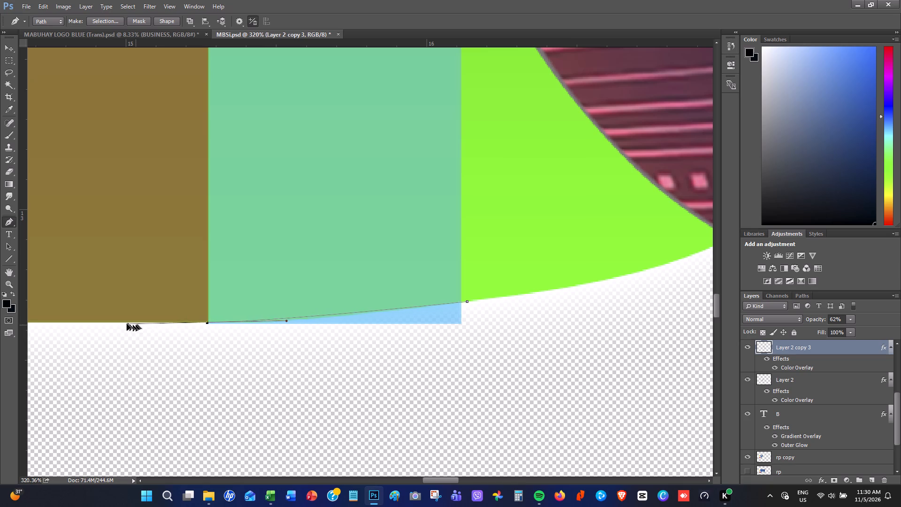
left_click_drag(127, 324, 120, 322)
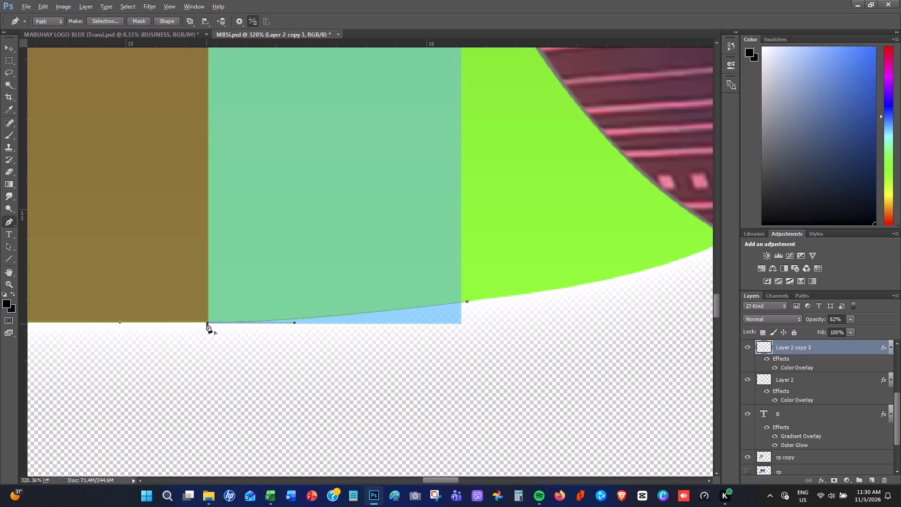
left_click(206, 323, "alt")
left_click(185, 353)
left_click(497, 369)
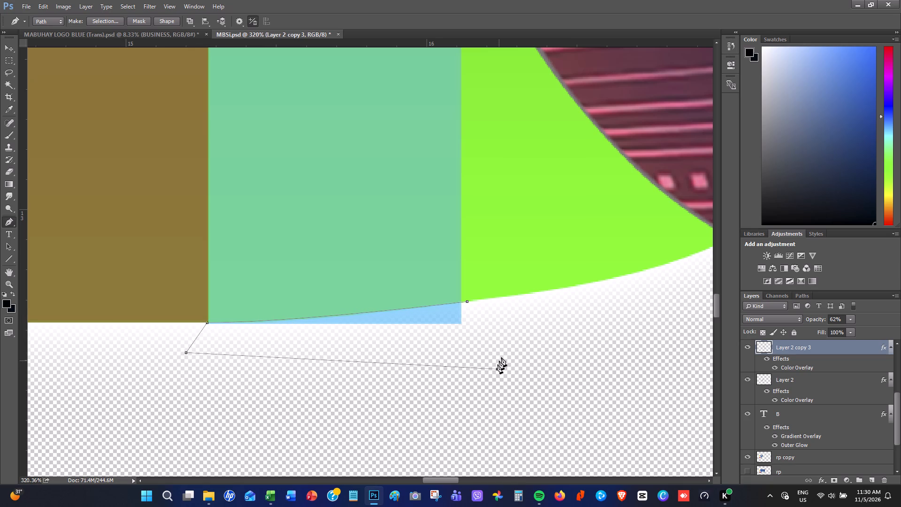
left_click(513, 339)
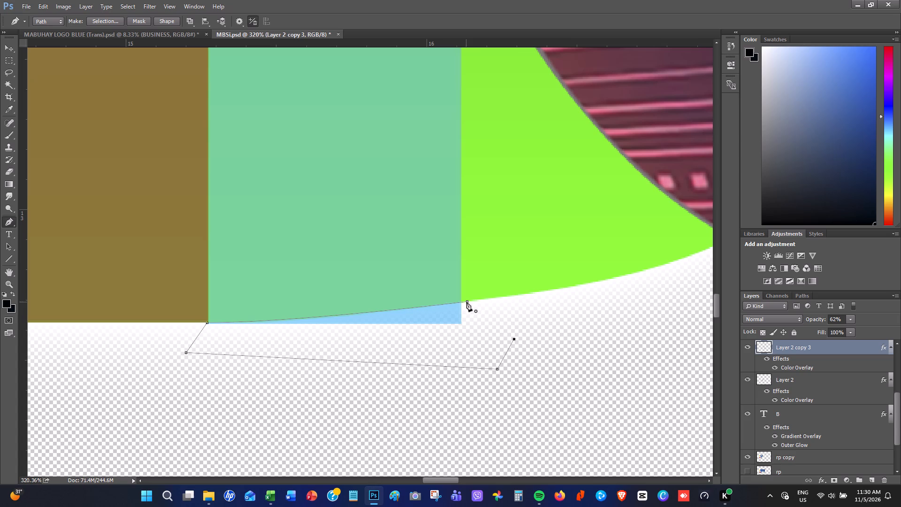
left_click(467, 301)
Convert the path to a selection and cut the protruding bottom sliver out of the light blue bar.
left_click(109, 23)
left_click(502, 146)
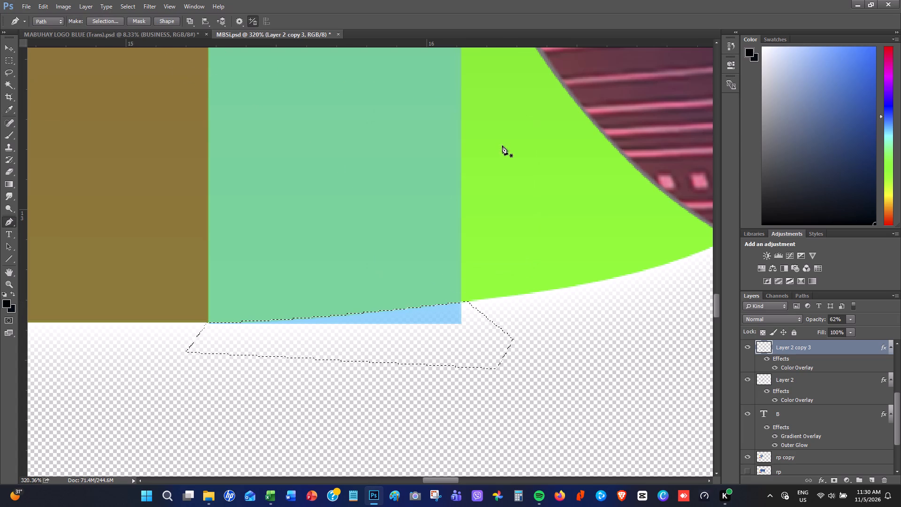
key("ctrl+x")
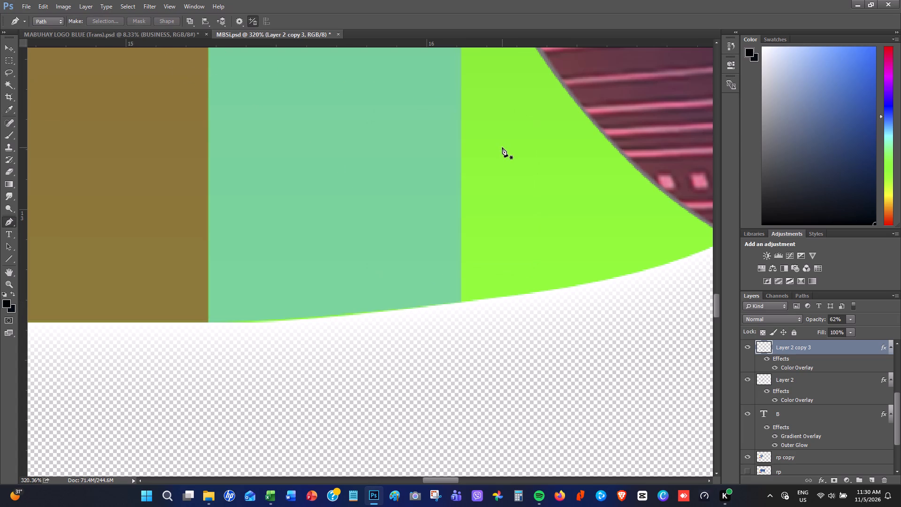
Save the logo as a new Photoshop file named MBSi v5 (11-2026) in the MBSi Logo folder, with Maximize Compatibility on.
scroll(496, 270, "down", 11, "alt")
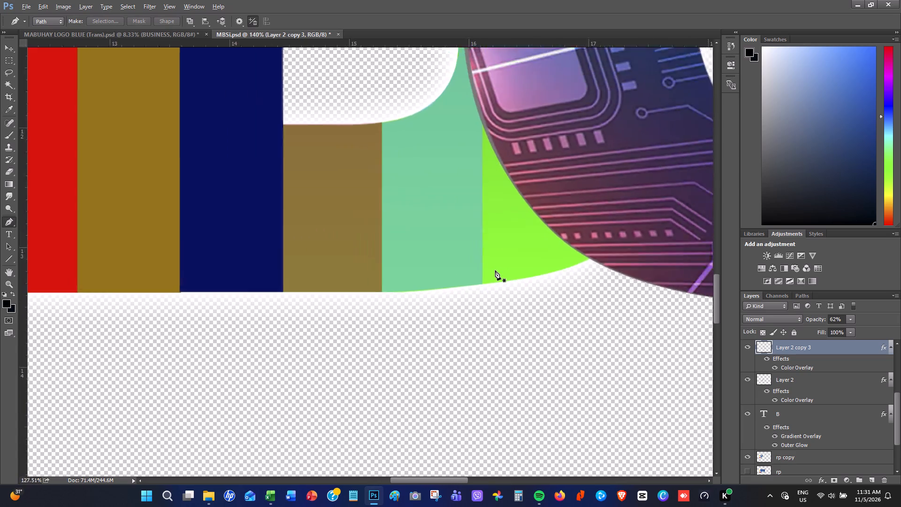
scroll(495, 270, "down", 15, "alt")
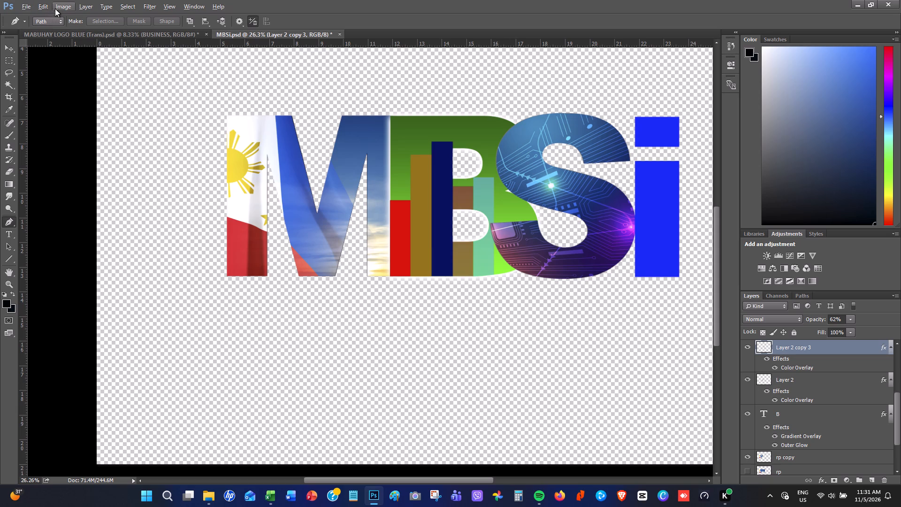
left_click(24, 8)
left_click(65, 109)
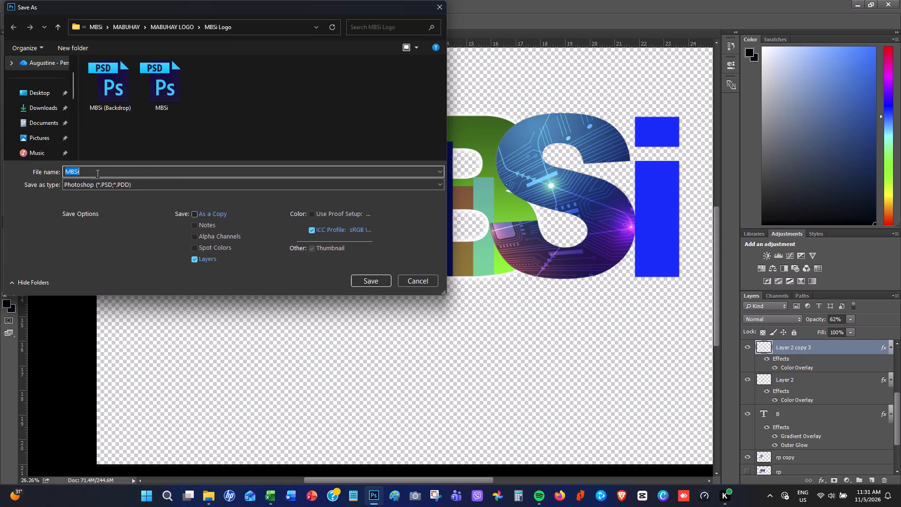
left_click(97, 171)
key("space")
key("v")
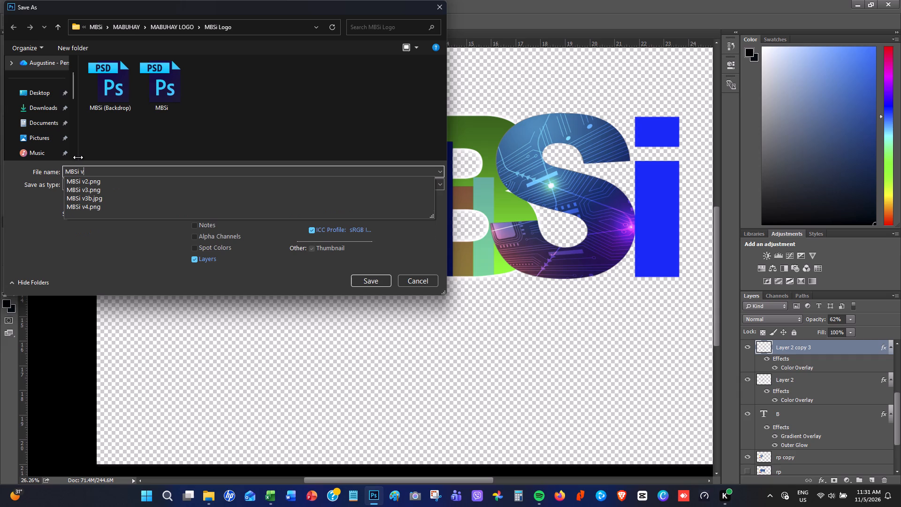
key("5")
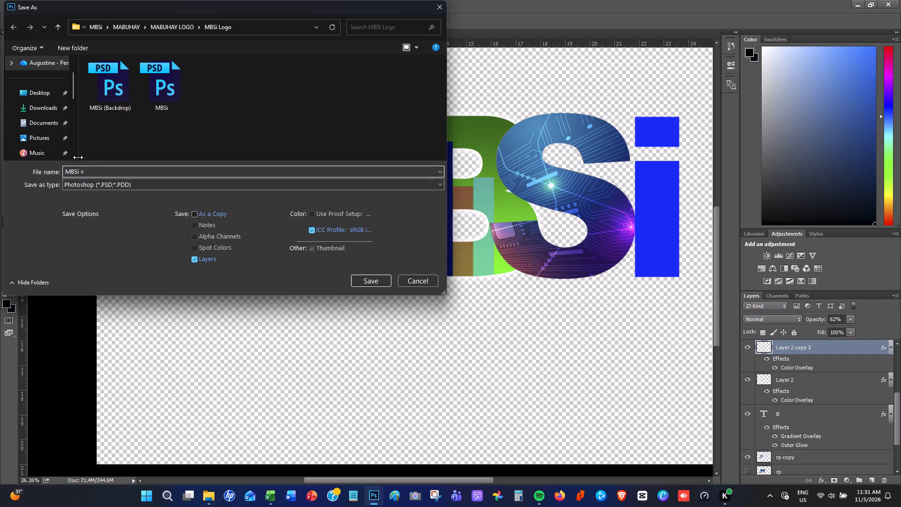
key("space")
key("shift+parenleft")
type("11")
type("-2026")
key("shift+parenright")
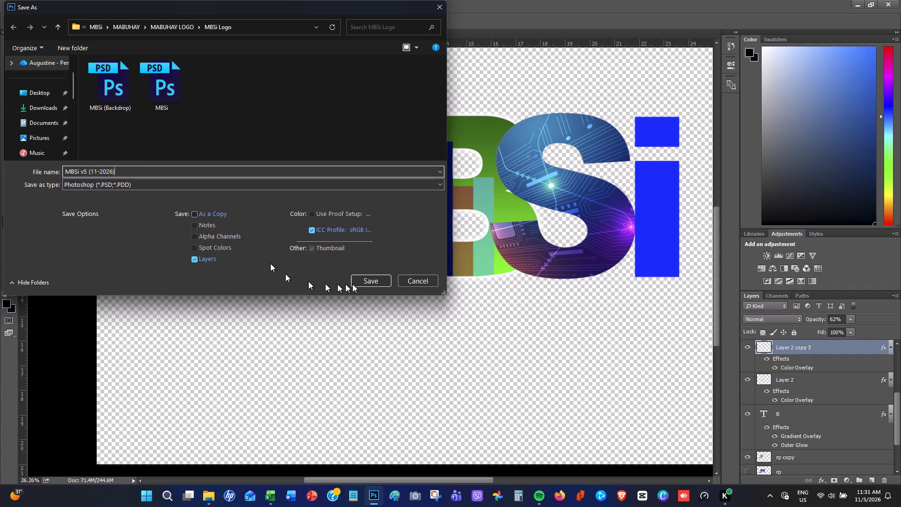
left_click(381, 278)
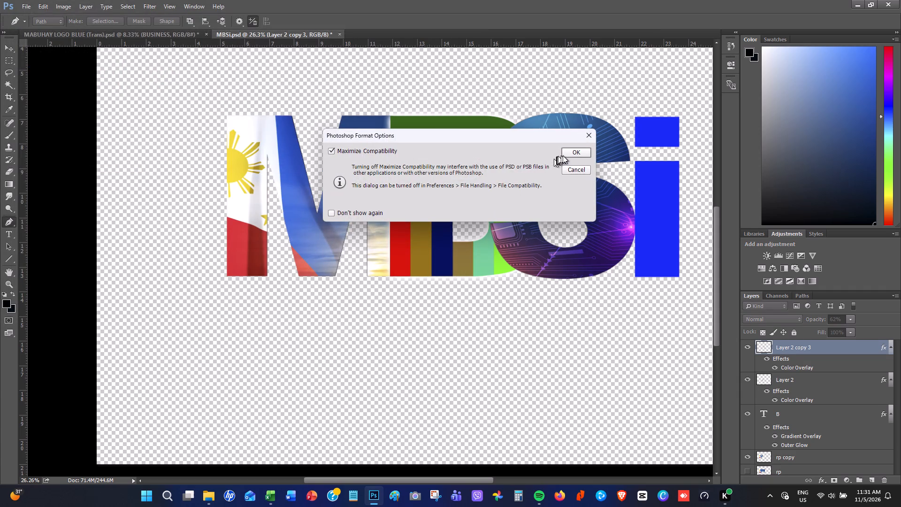
left_click(575, 152)
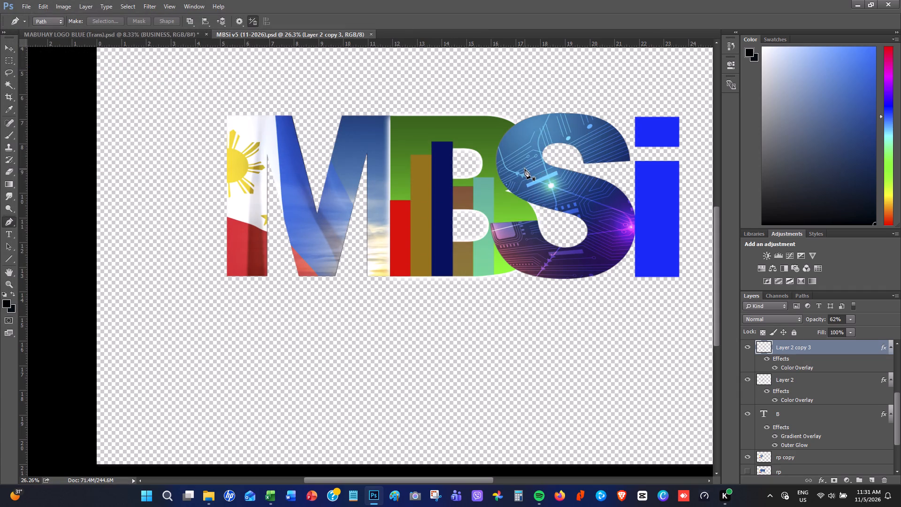
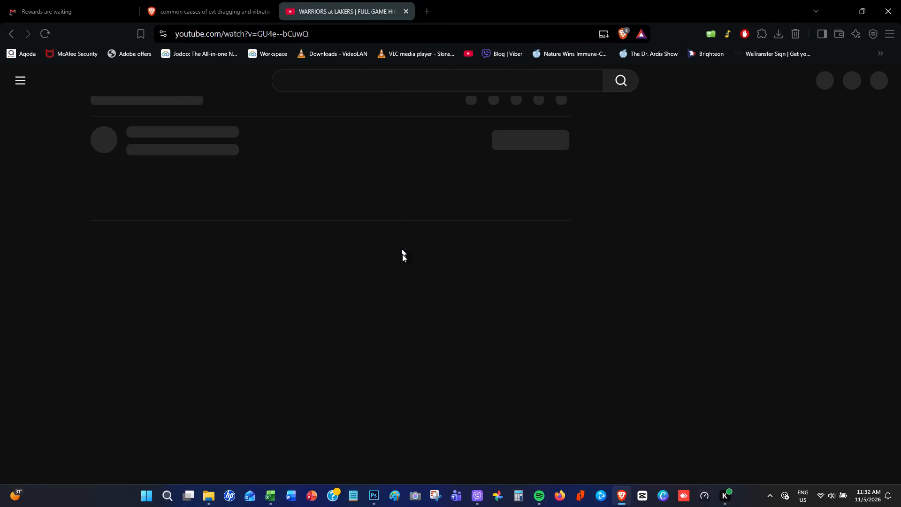
Open a new browser tab and pause the Warriors at Lakers highlights video in its own tab.
left_click(427, 14)
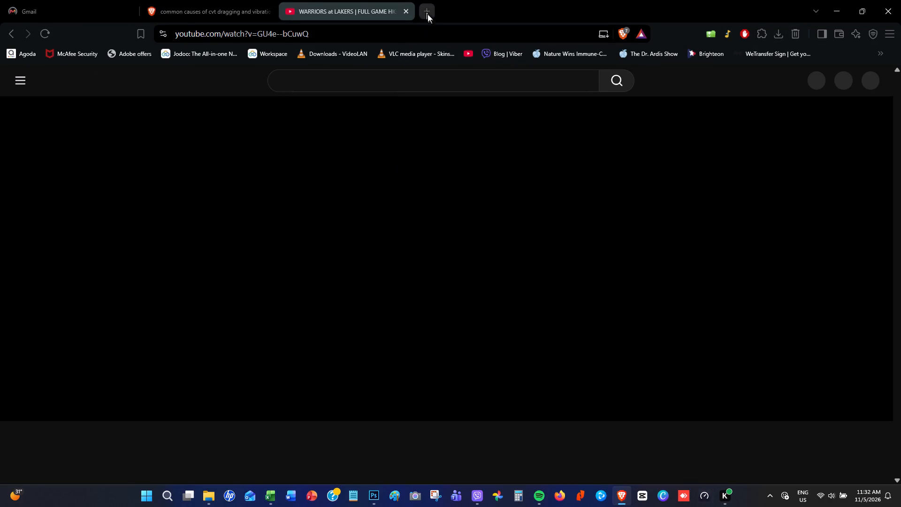
left_click(360, 15)
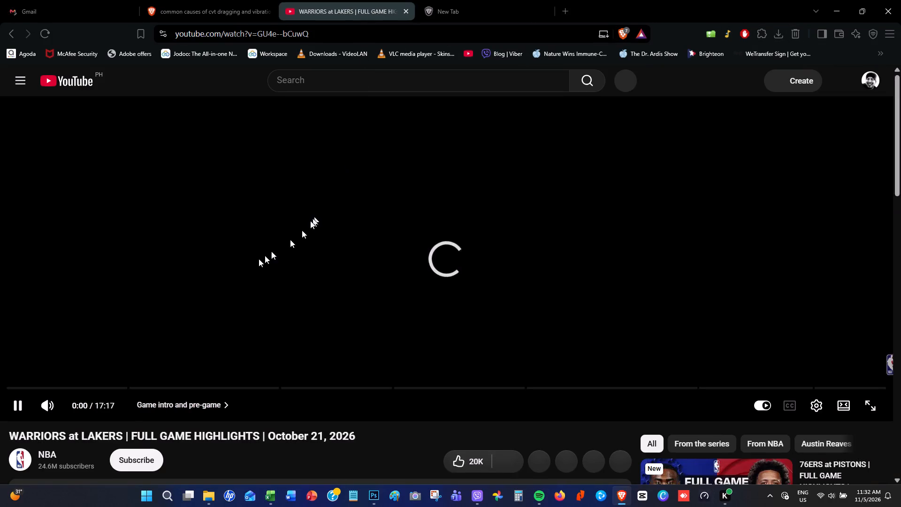
left_click(23, 404)
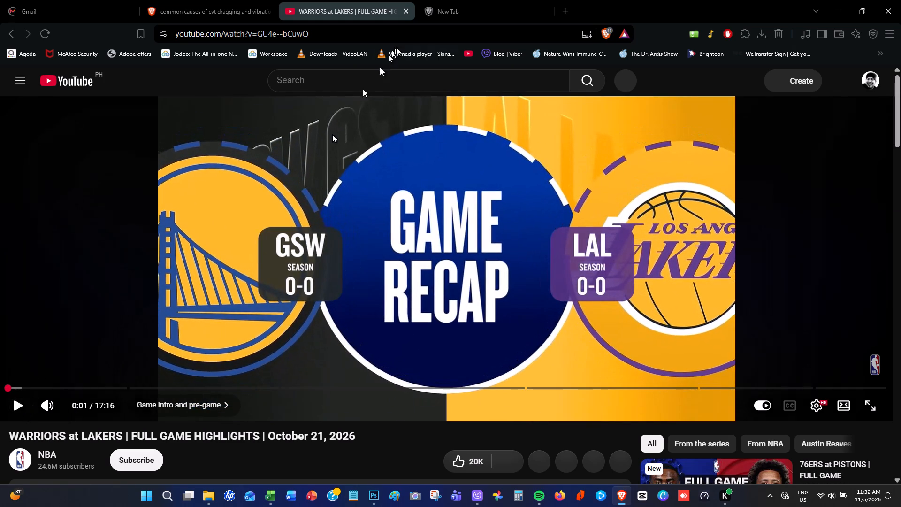
Search the web for "peso symbol png" in the new browser tab.
left_click(502, 7)
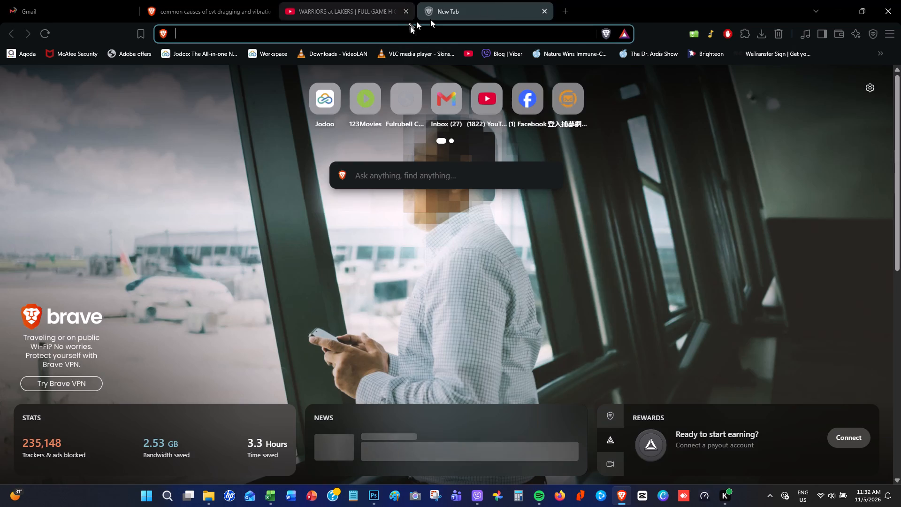
left_click(414, 31)
key("p")
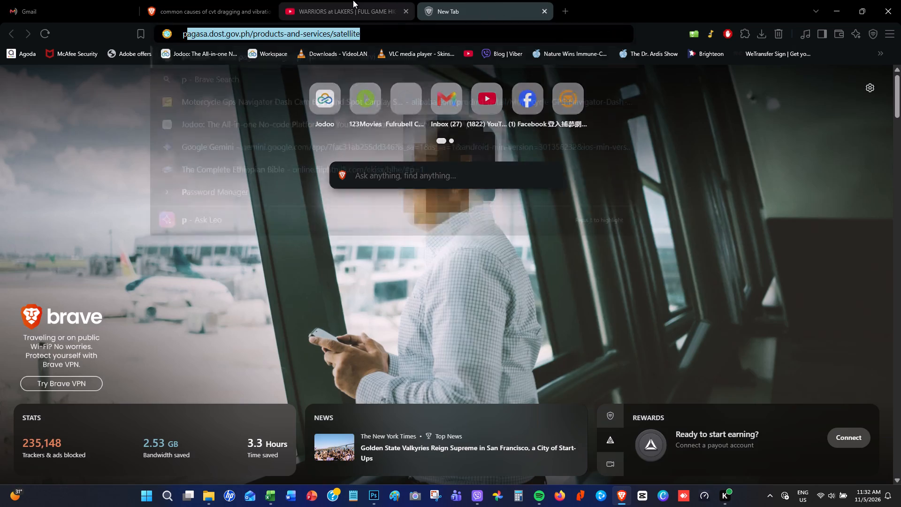
type("eso")
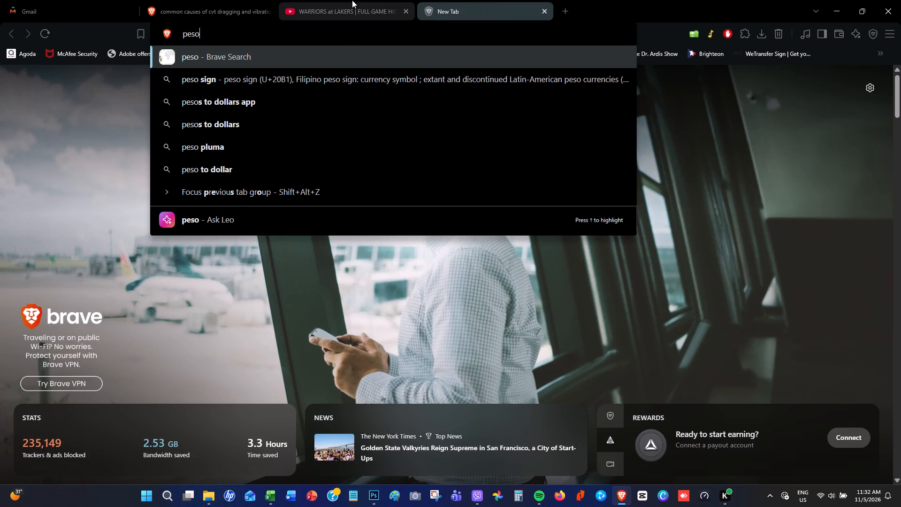
key("space")
type("symbol png")
key("Return")
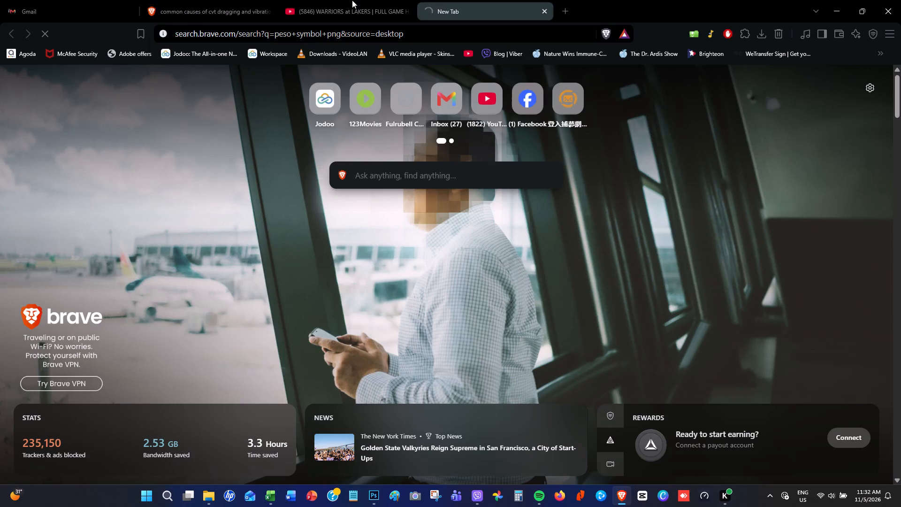
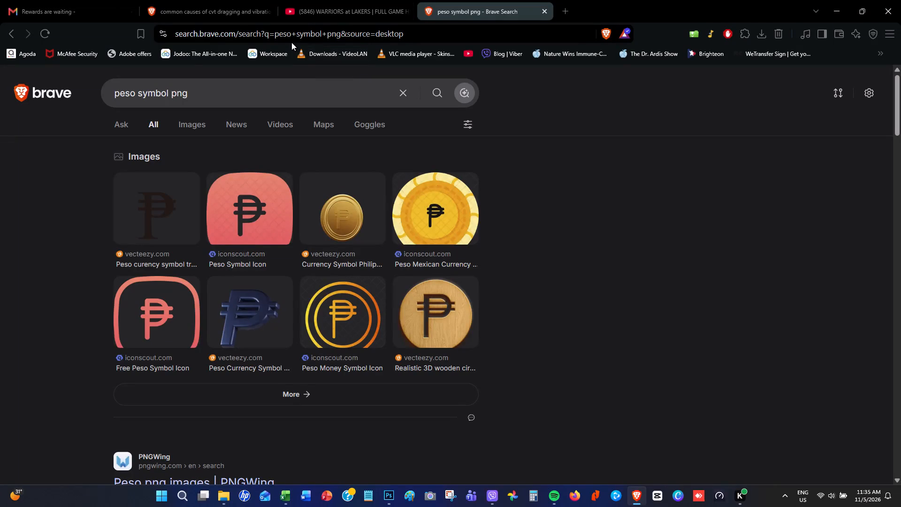
Look through the web results for "peso symbol png" for a usable peso sign source.
scroll(588, 233, "down", 3)
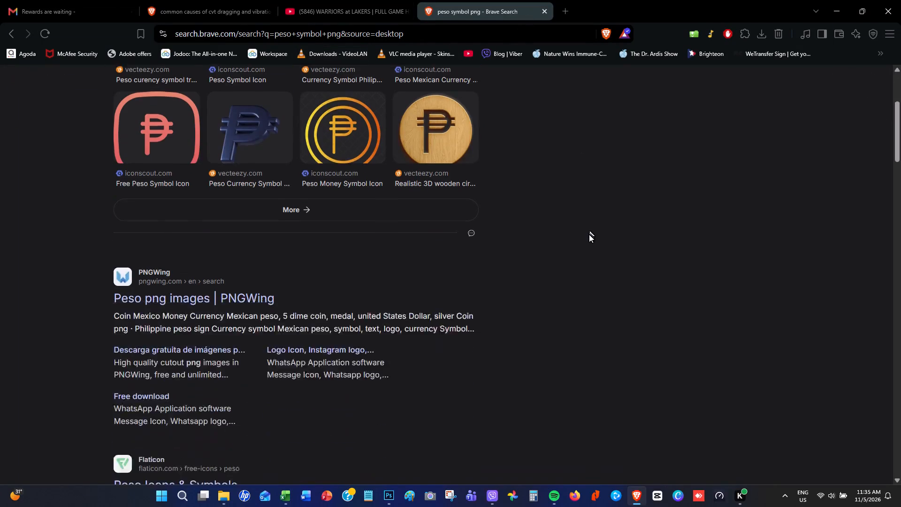
scroll(589, 234, "down", 11)
scroll(589, 234, "up", 5)
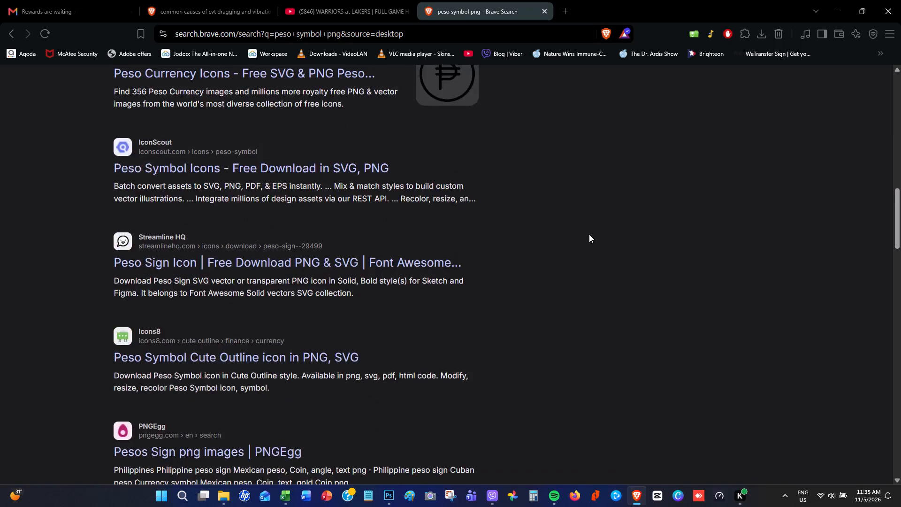
scroll(589, 234, "up", 7)
scroll(344, 150, "up", 17)
Browse the image results for a suitable peso symbol PNG, and return to the MBSi v5 logo in Photoshop.
left_click(185, 127)
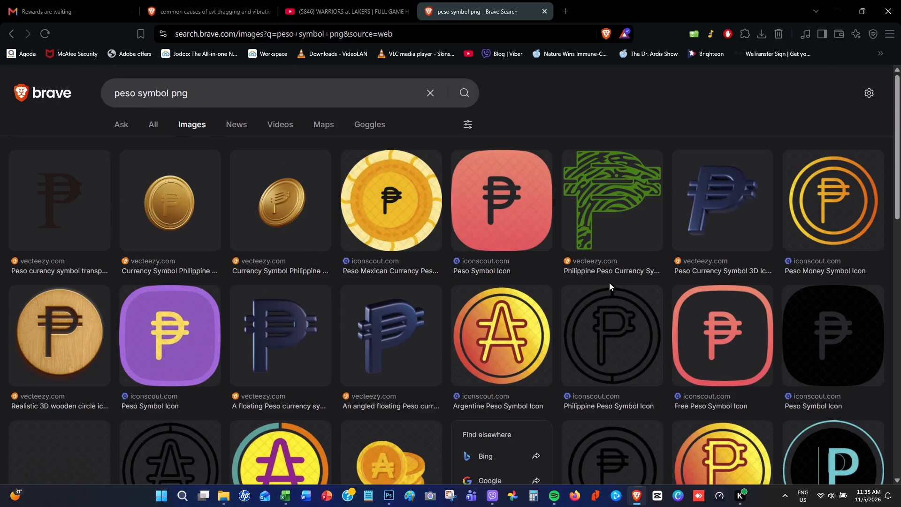
scroll(608, 283, "down", 6)
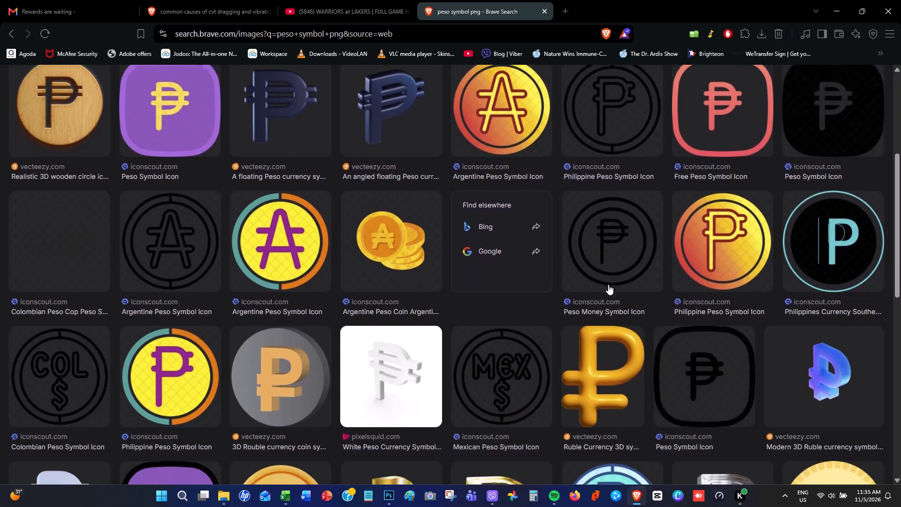
scroll(608, 284, "down", 8)
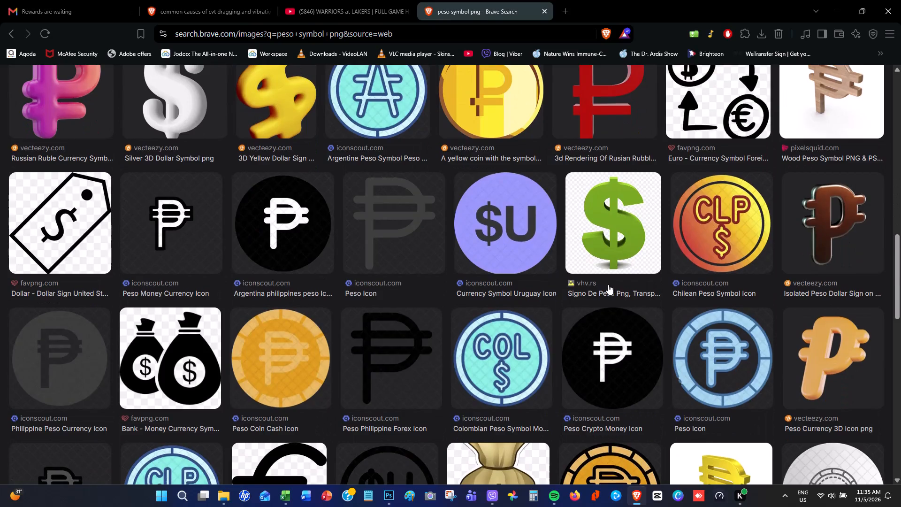
scroll(608, 284, "down", 8)
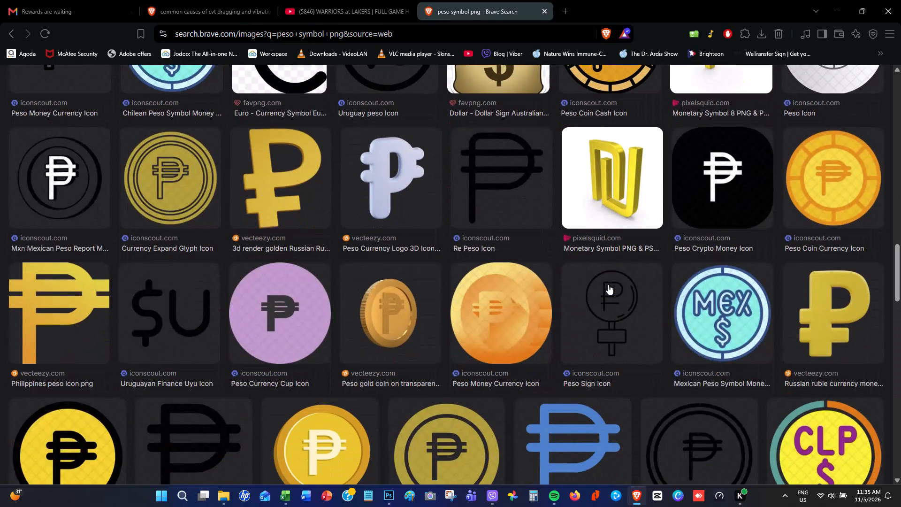
left_click(841, 11)
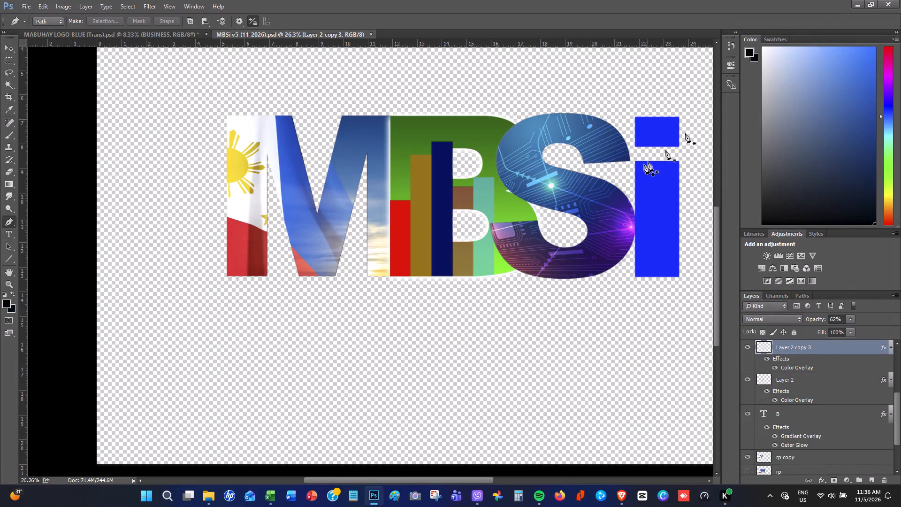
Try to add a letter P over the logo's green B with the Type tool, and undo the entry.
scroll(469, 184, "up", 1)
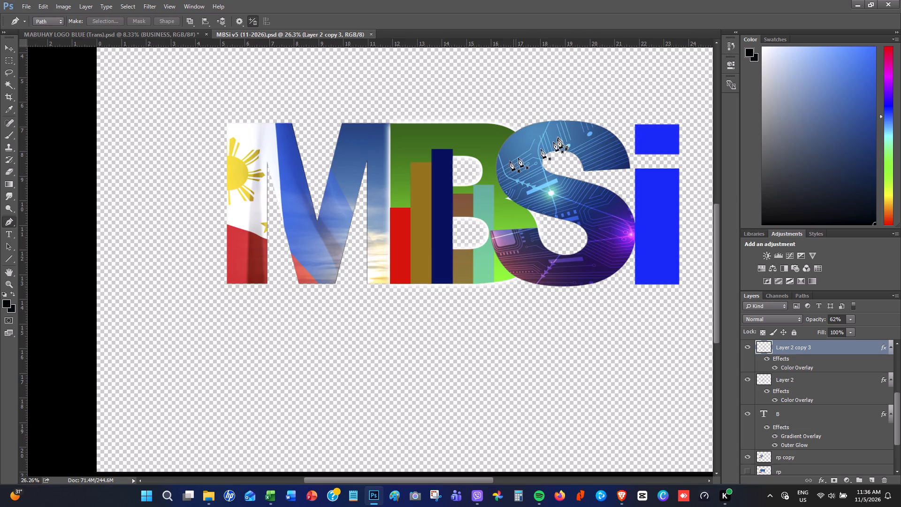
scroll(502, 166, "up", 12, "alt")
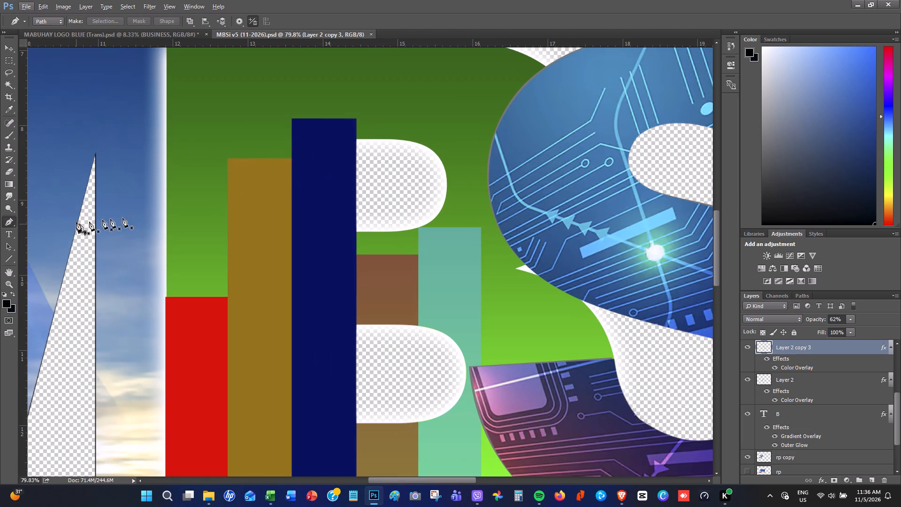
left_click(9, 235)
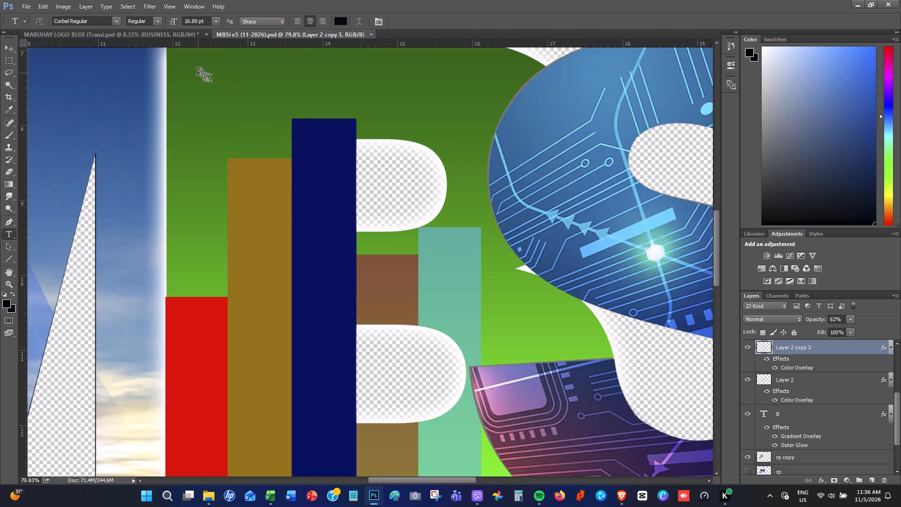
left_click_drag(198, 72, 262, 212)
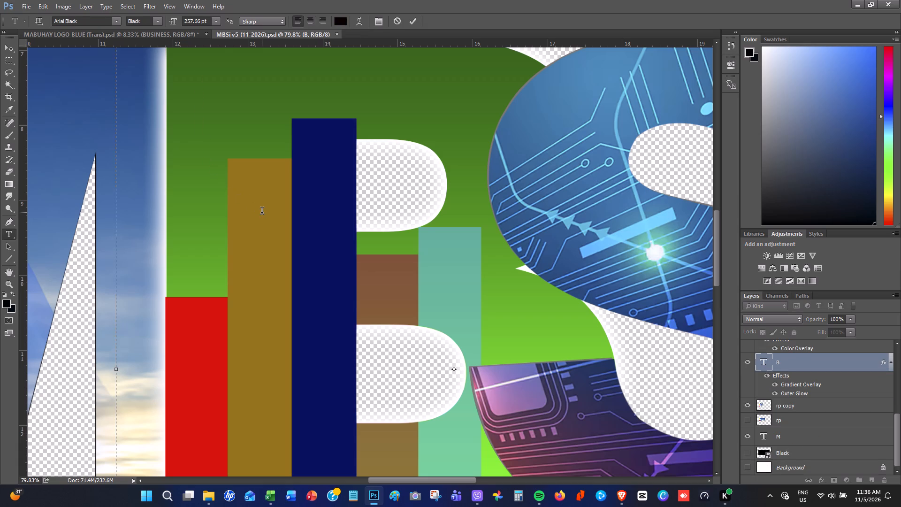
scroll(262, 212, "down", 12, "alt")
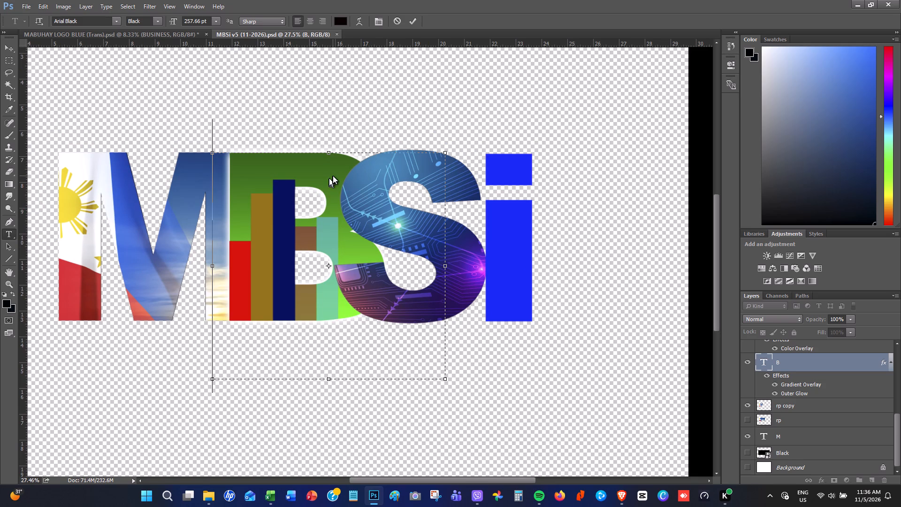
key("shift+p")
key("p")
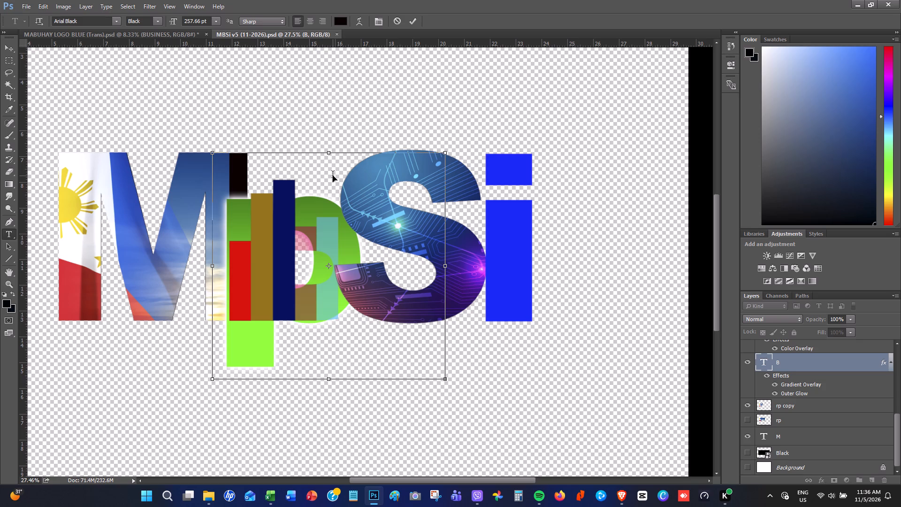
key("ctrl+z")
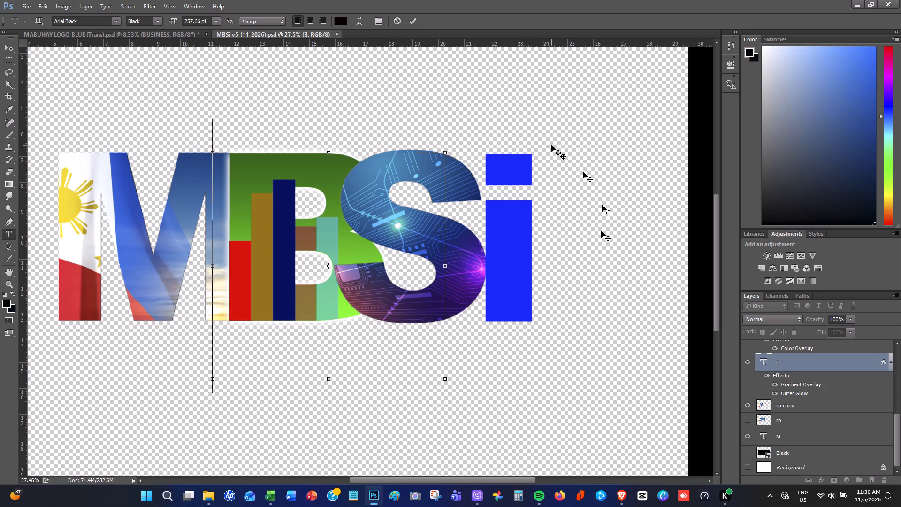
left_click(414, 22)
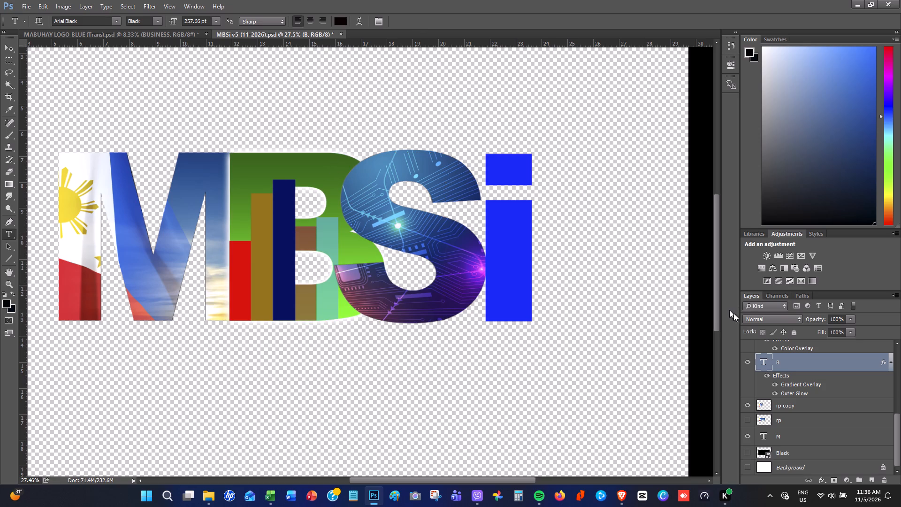
Add a capital P as separate text on the empty canvas above the letter S, in Arial with the Regular style.
left_click(457, 88)
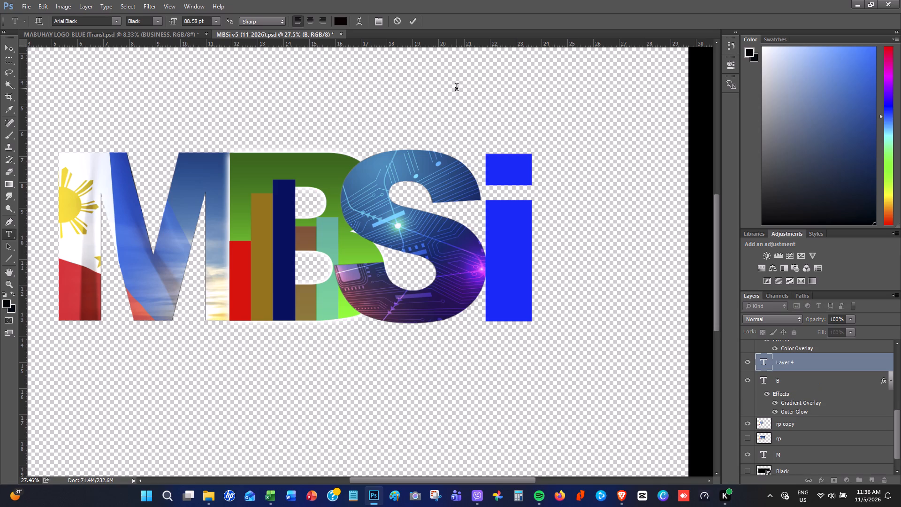
key("shift+p")
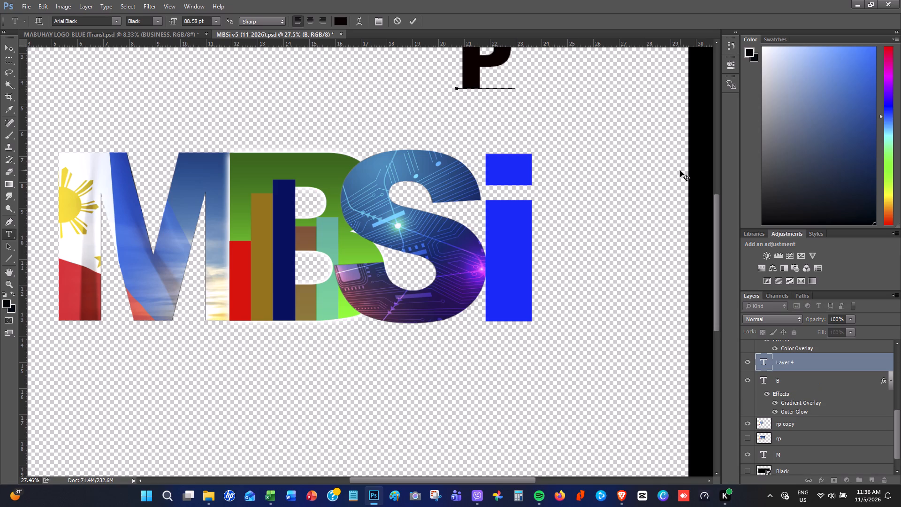
scroll(610, 223, "down", 1)
scroll(610, 223, "up", 6)
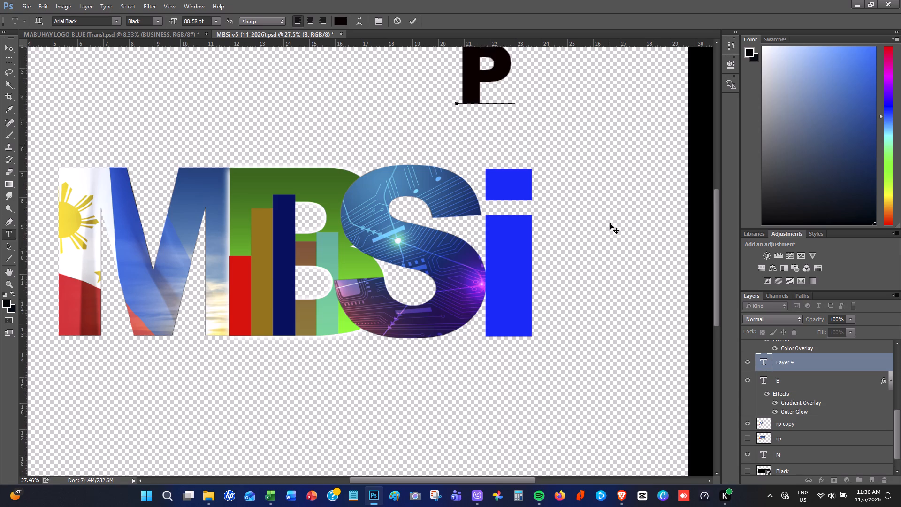
scroll(610, 223, "up", 2)
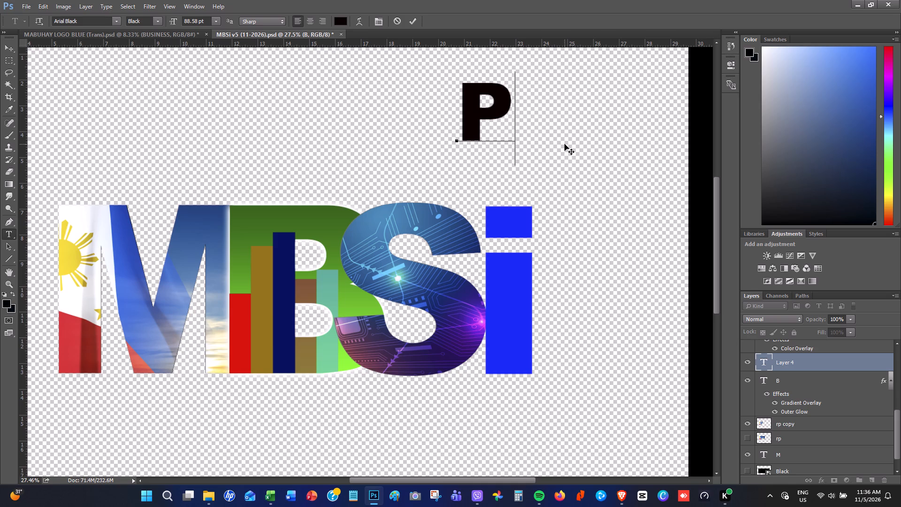
left_click_drag(516, 103, 516, 103)
left_click_drag(516, 103, 463, 106)
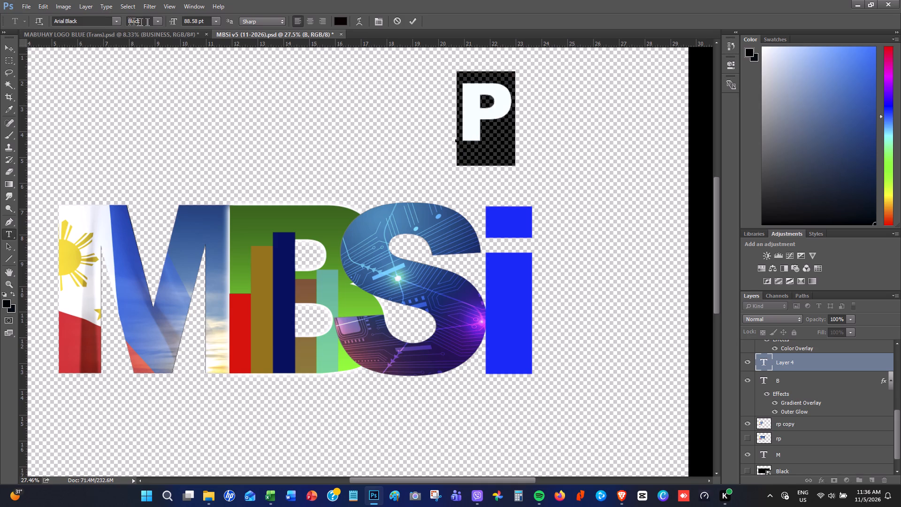
left_click(157, 23)
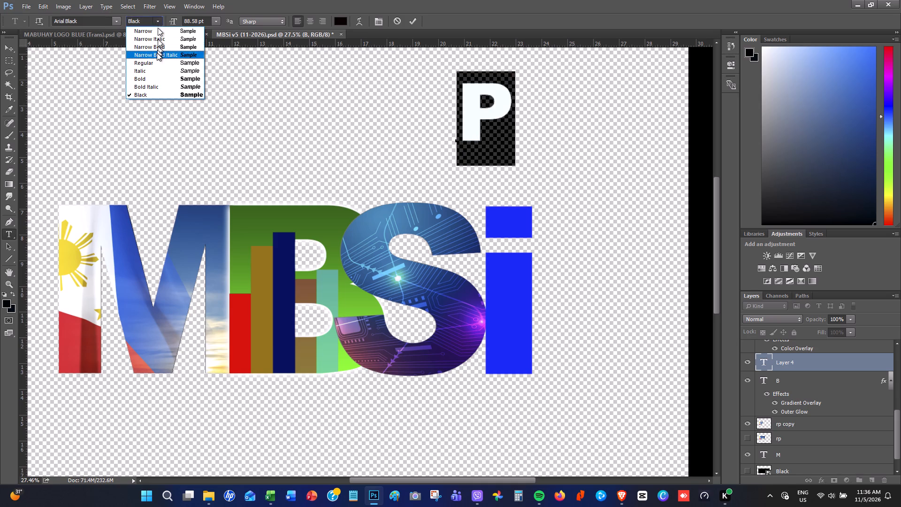
left_click(155, 61)
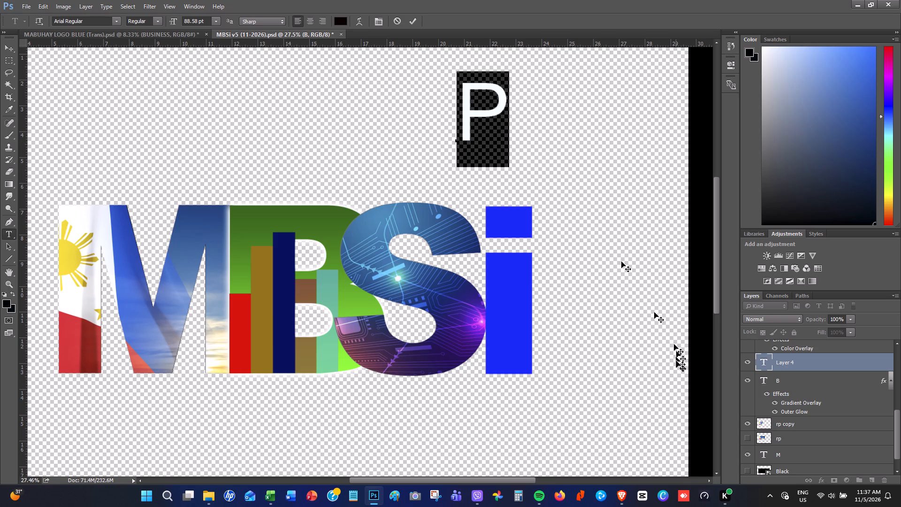
left_click(770, 365)
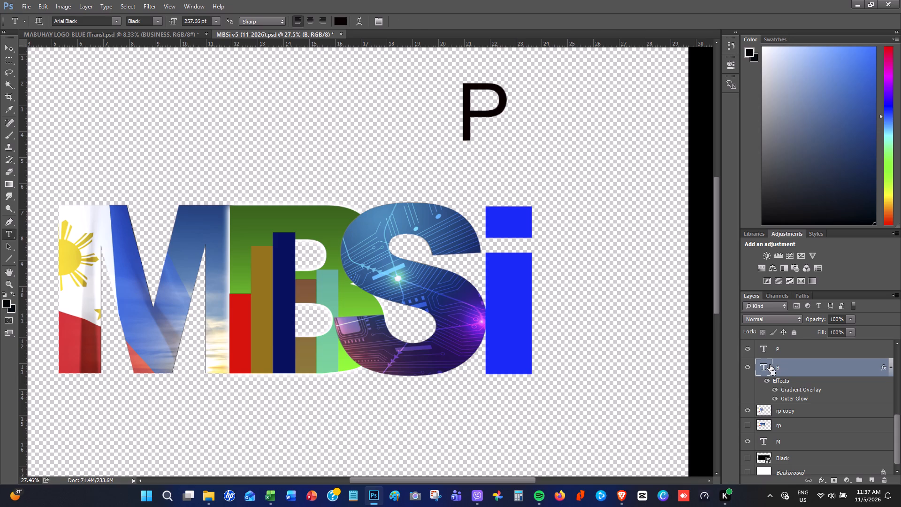
key("ctrl+t")
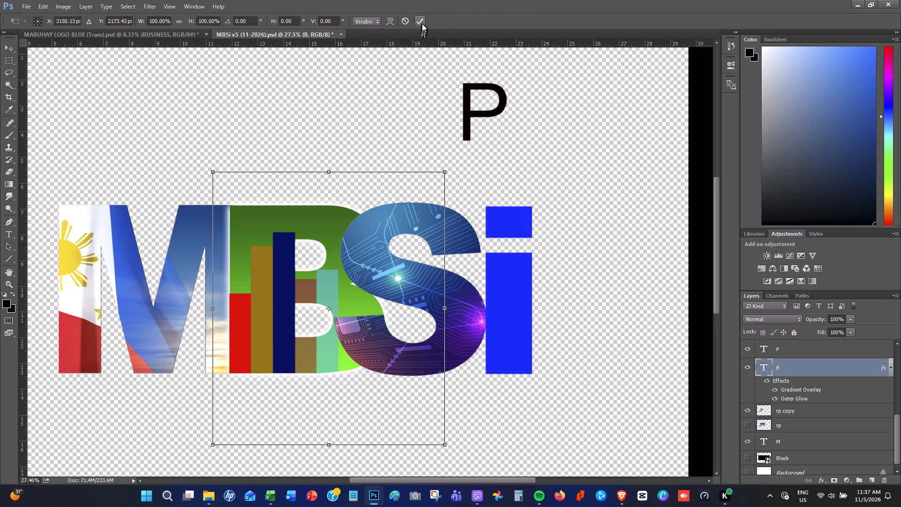
left_click(422, 22)
Move the letter P from the empty canvas above the S onto the upper opening of the letter B.
left_click(765, 348)
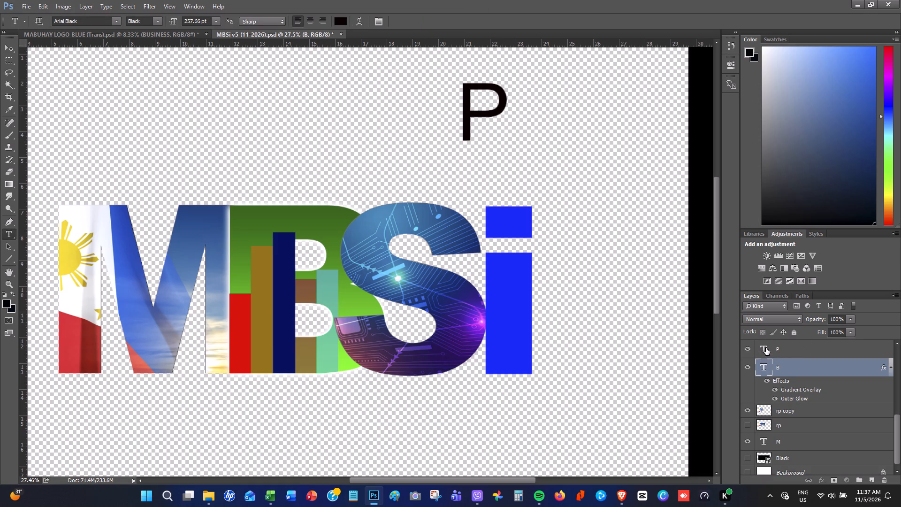
key("ctrl+t")
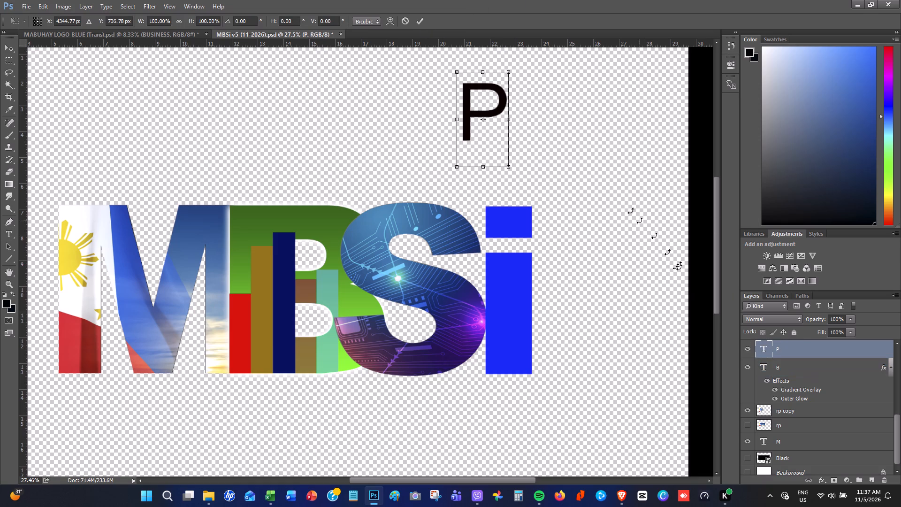
left_click_drag(502, 107, 327, 261)
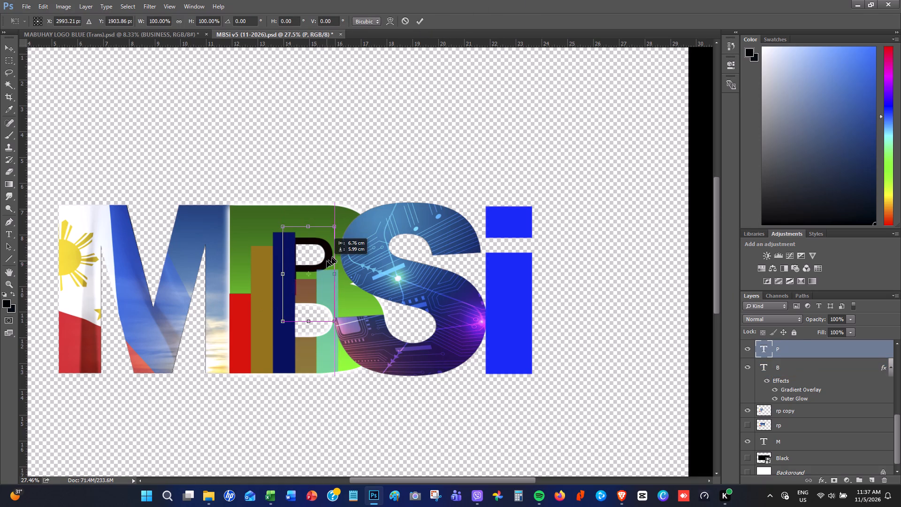
left_click_drag(327, 261, 324, 318)
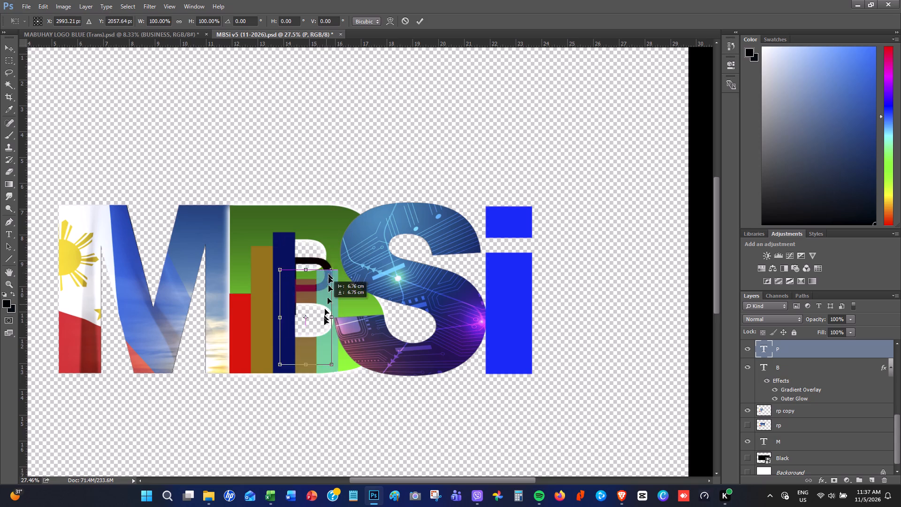
left_click_drag(324, 318, 331, 328)
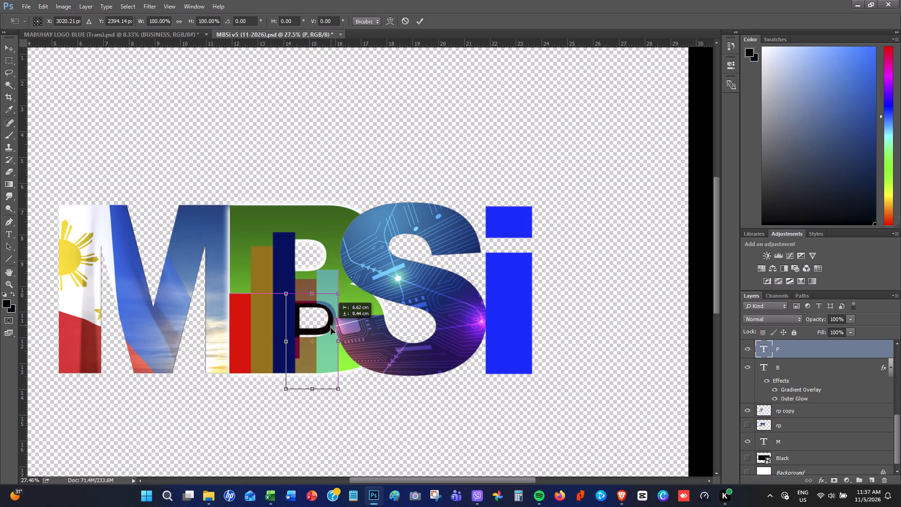
left_click_drag(331, 328, 330, 328)
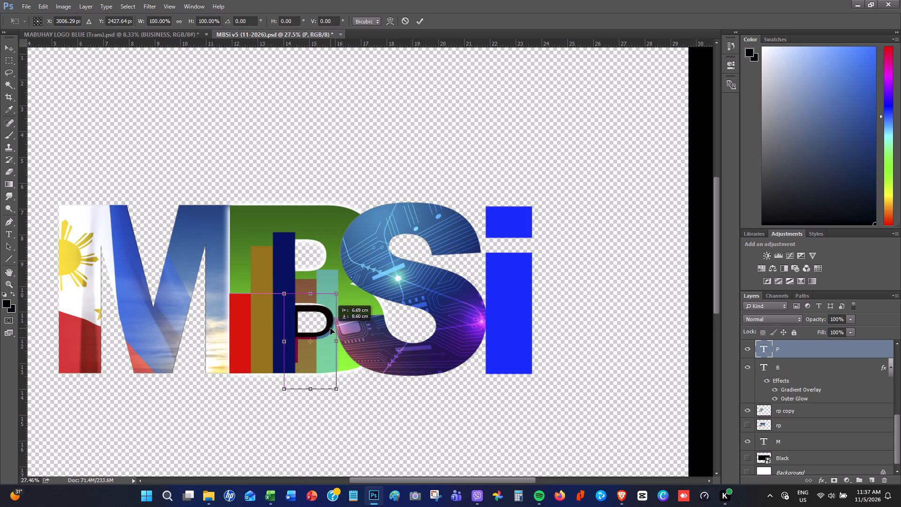
left_click_drag(330, 328, 325, 272)
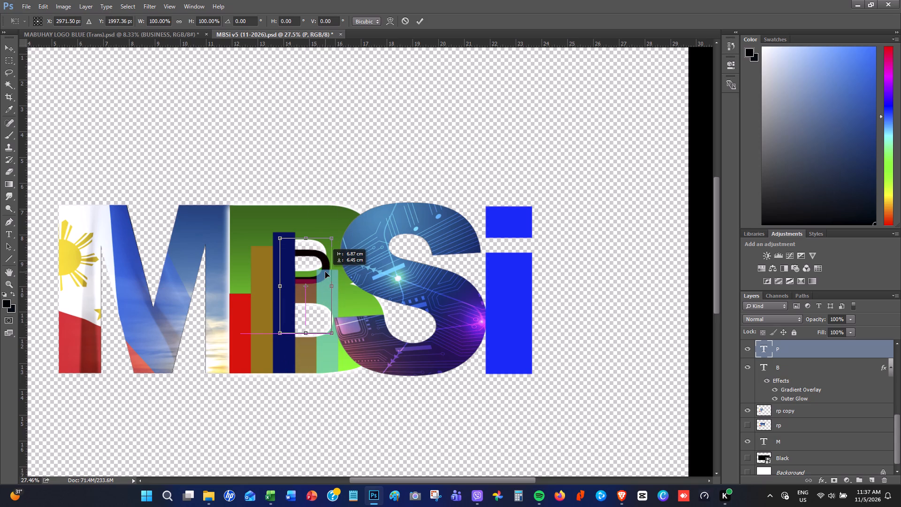
left_click_drag(325, 272, 327, 261)
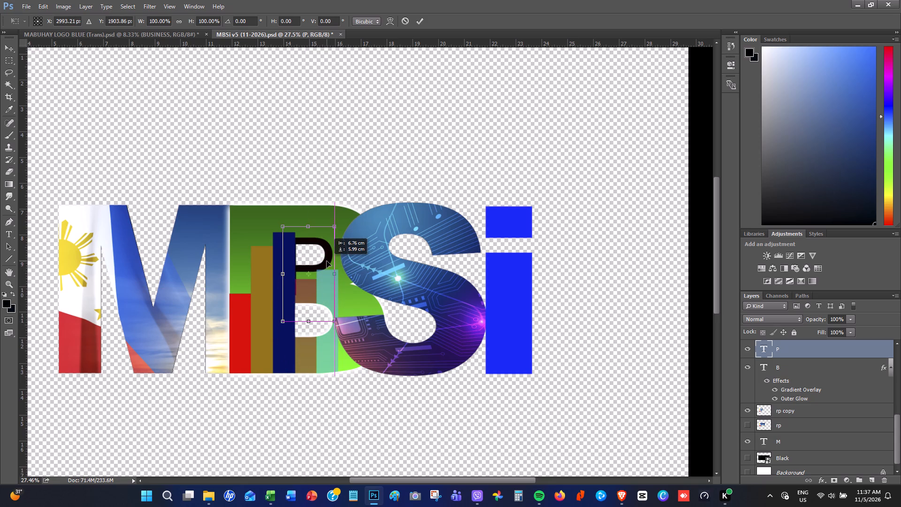
left_click_drag(327, 261, 327, 263)
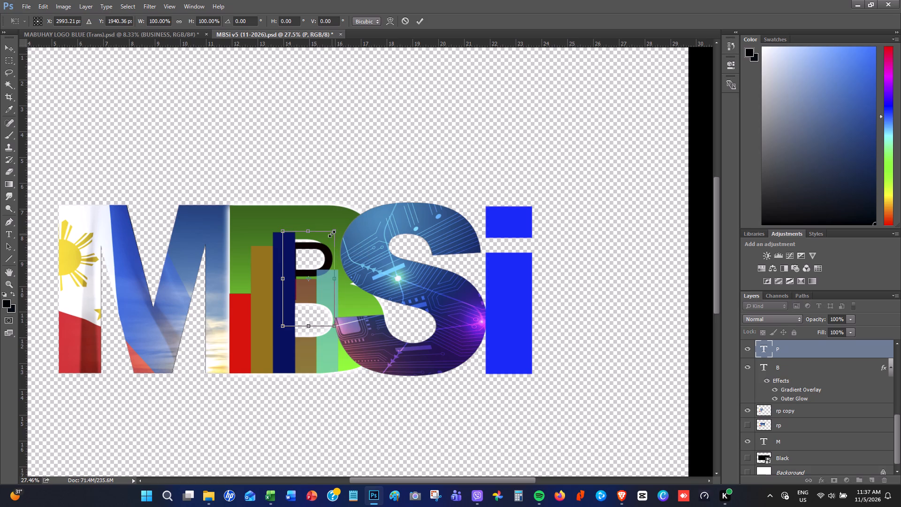
Scale the P proportionally to about 149% and fit its bowl around the B's upper opening, with its stem over the navy bar.
left_click_drag(334, 231, 364, 203, "shift")
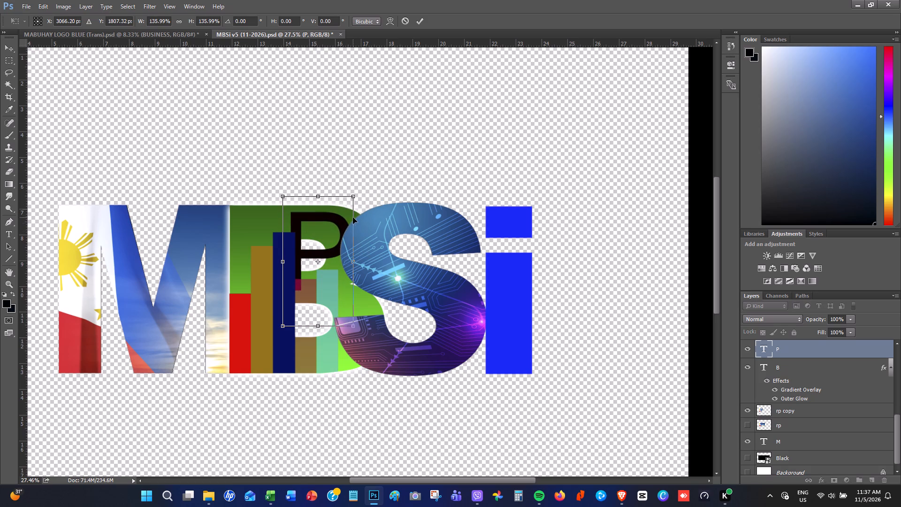
left_click_drag(343, 209, 327, 231)
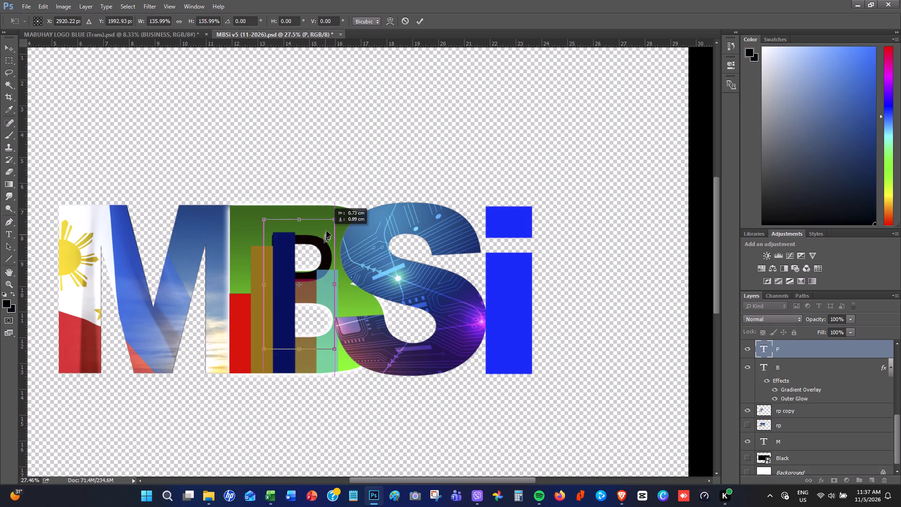
left_click_drag(327, 231, 329, 231)
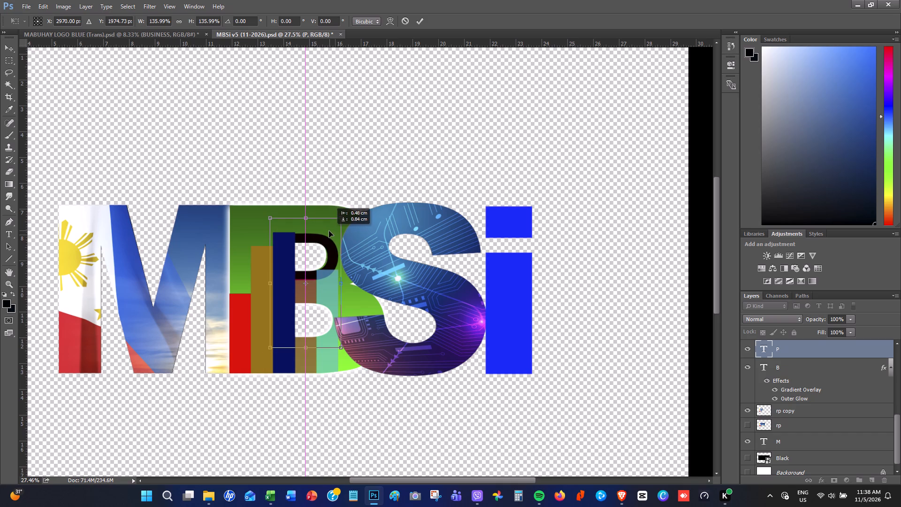
left_click_drag(329, 231, 331, 230)
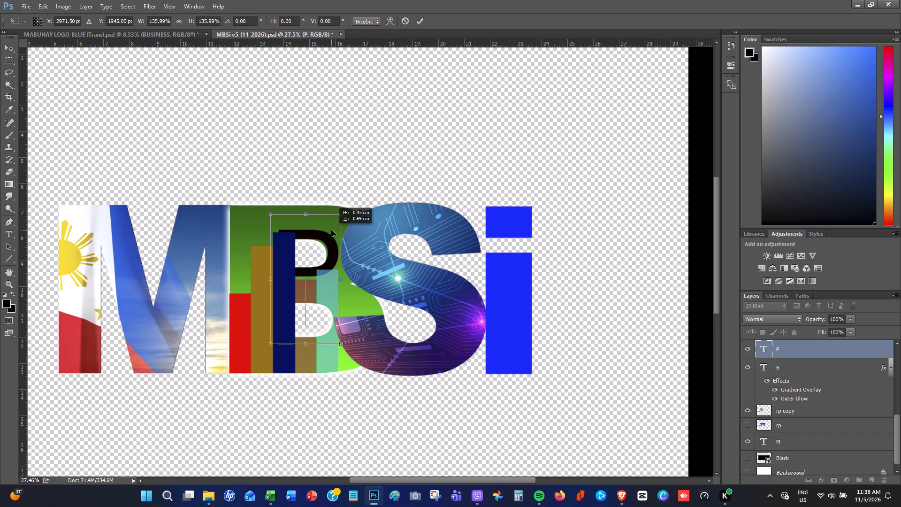
left_click_drag(331, 230, 331, 231)
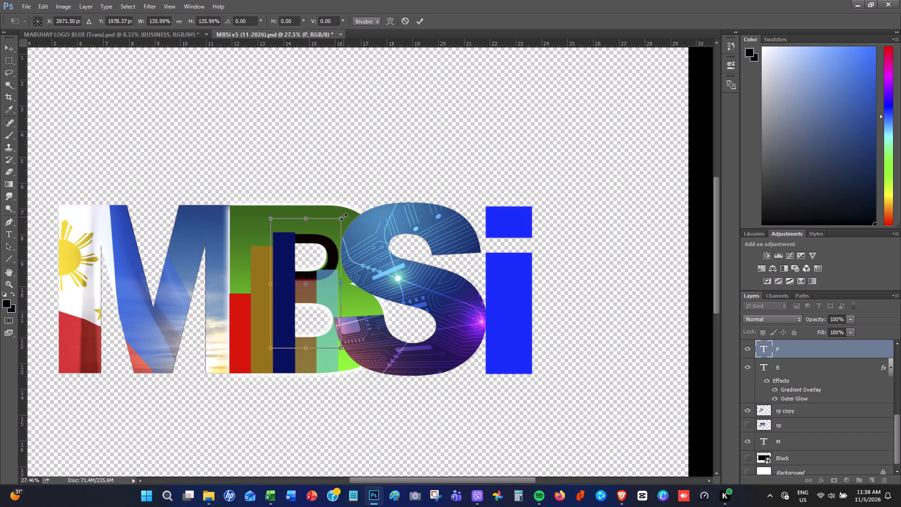
left_click_drag(342, 217, 355, 208, "shift")
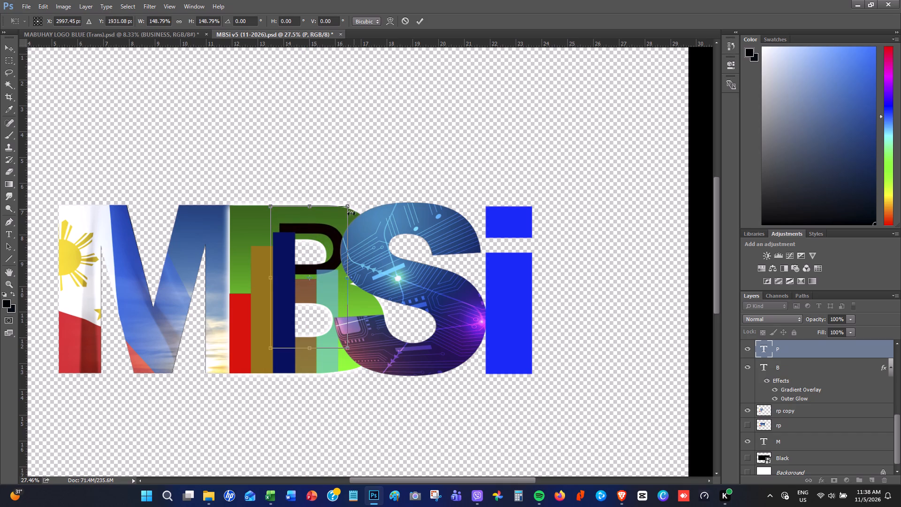
left_click_drag(340, 218, 337, 224)
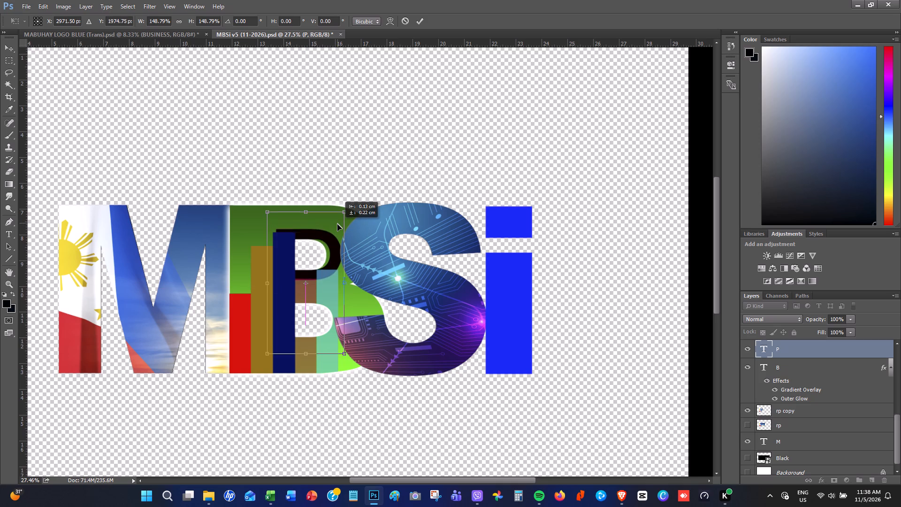
left_click_drag(337, 224, 338, 225)
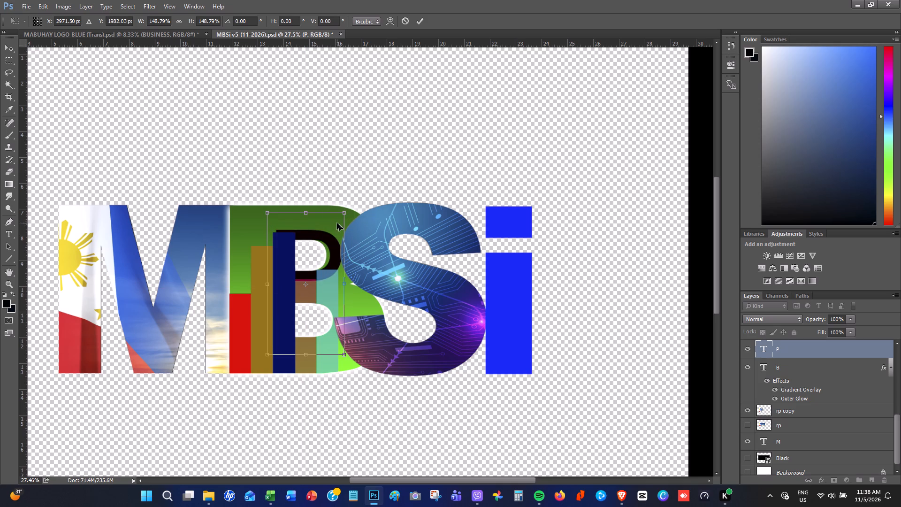
key("Left")
key("Left")
key("Left")
key("Left")
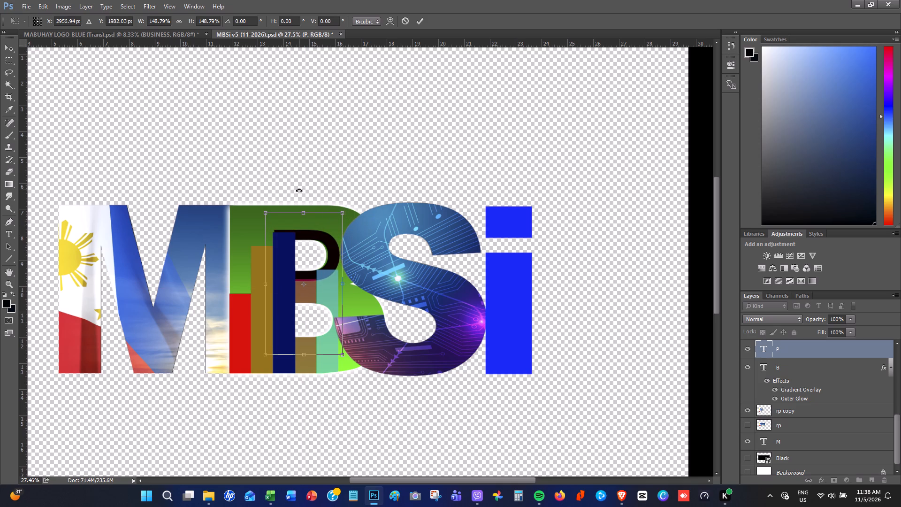
key("Left")
key("Left")
key("Left")
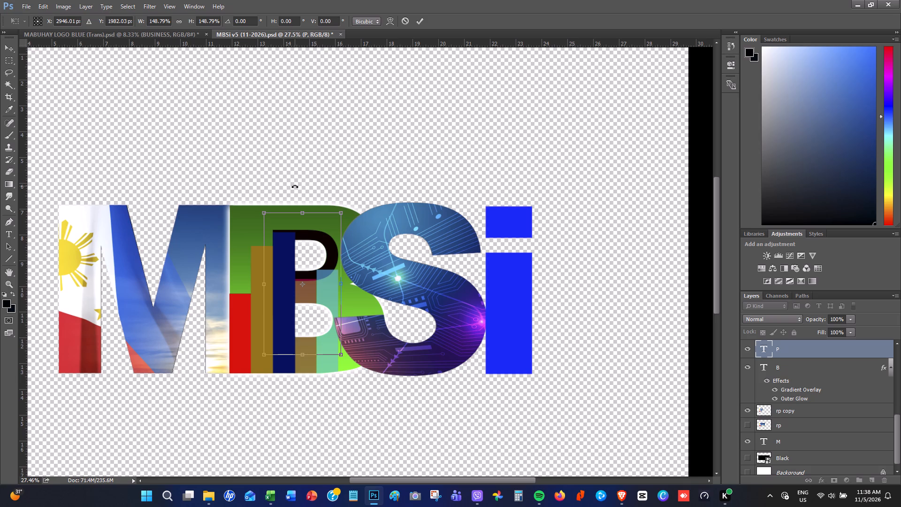
key("Return")
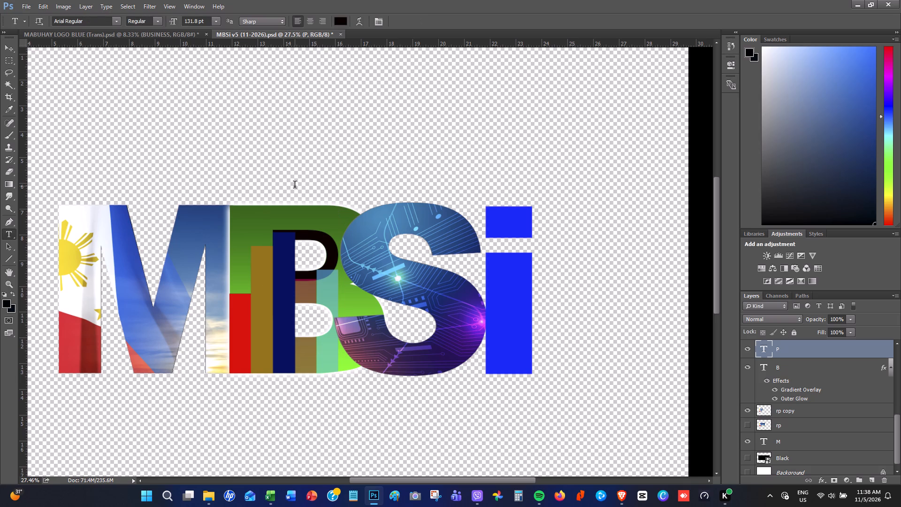
Raise the P text layer in the stacking order above the B's bar layers, directly beneath the S text layer.
key("ctrl+bracketright")
key("ctrl+bracketright")
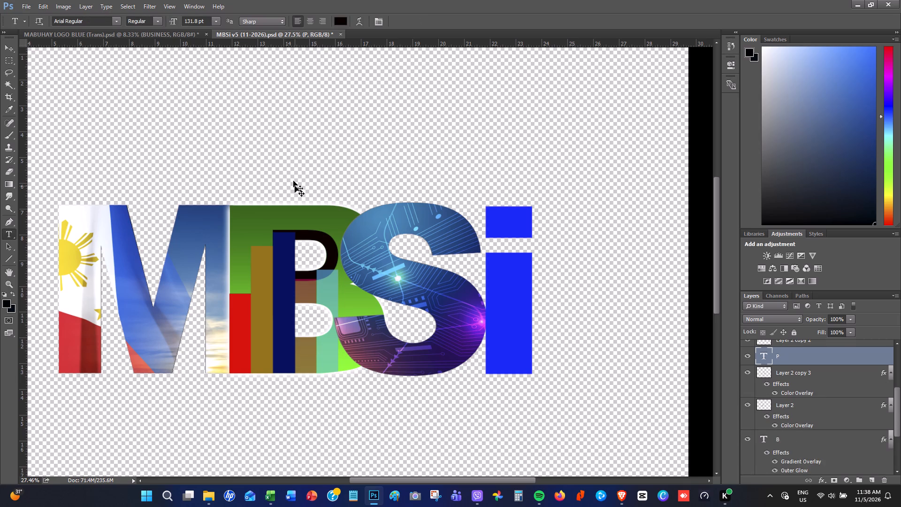
key("ctrl+bracketright")
key("ctrl+bracketright")
key("ctrl+bracketright")
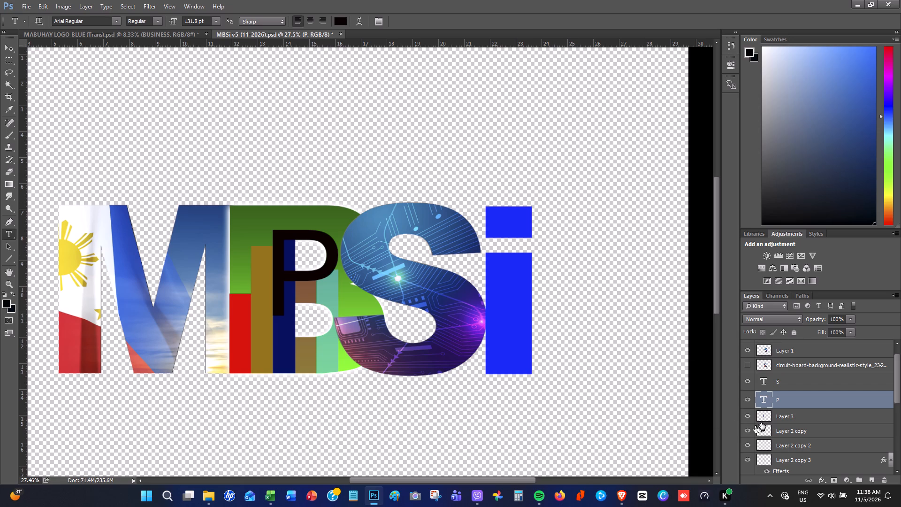
Compare the P over the B with the navy bar on Layer 3 hidden and shown.
left_click(748, 416)
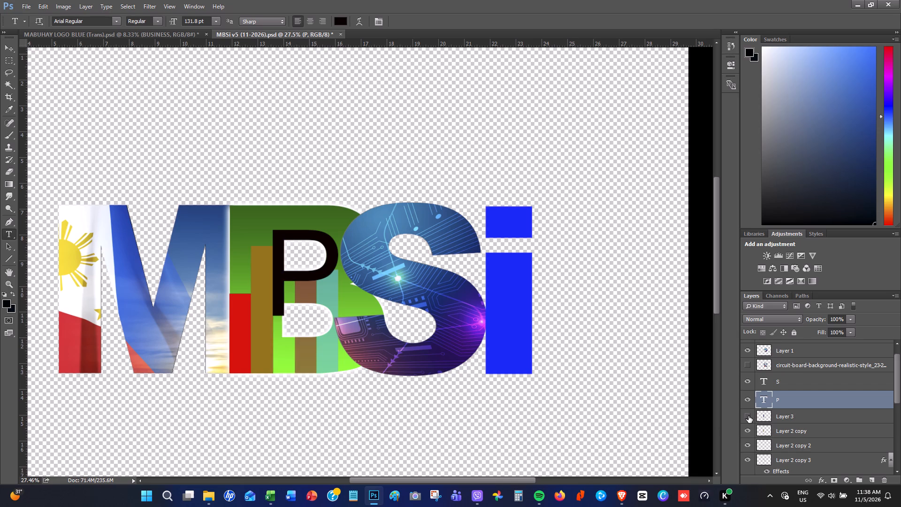
left_click(748, 416)
left_click(748, 416)
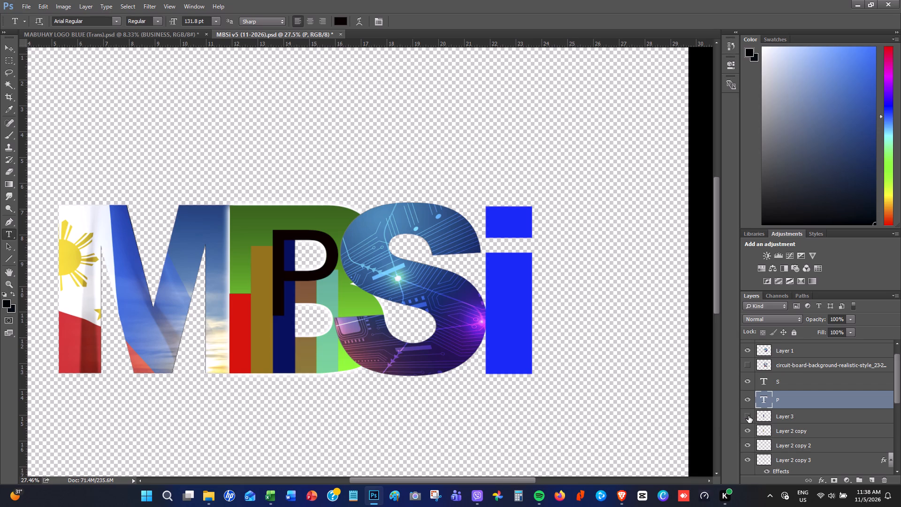
left_click(748, 416)
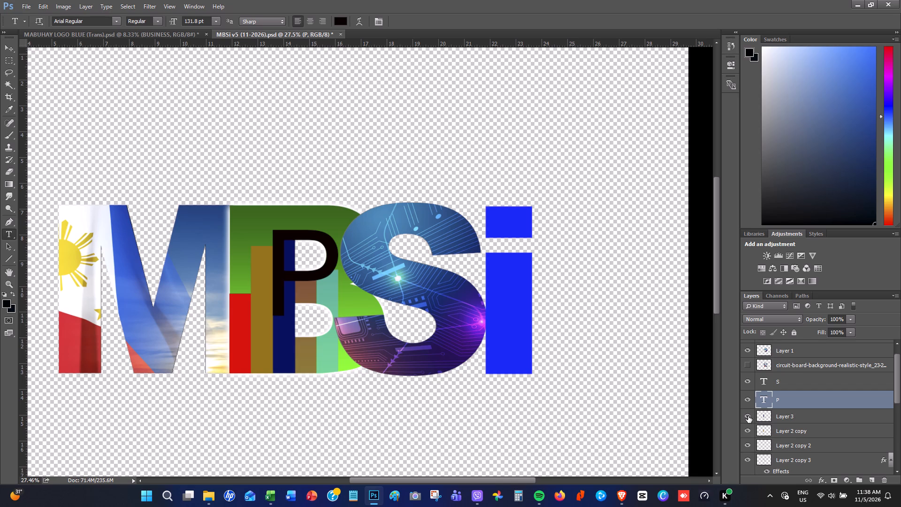
left_click(748, 416)
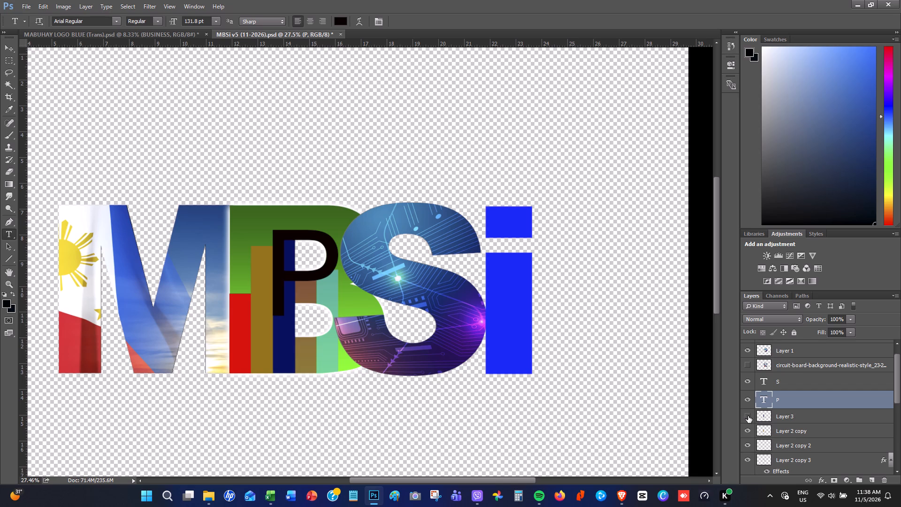
left_click(748, 416)
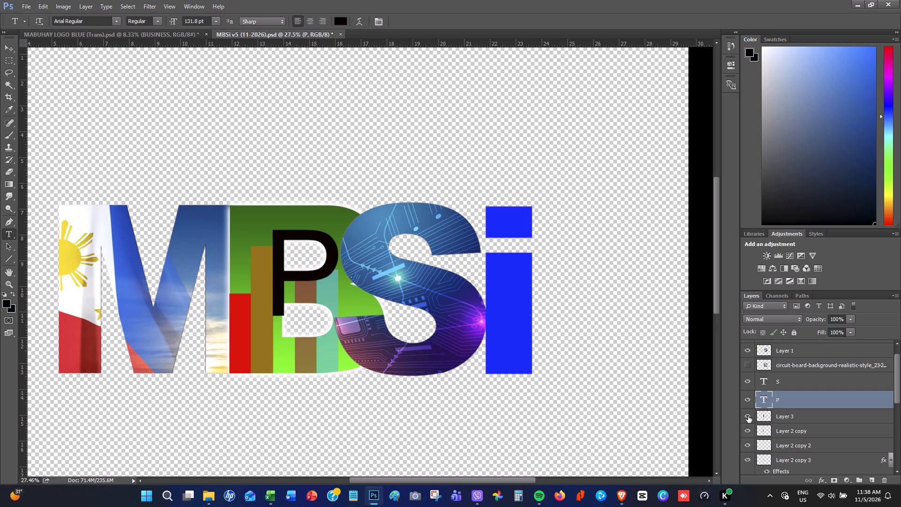
left_click(748, 416)
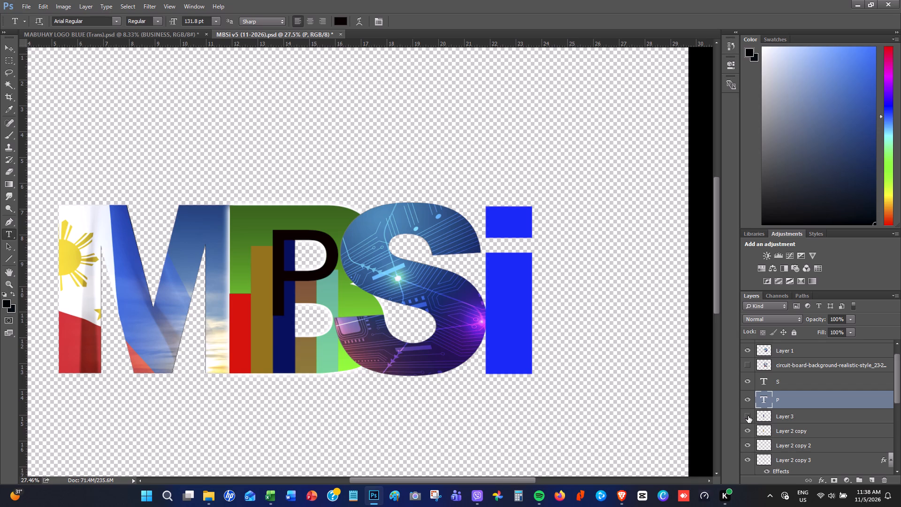
left_click(748, 416)
Hide the P text layer.
left_click(749, 399)
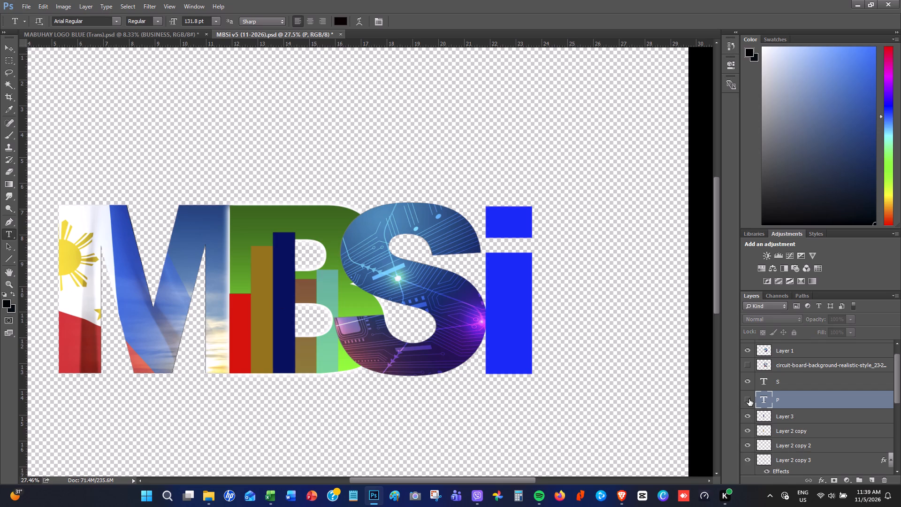
Lower the opacity of the navy bar on Layer 3 to 63%.
left_click(745, 416)
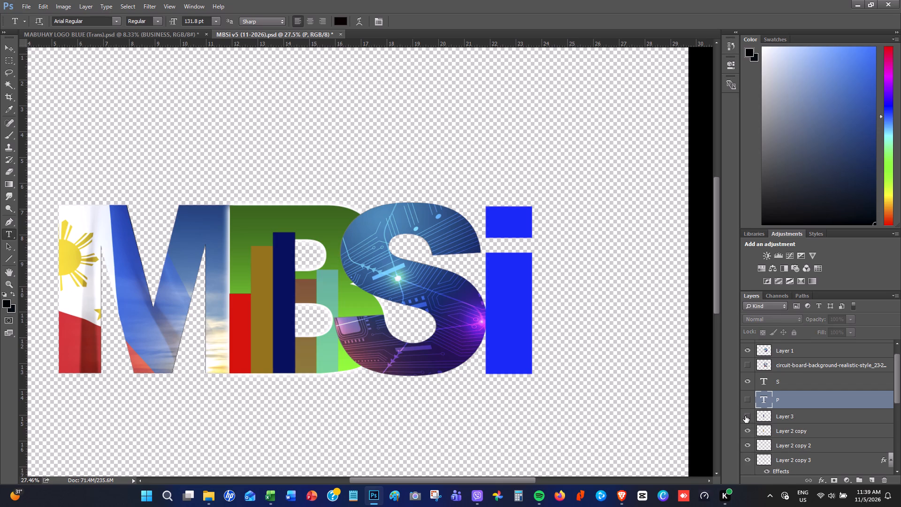
left_click(745, 416)
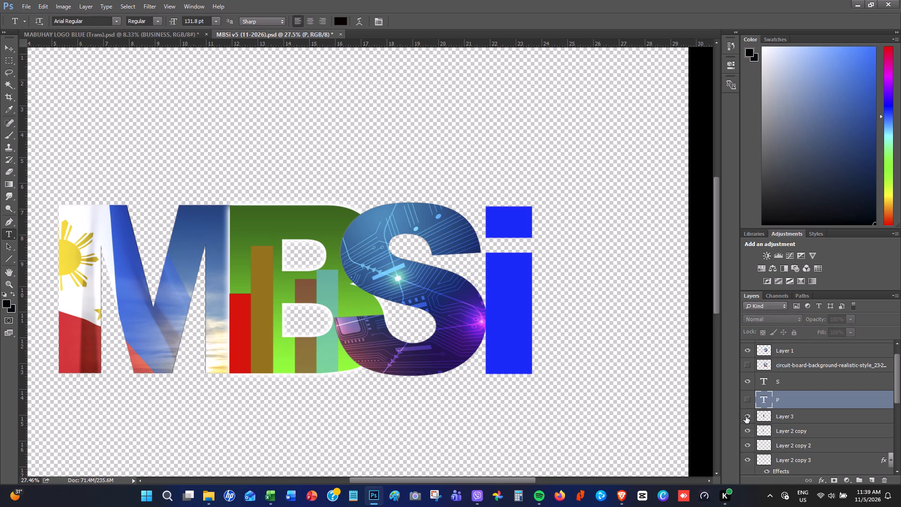
right_click(767, 416)
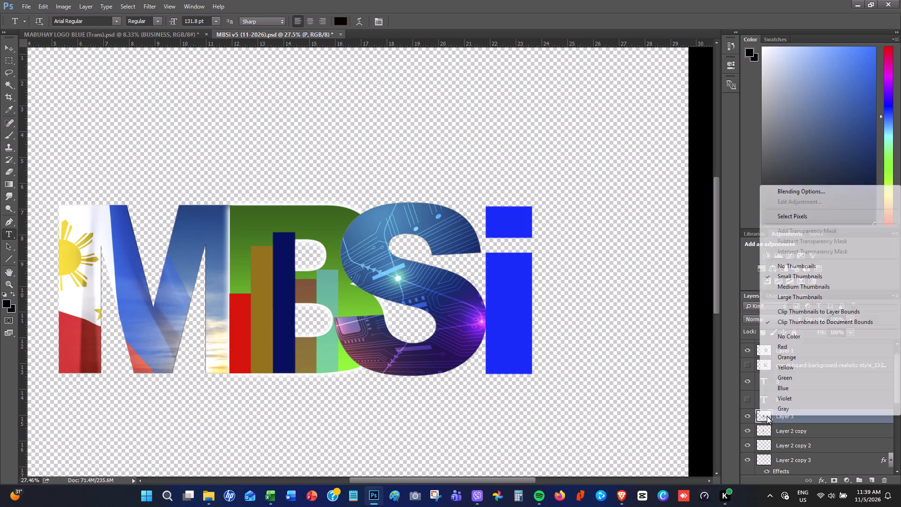
left_click(823, 190)
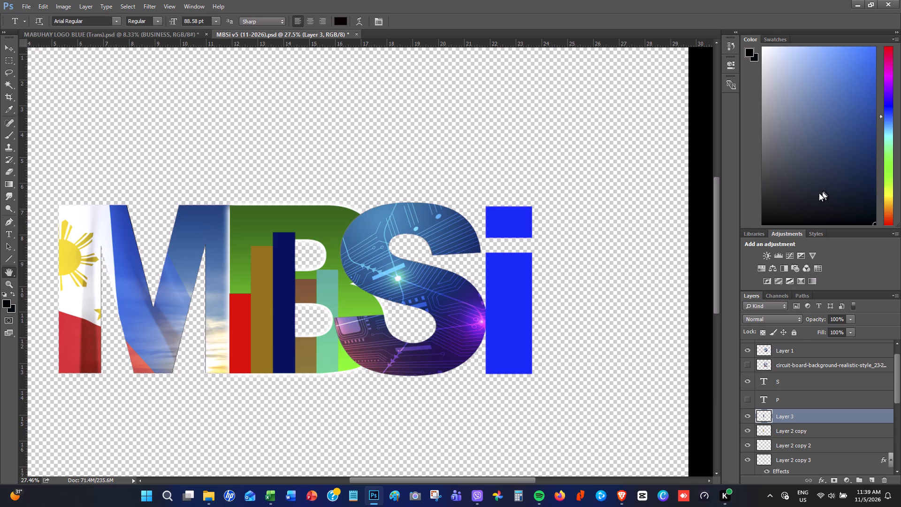
left_click_drag(743, 183, 727, 185)
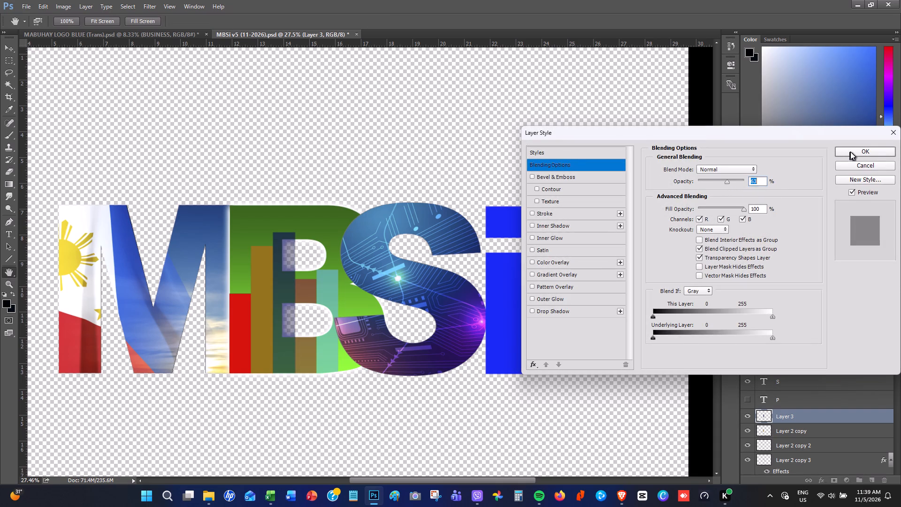
left_click(850, 152)
Cut away the part of the navy bar overlapping the B's upper opening, using a rectangular selection about 0.64 by 1.2 cm.
scroll(290, 284, "up", 8, "alt")
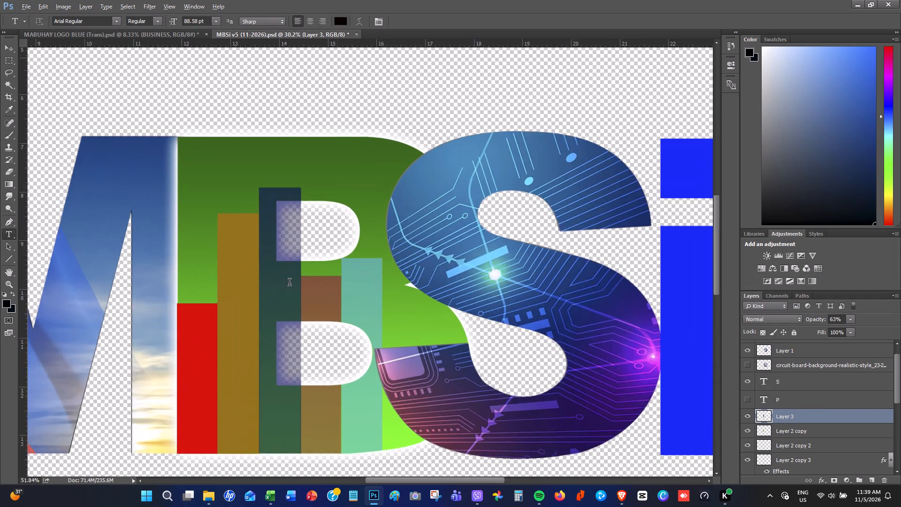
scroll(290, 284, "up", 6, "alt")
left_click(6, 61)
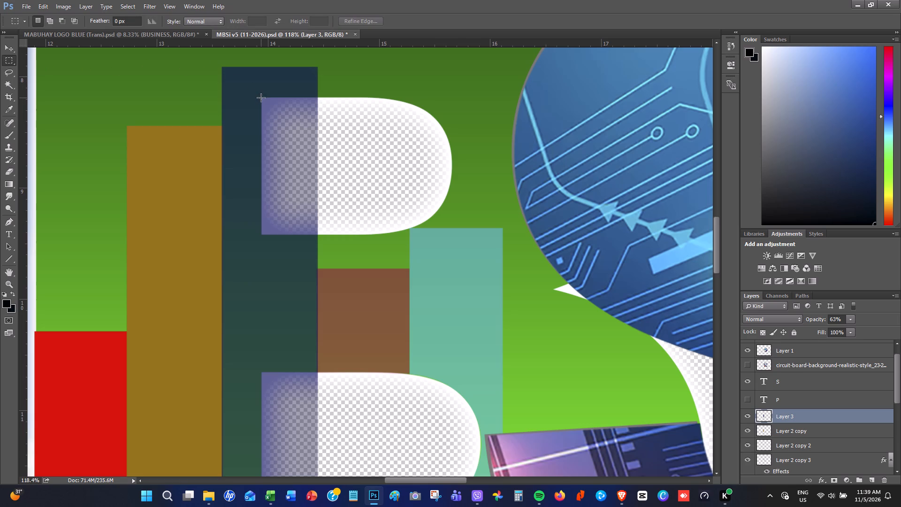
left_click_drag(261, 97, 365, 231)
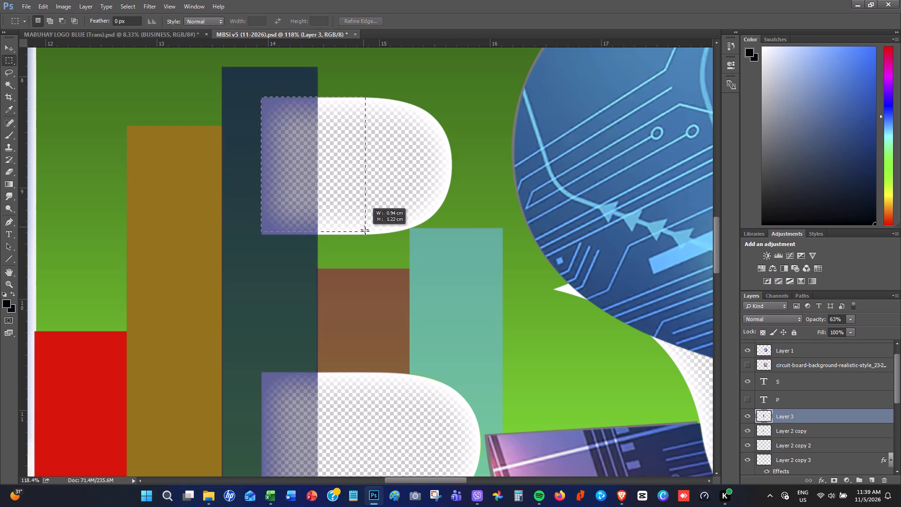
left_click_drag(365, 231, 331, 230)
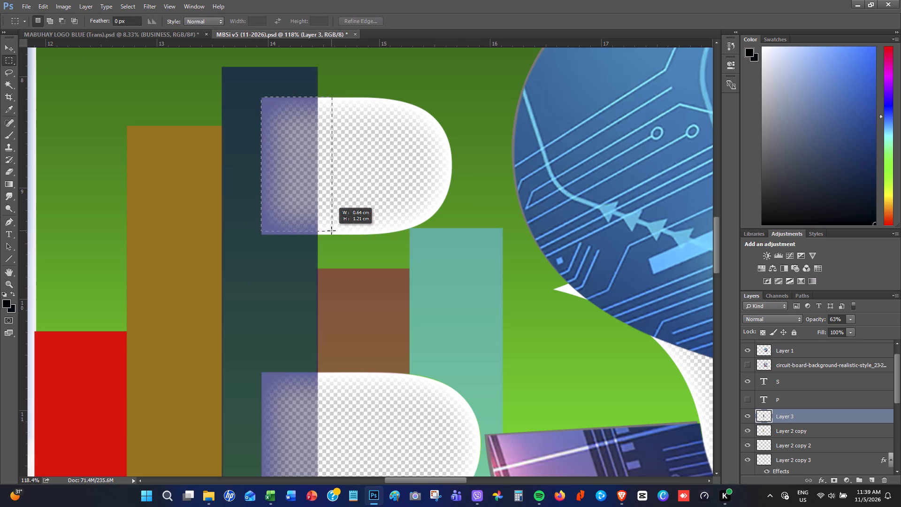
left_click_drag(331, 230, 332, 233)
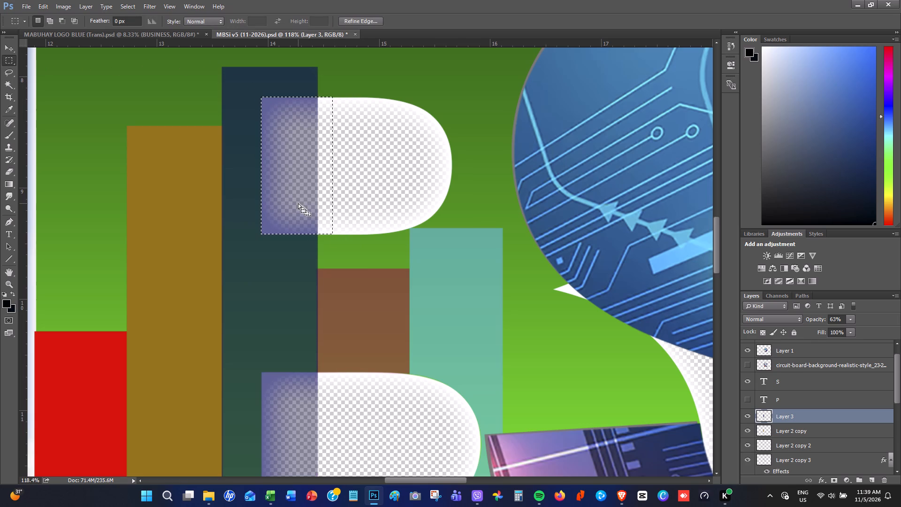
key("Down")
key("Right")
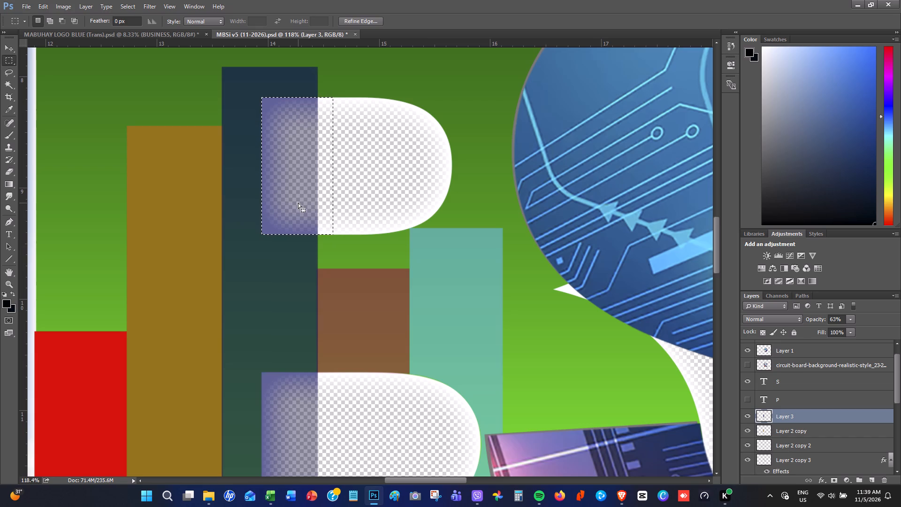
key("Right")
key("Right")
key("Left")
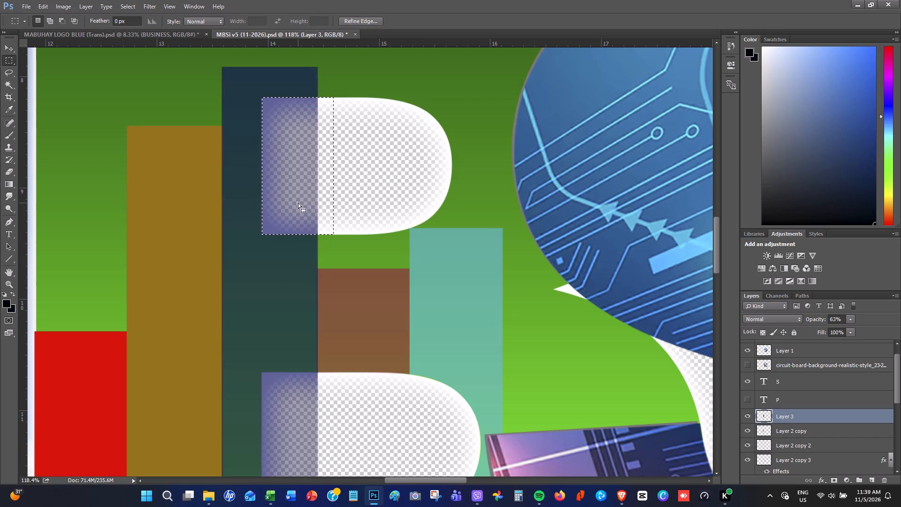
key("Left")
key("ctrl+x")
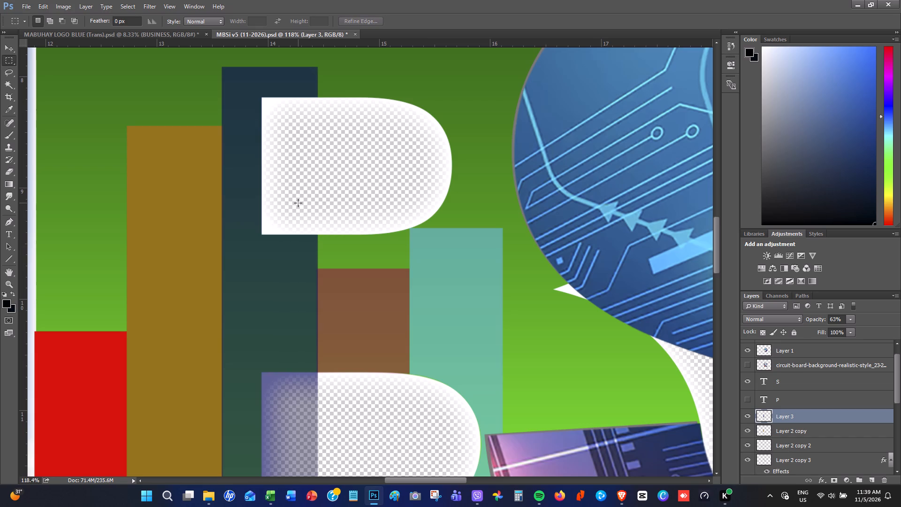
Cut away the part of the navy bar overlapping the B's lower opening, using a rectangular selection about 0.55 by 1.33 cm.
scroll(351, 224, "up", 1)
scroll(344, 223, "down", 10)
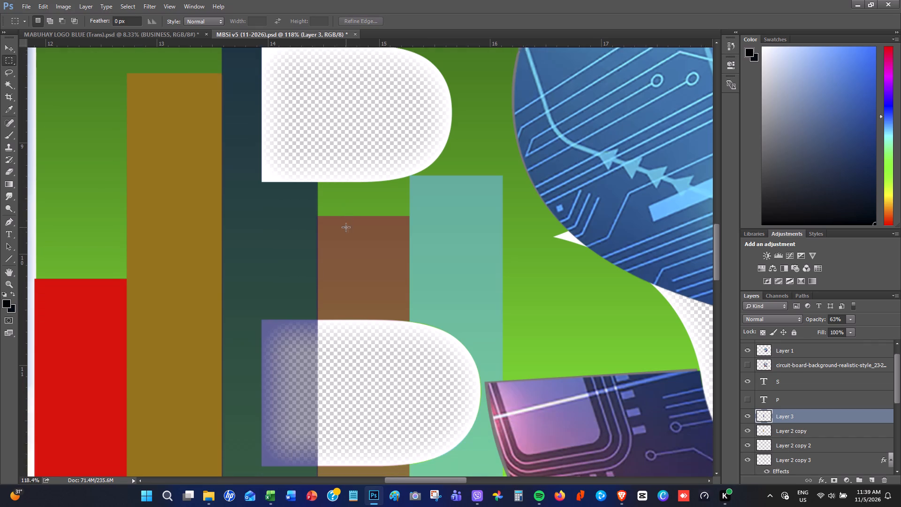
scroll(346, 227, "down", 12)
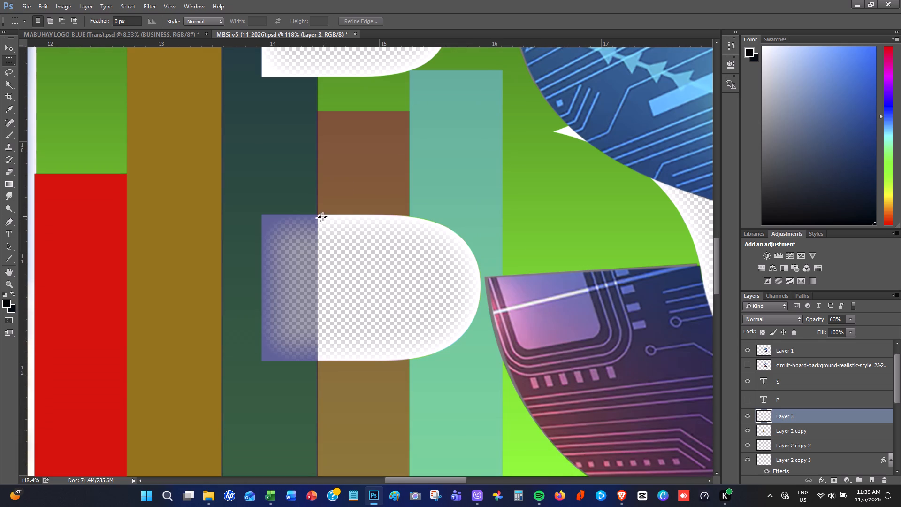
left_click_drag(321, 215, 271, 227)
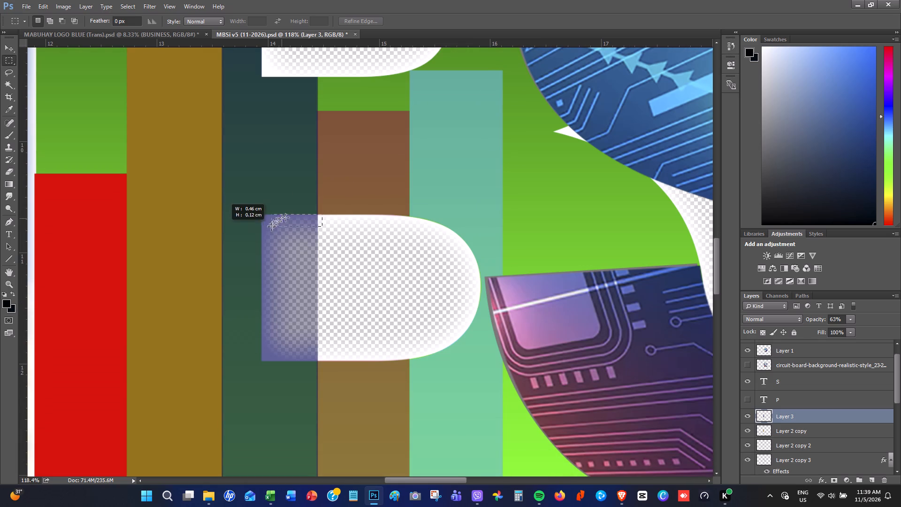
left_click_drag(271, 227, 262, 365)
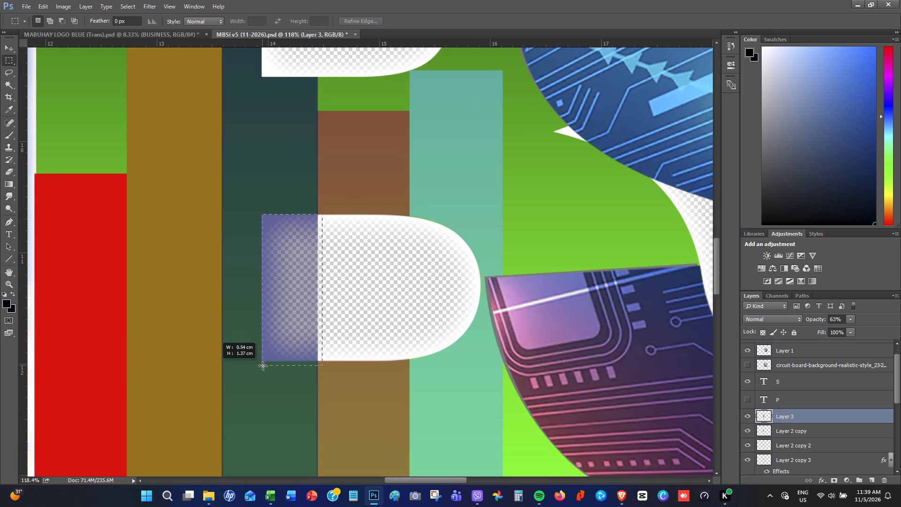
left_click_drag(262, 365, 262, 361)
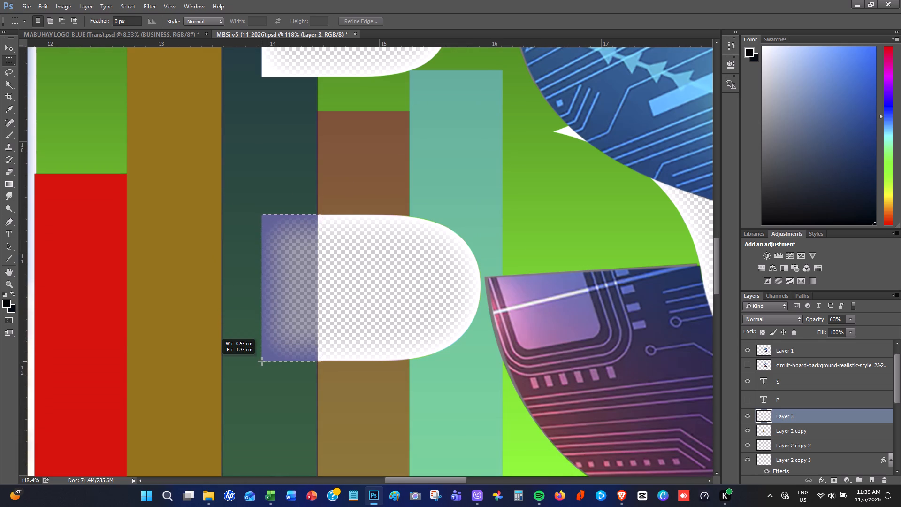
left_click_drag(262, 361, 262, 360)
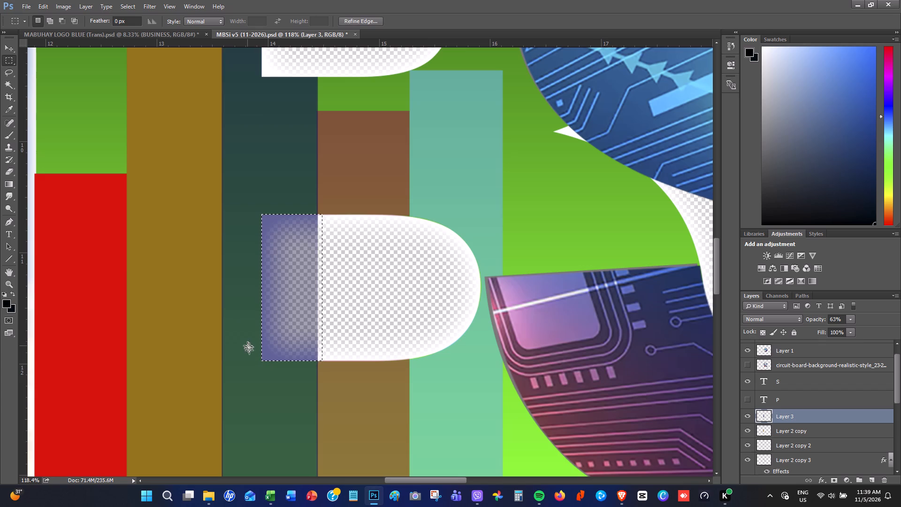
key("ctrl+x")
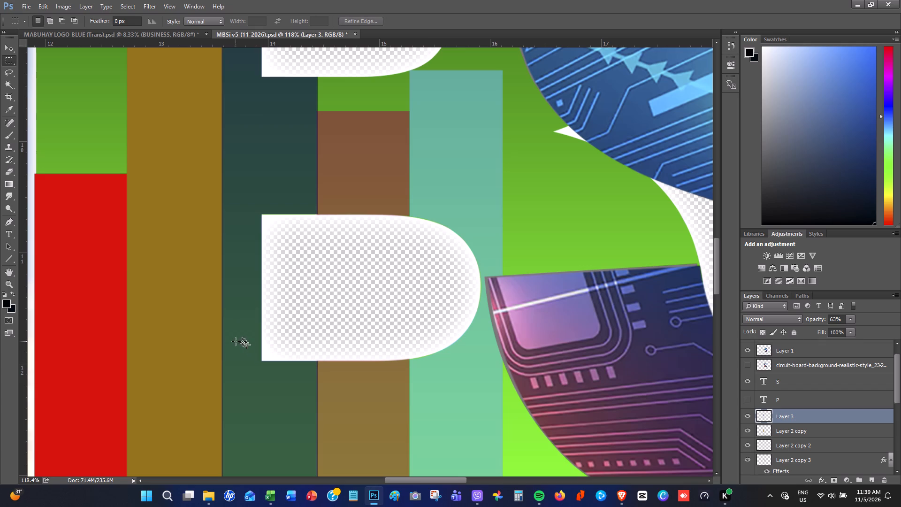
Show the P text layer again over the B and its trimmed navy bar.
scroll(236, 338, "down", 9, "alt")
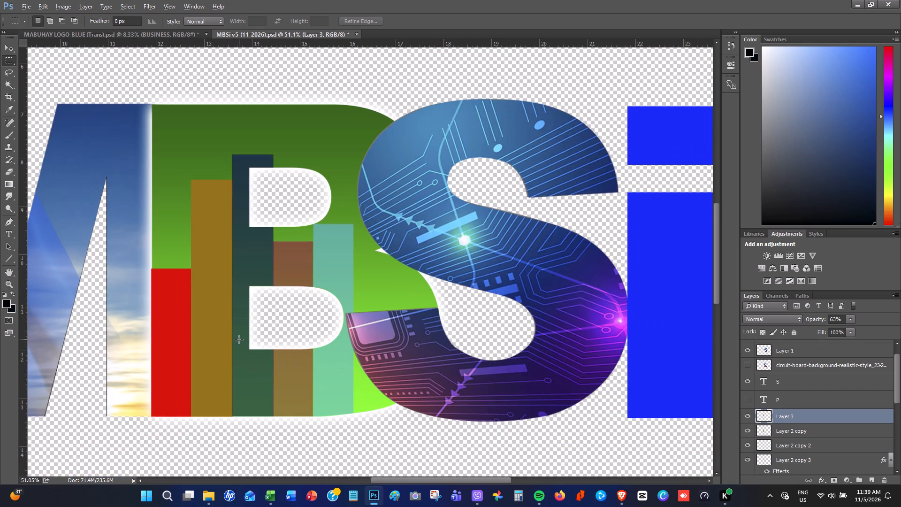
left_click(749, 400)
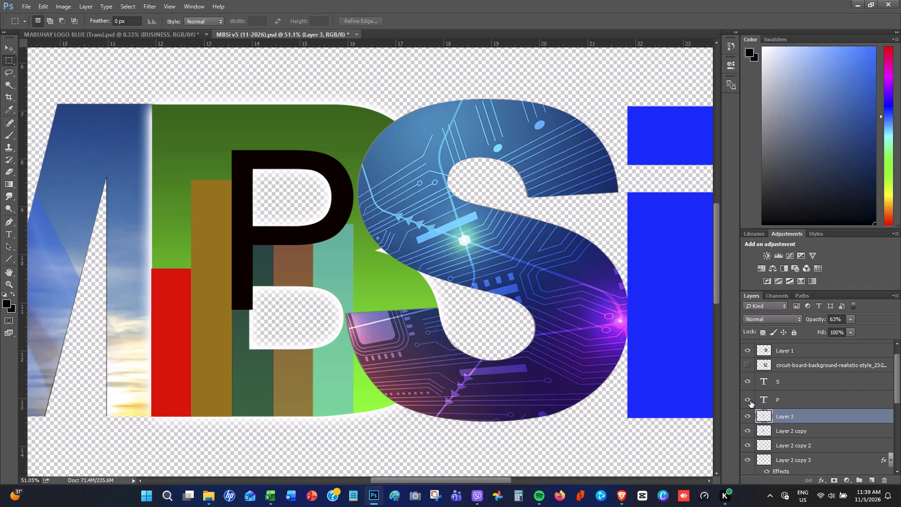
left_click(750, 401)
left_click(750, 401)
Scale the P text to about 103% wide and 105% high, fitting its bowl closely around the B's upper opening.
key("ctrl+t")
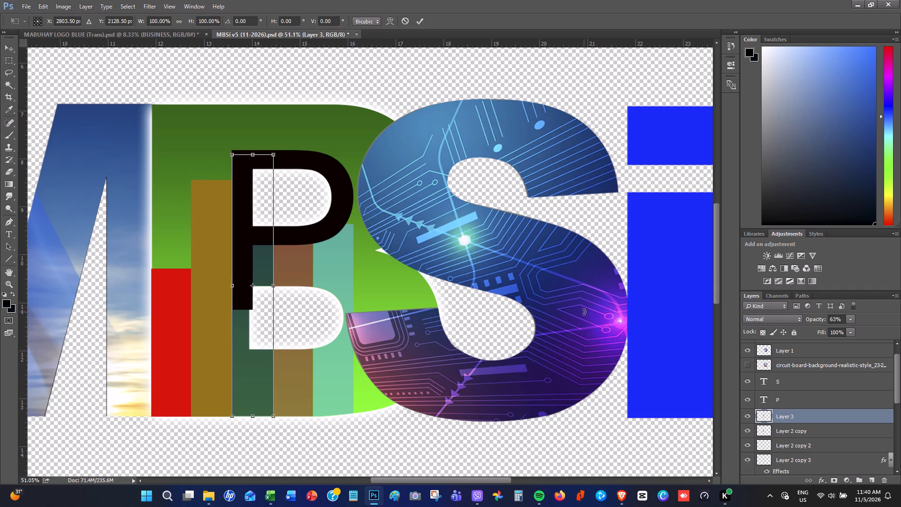
left_click(418, 18)
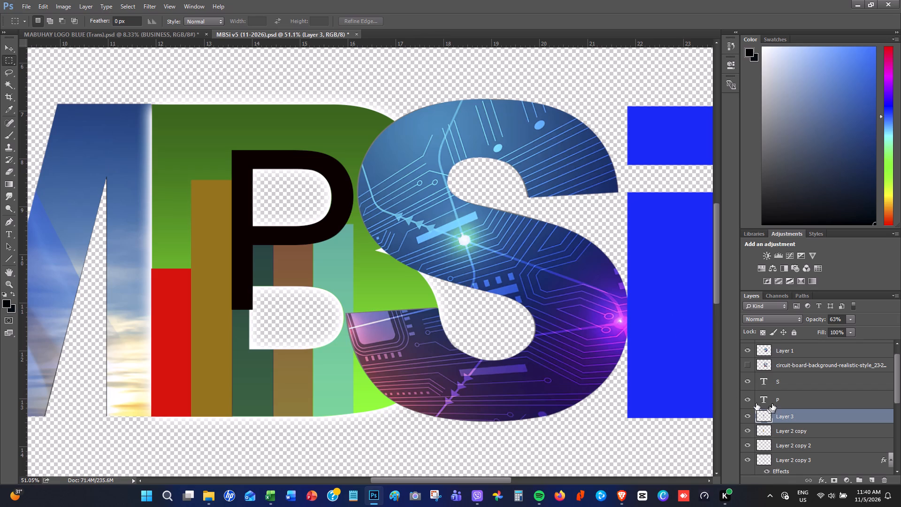
left_click(768, 399)
key("ctrl+t")
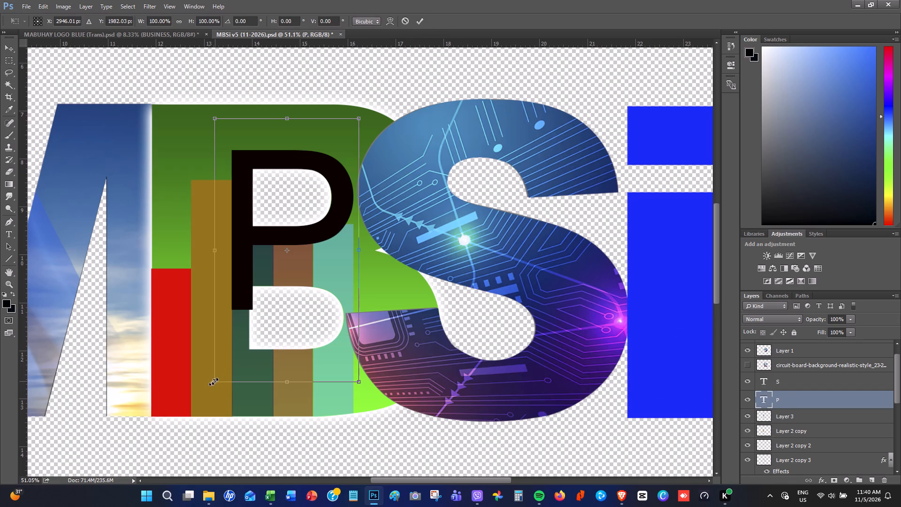
left_click_drag(214, 382, 188, 393, "shift")
left_click_drag(306, 297, 310, 291)
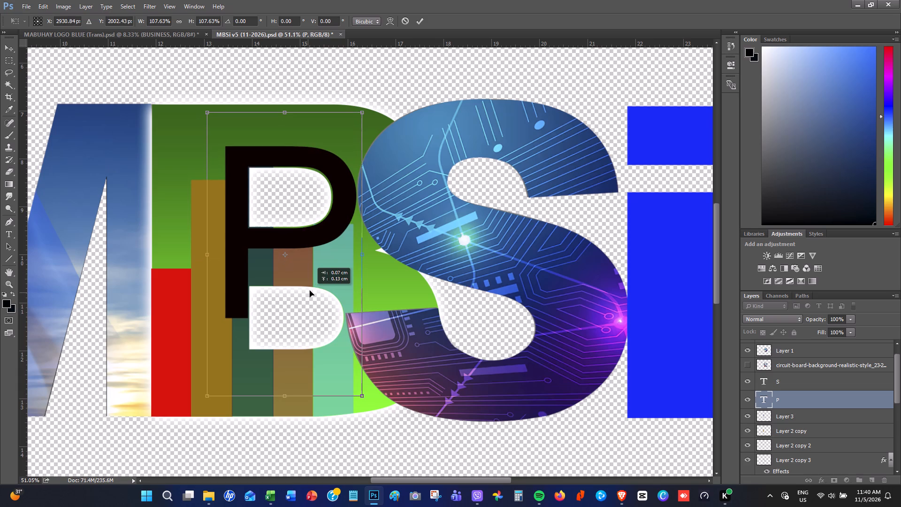
left_click_drag(310, 291, 308, 291)
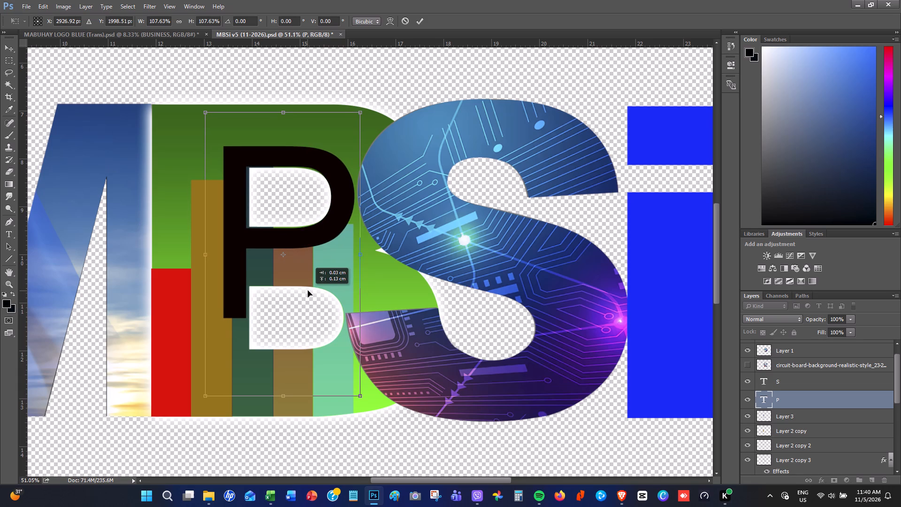
left_click_drag(308, 291, 309, 291)
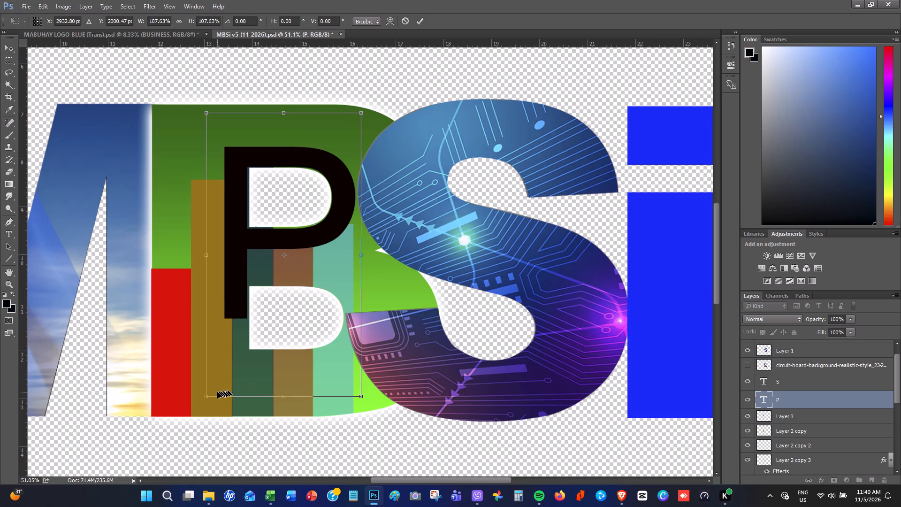
left_click(206, 398)
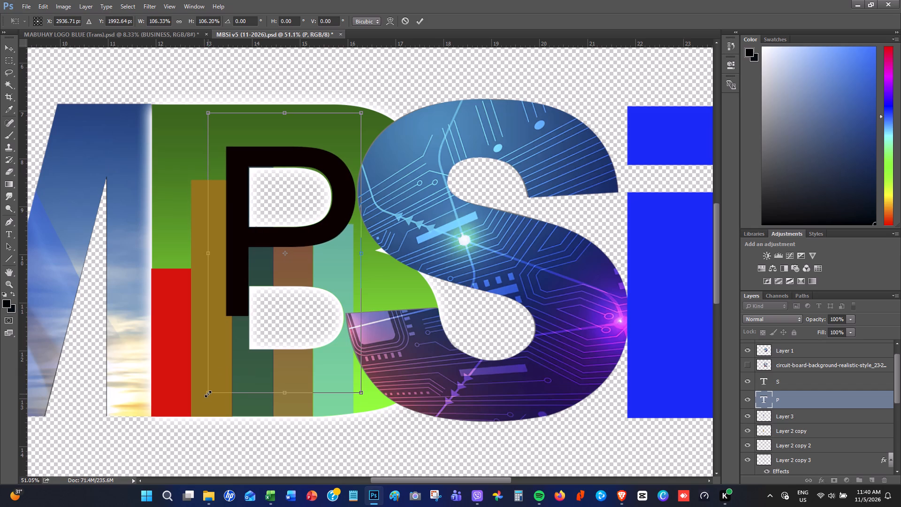
key("Down")
key("Down")
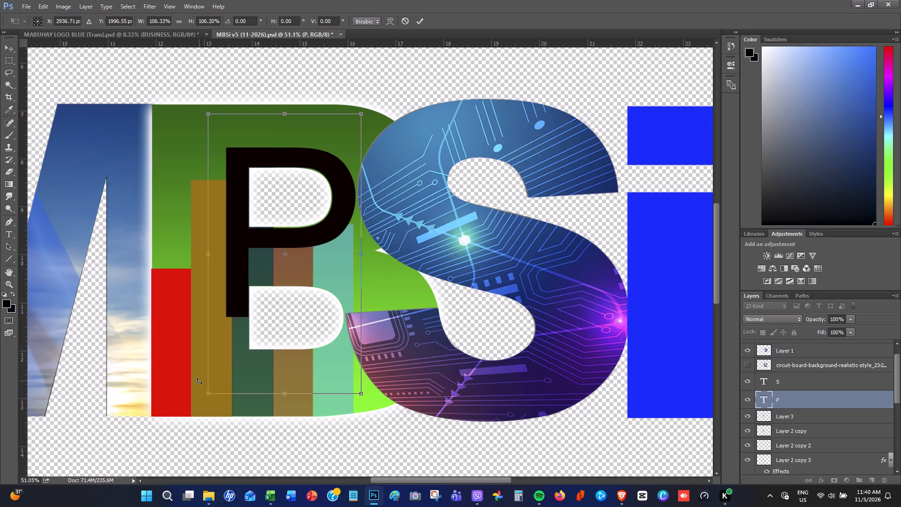
key("Left")
key("Left")
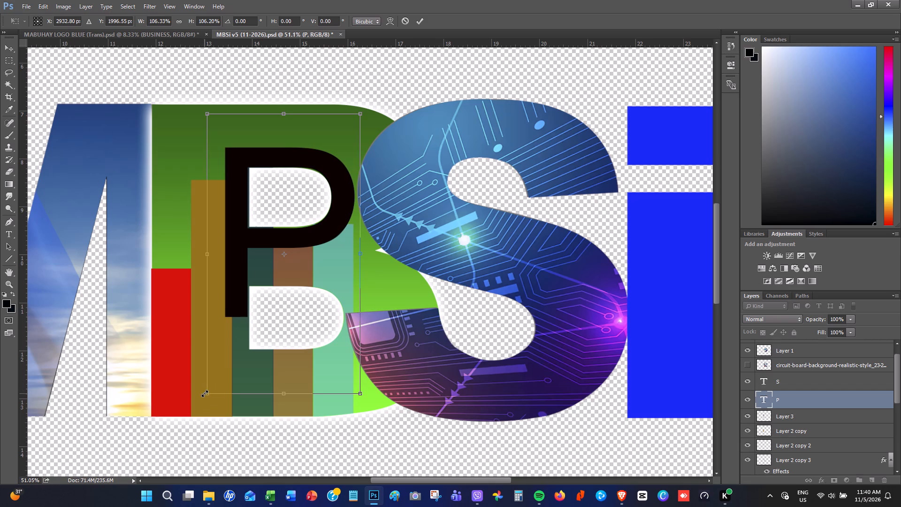
left_click(205, 393)
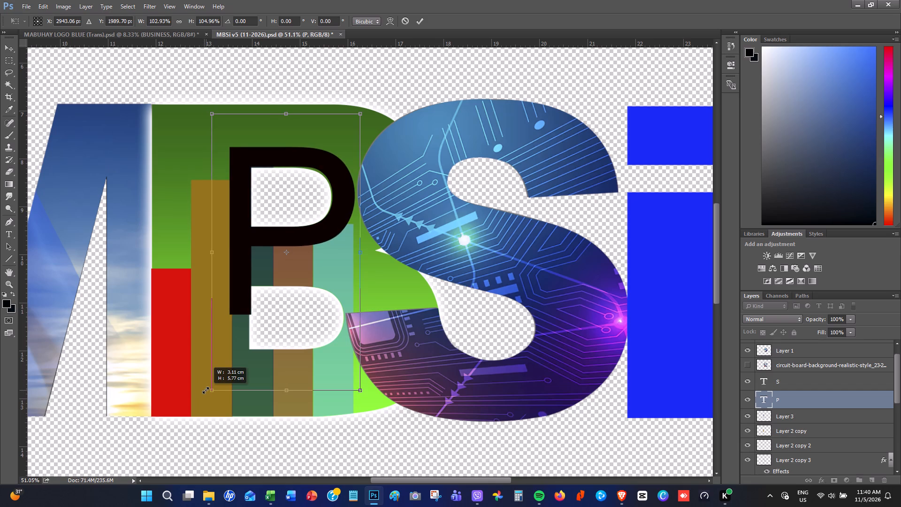
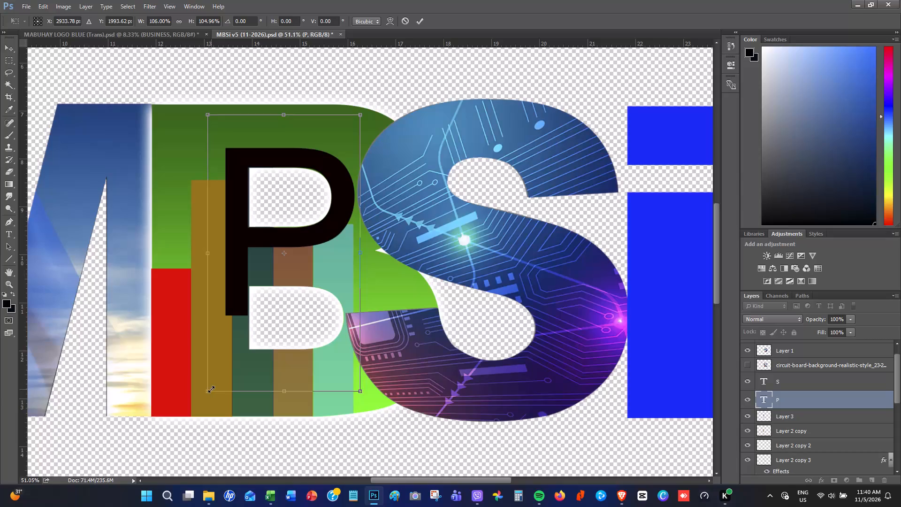
Nudge the P text up by about 2 px and apply its scaling at 106% wide and about 105% high.
key("Up")
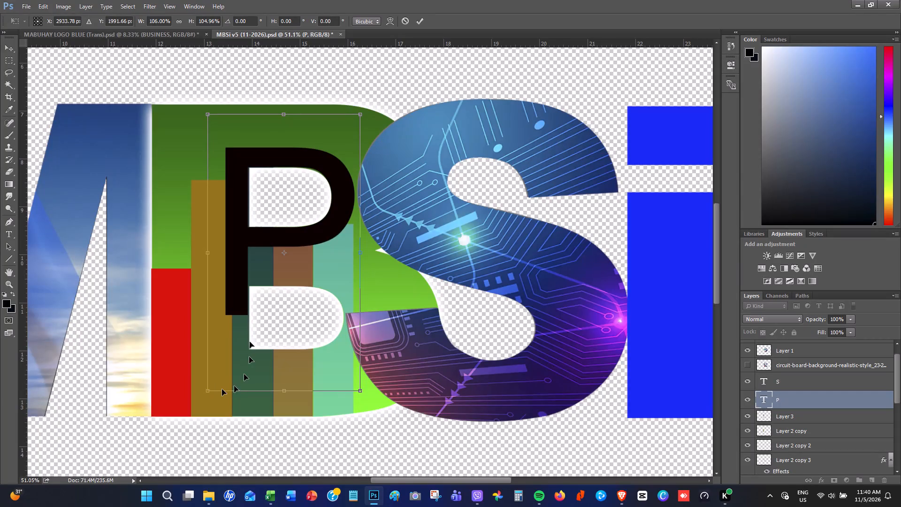
left_click(421, 23)
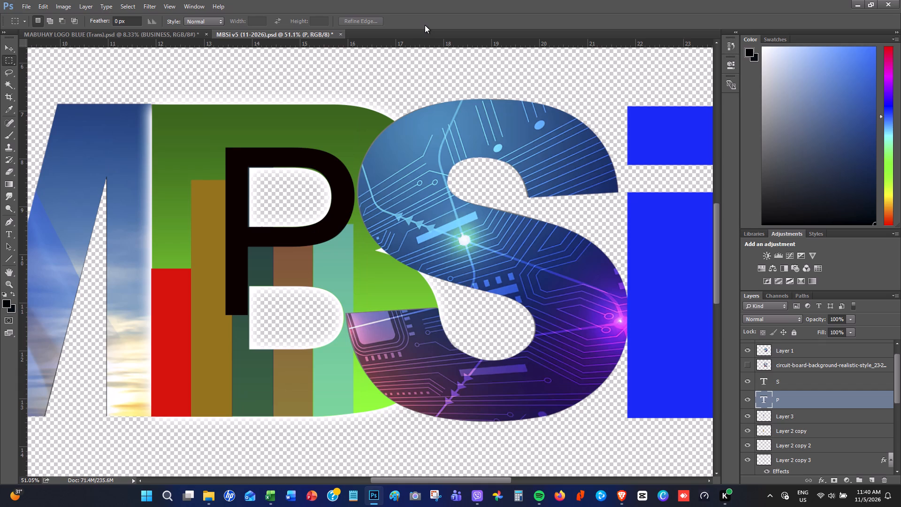
Add a Color Overlay effect to the P text layer and open the colour libraries for its overlay colour.
right_click(764, 399)
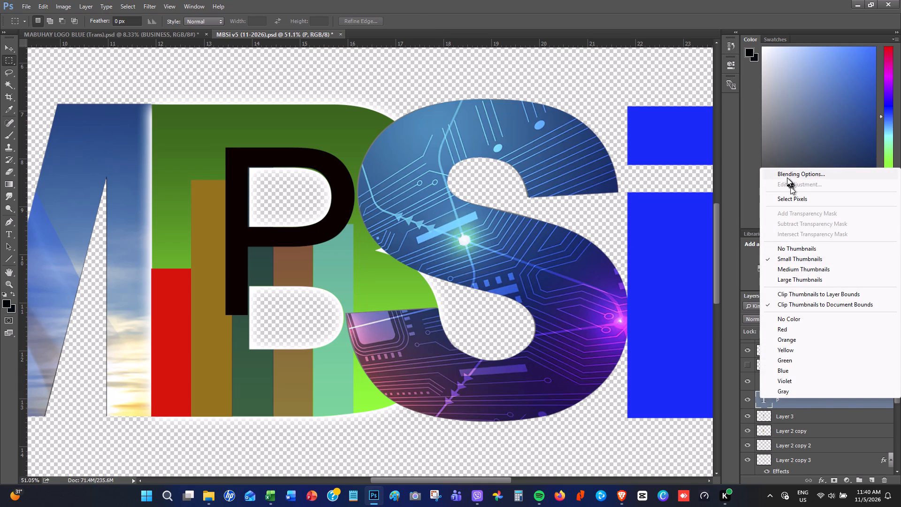
left_click(787, 176)
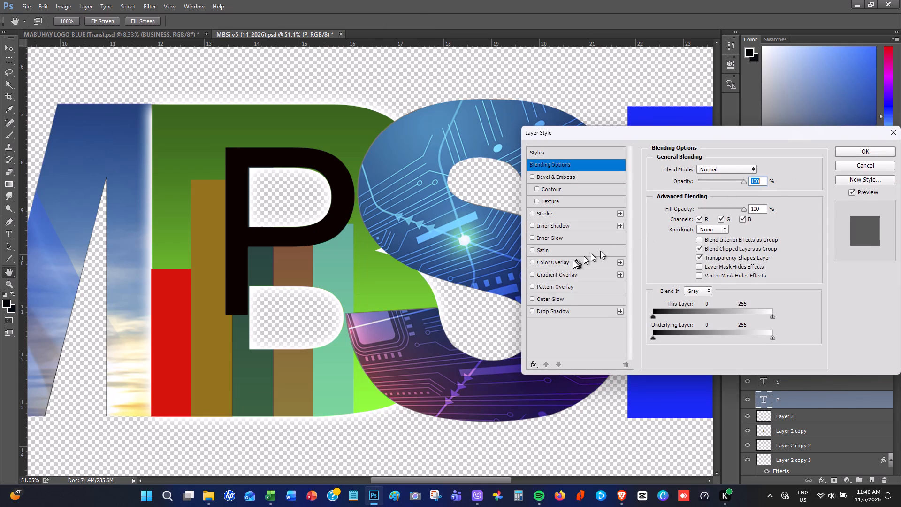
left_click(532, 261)
left_click(557, 260)
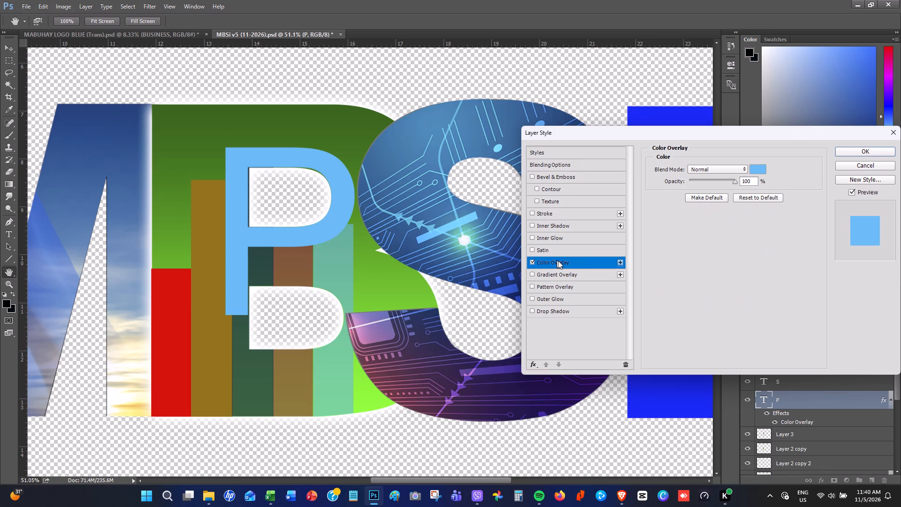
left_click(757, 170)
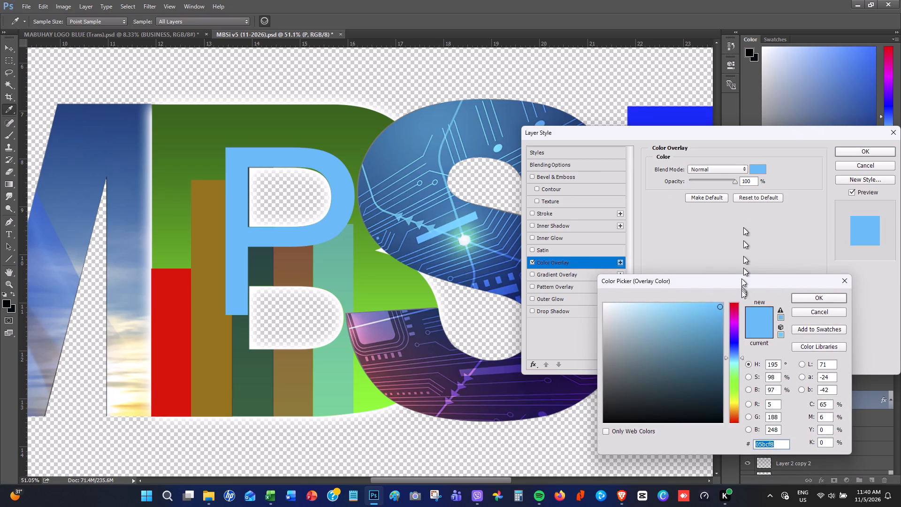
left_click(815, 346)
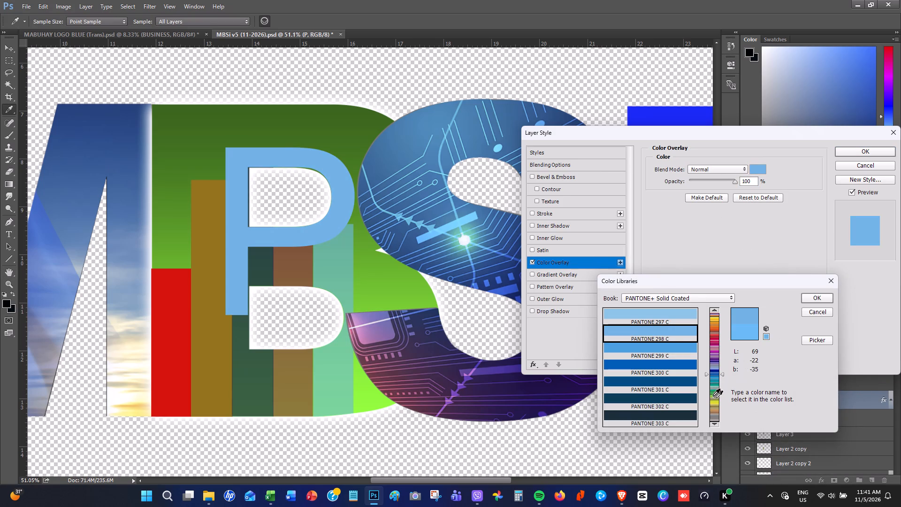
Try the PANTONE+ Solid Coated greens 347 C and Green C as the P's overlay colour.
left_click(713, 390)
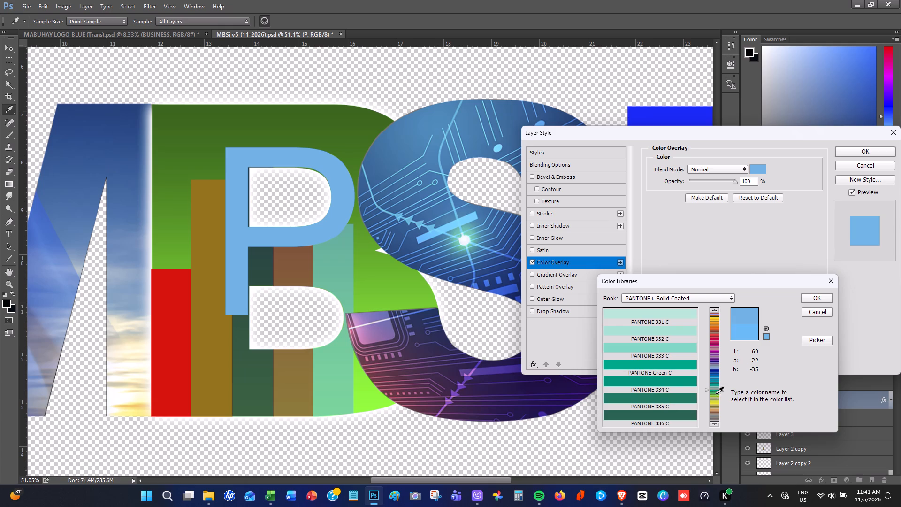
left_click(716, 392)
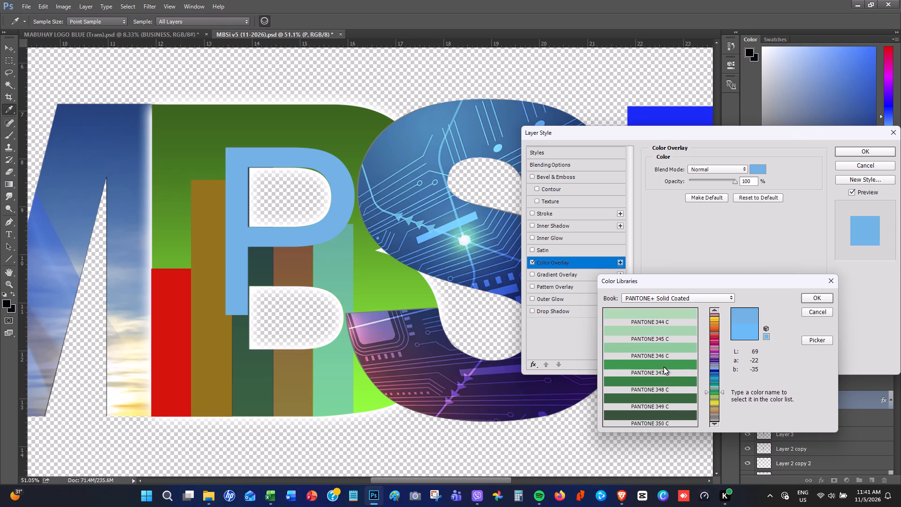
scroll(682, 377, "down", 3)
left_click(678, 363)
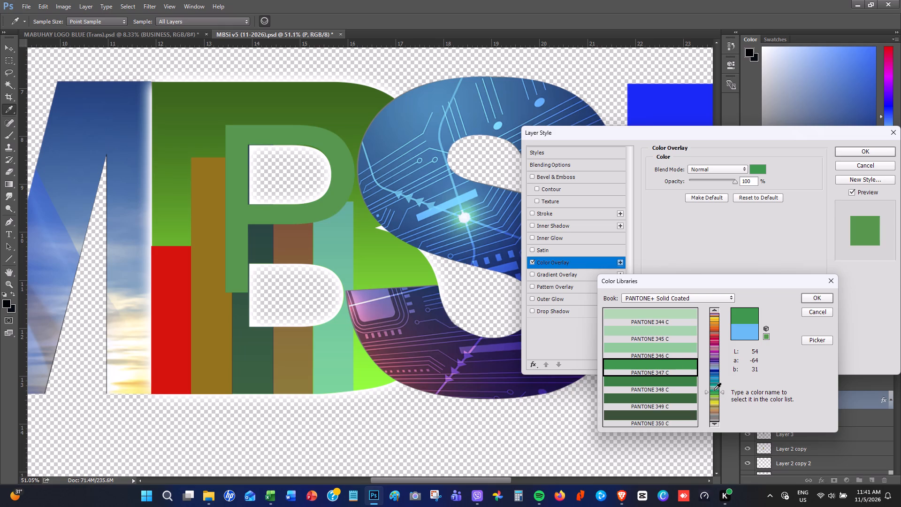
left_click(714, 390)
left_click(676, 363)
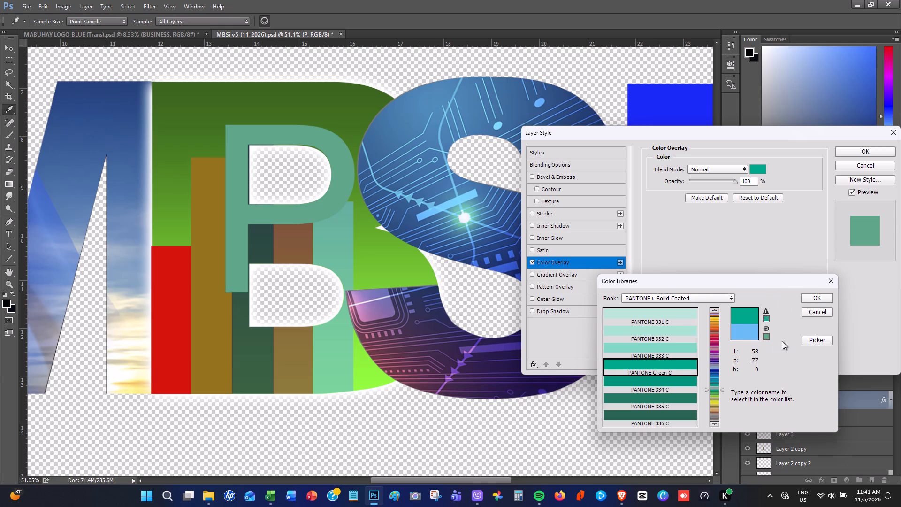
Set the P's overlay colour to green TRUMATCH 20-b2 from the TRUMATCH book, comparing it with neighbouring shades.
left_click(701, 296)
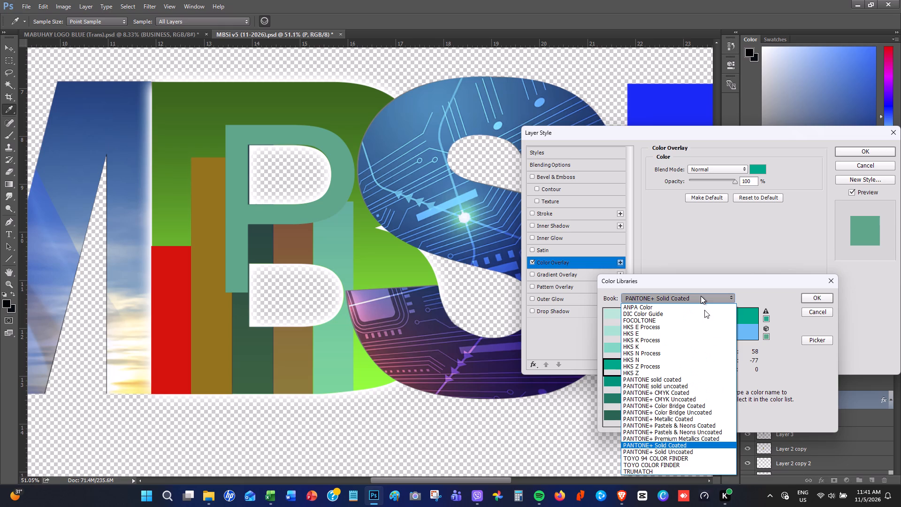
left_click(688, 470)
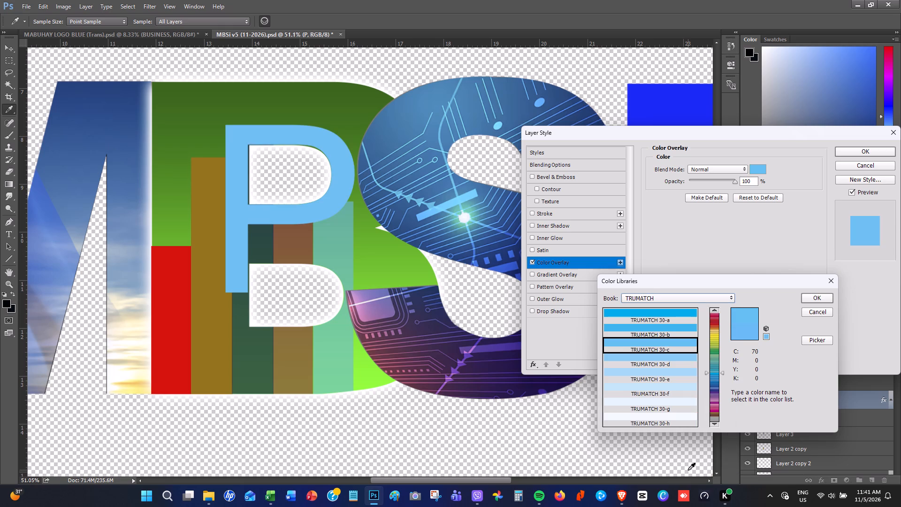
scroll(667, 359, "up", 3)
scroll(669, 361, "down", 4)
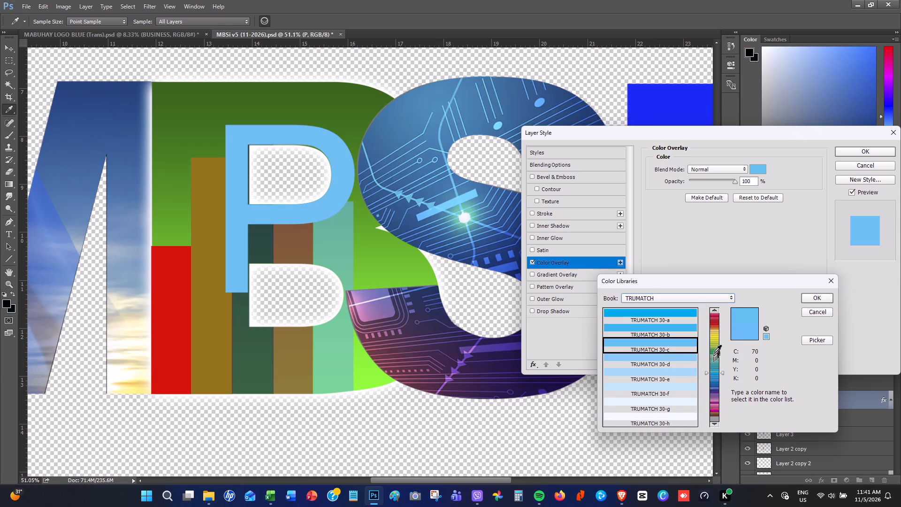
left_click(714, 352)
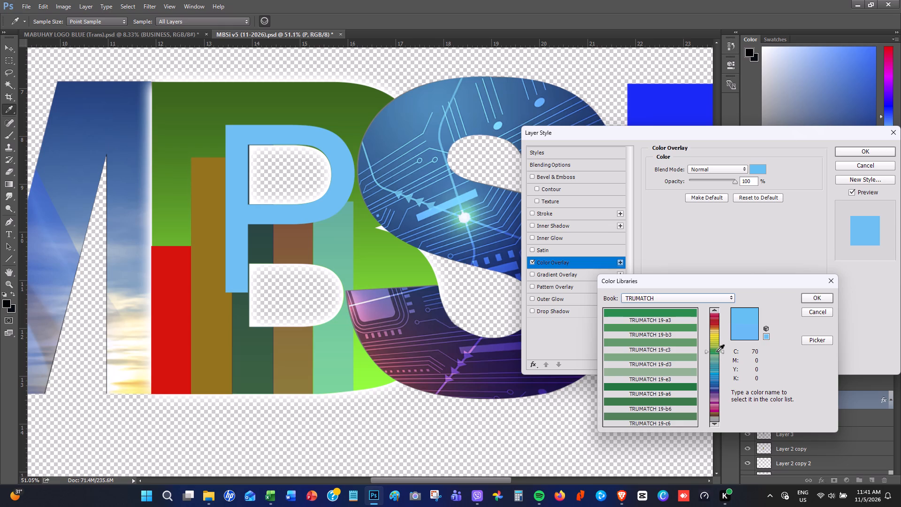
left_click(717, 349)
left_click(716, 352)
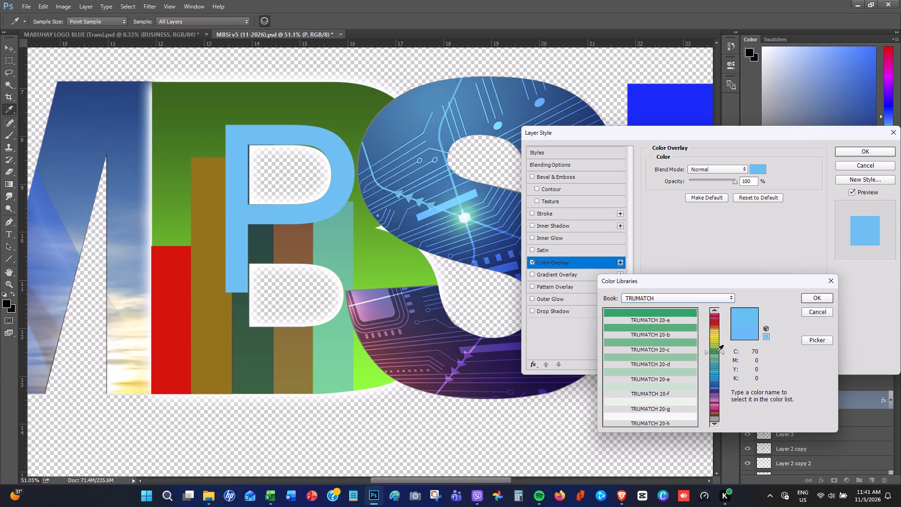
key("Down")
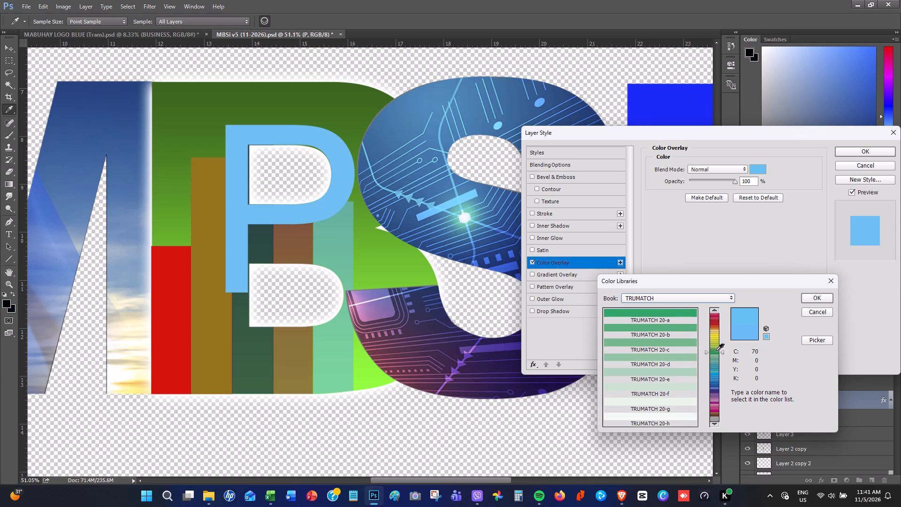
left_click(716, 353)
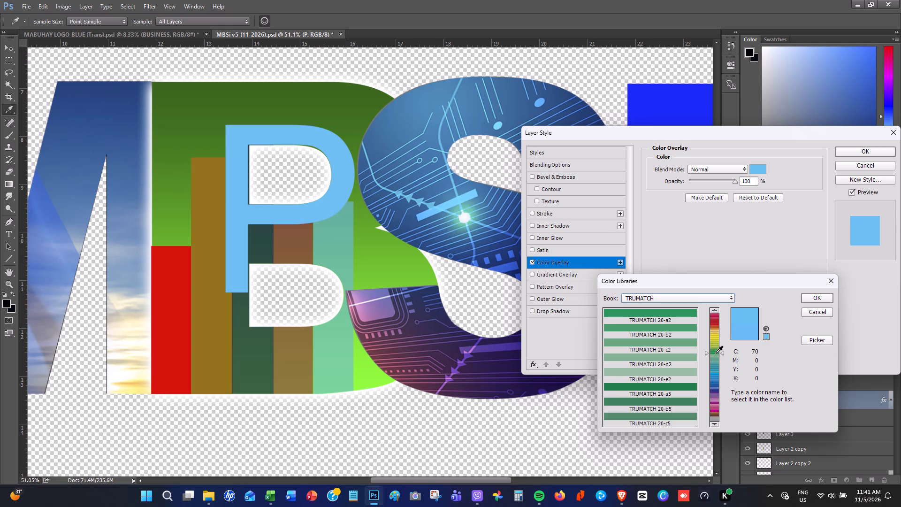
left_click(682, 386)
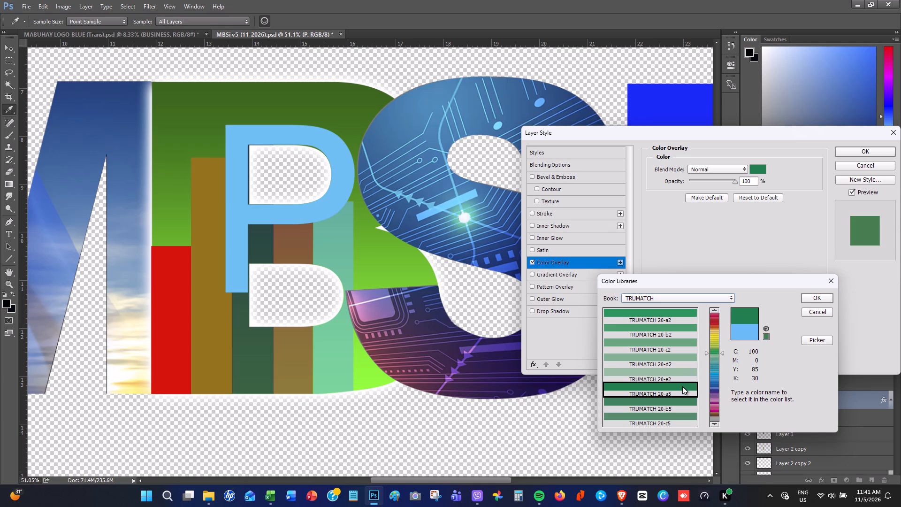
left_click(680, 373)
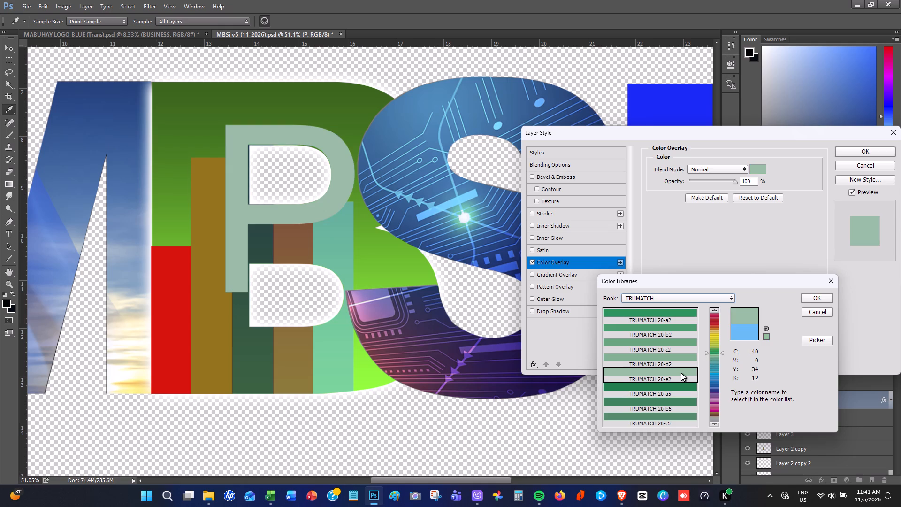
left_click(679, 327)
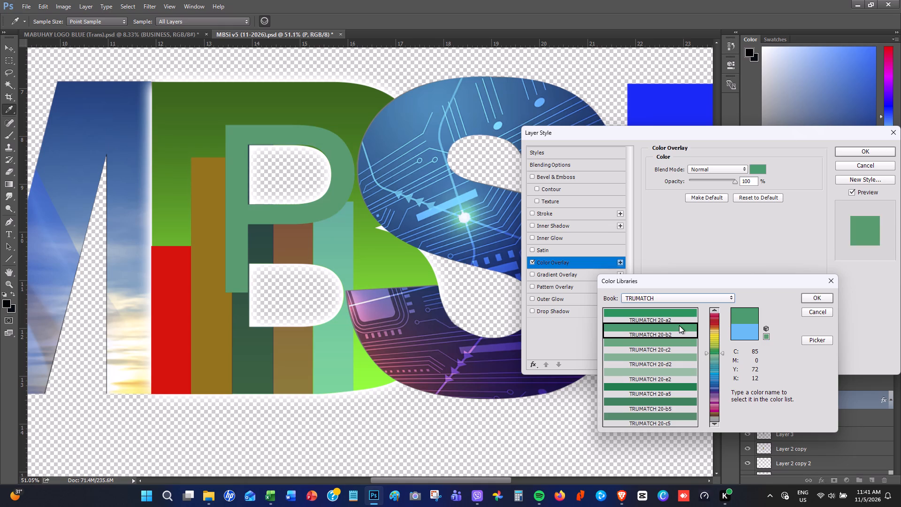
left_click(676, 313)
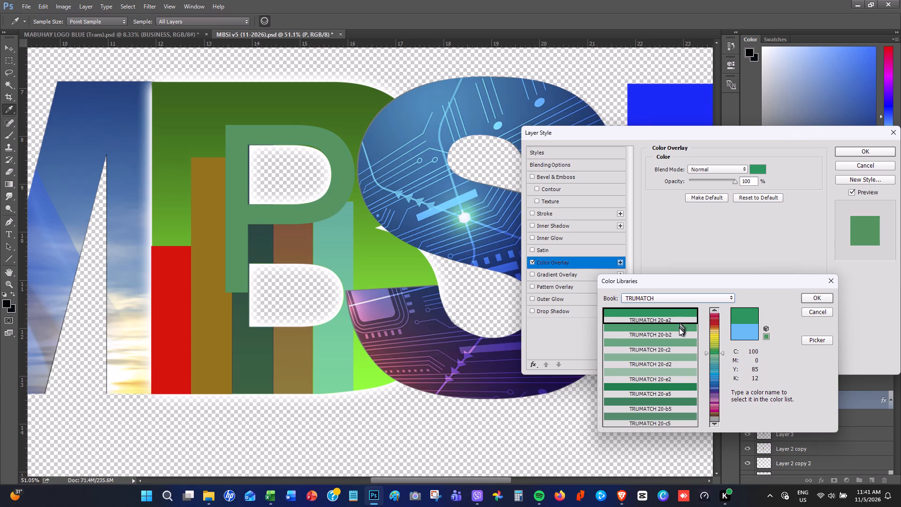
left_click(679, 328)
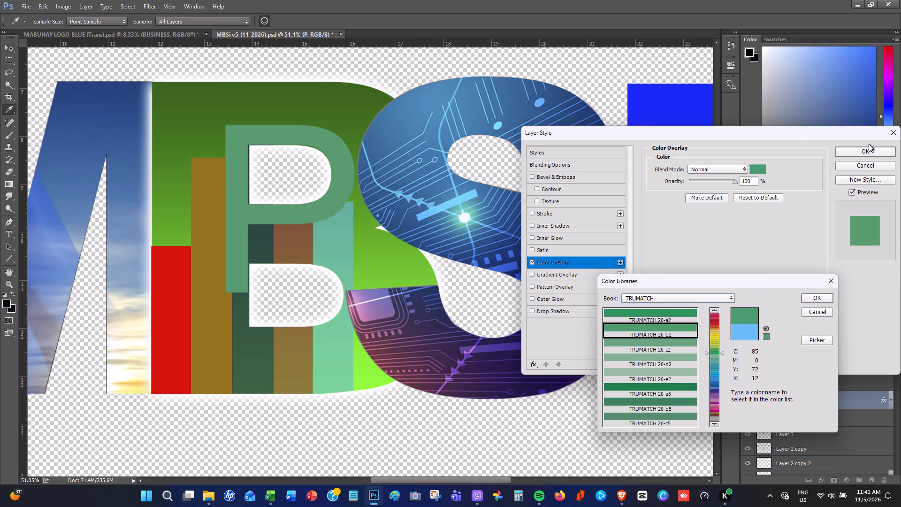
left_click(819, 298)
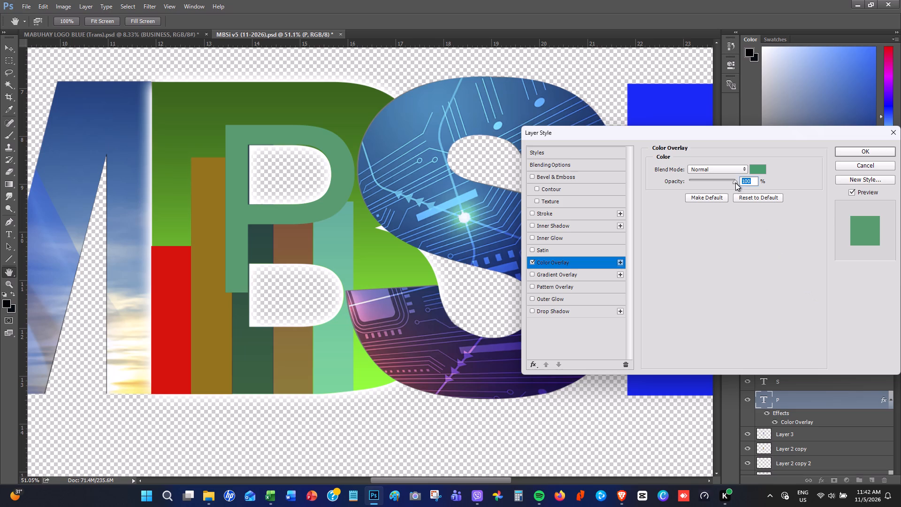
Lower the Color Overlay's opacity slightly below 100% and apply the layer style to the P.
left_click_drag(734, 182, 721, 186)
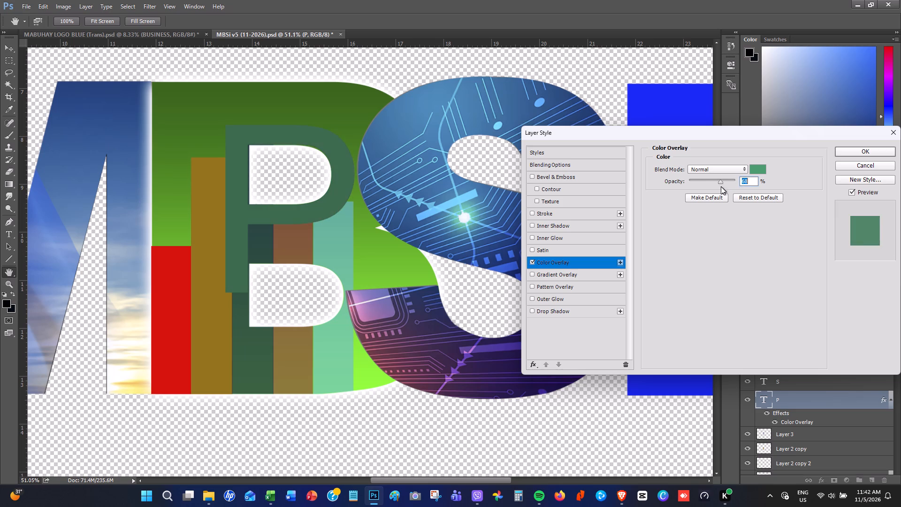
left_click_drag(721, 186, 729, 189)
left_click(853, 151)
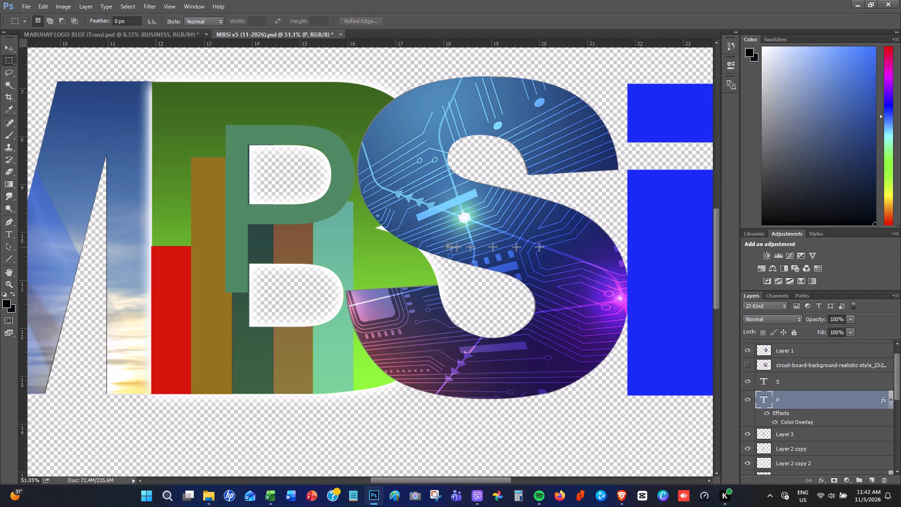
Free-transform the P to about 97% width and 99.5% height and nudge it up and right around the B's upper opening.
scroll(395, 206, "up", 6, "alt")
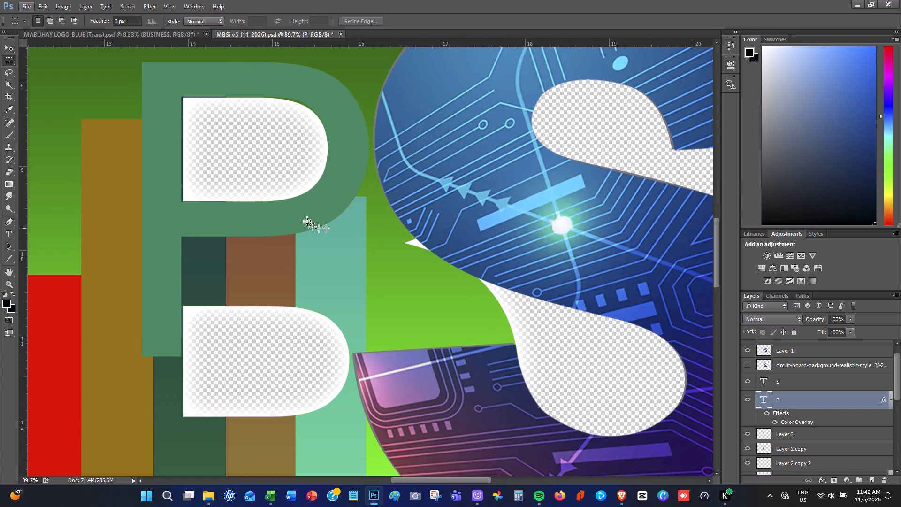
key("ctrl+t")
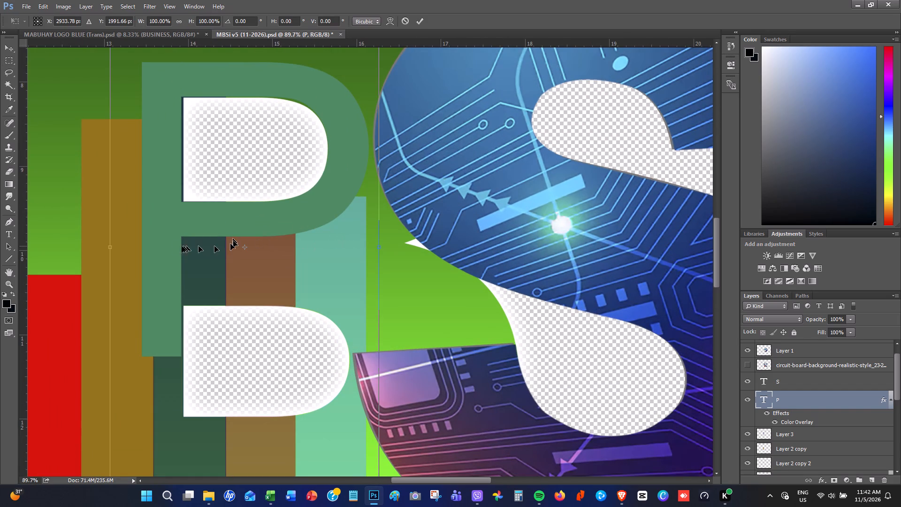
left_click(109, 247)
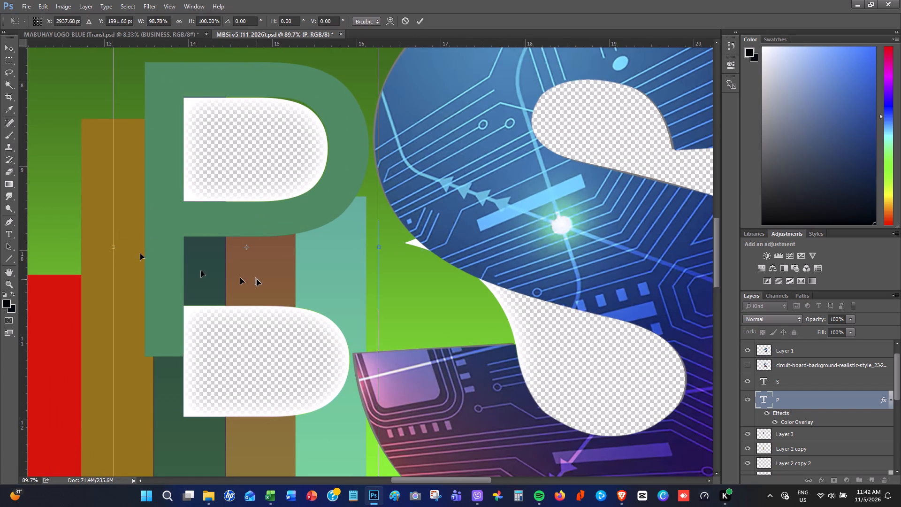
scroll(257, 280, "up", 10)
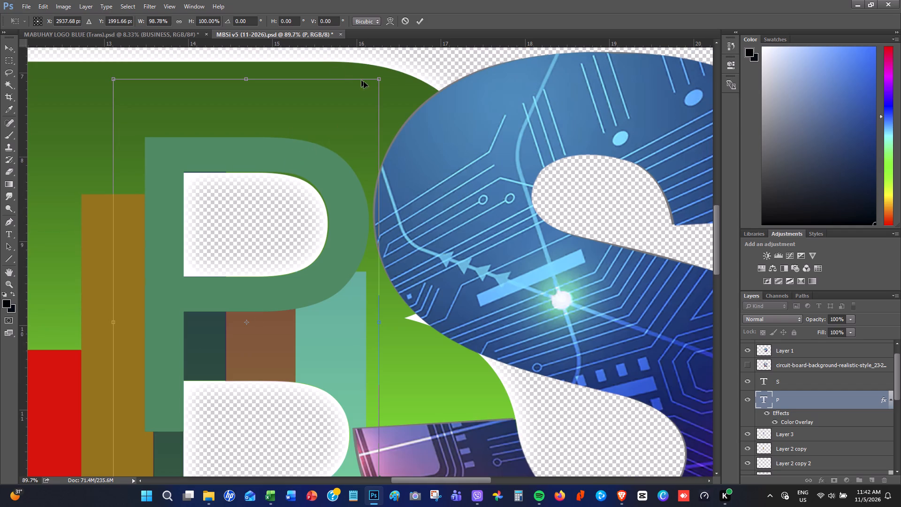
left_click_drag(379, 79, 375, 81)
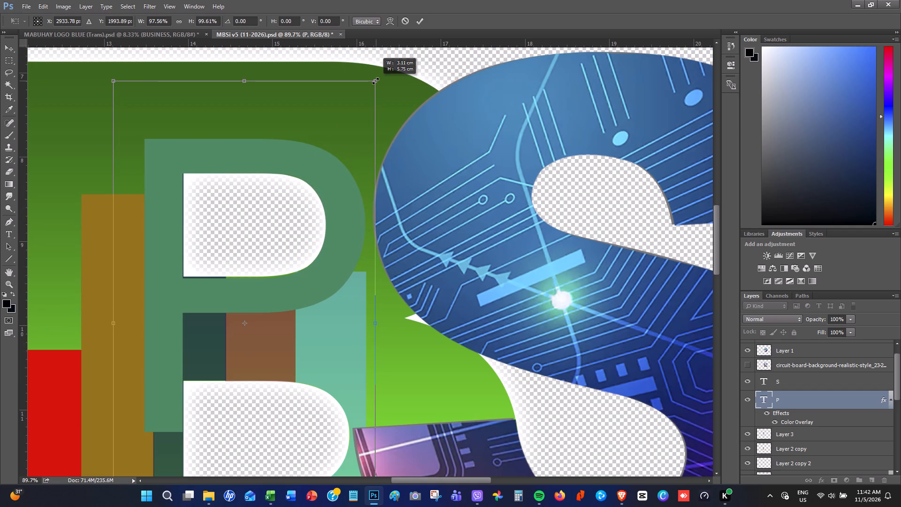
left_click_drag(375, 81, 374, 81)
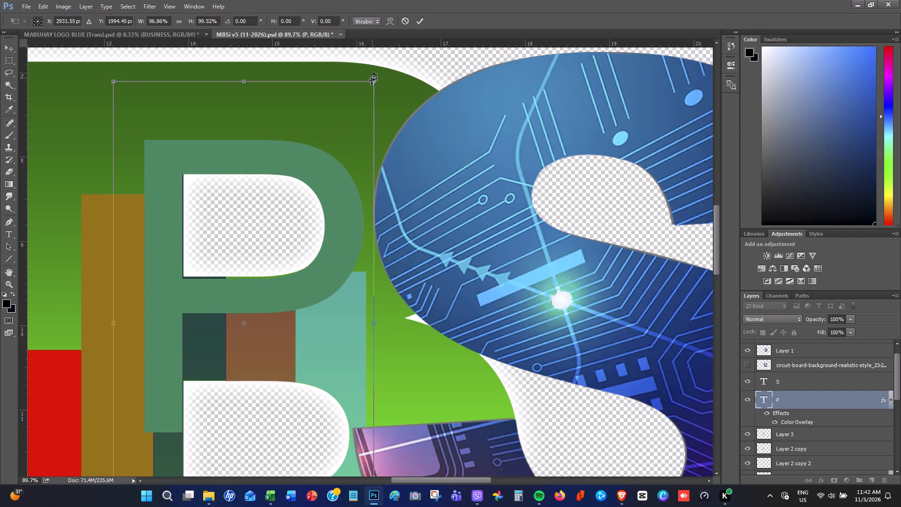
key("Up")
key("Up")
key("Up")
key("Up")
key("Right")
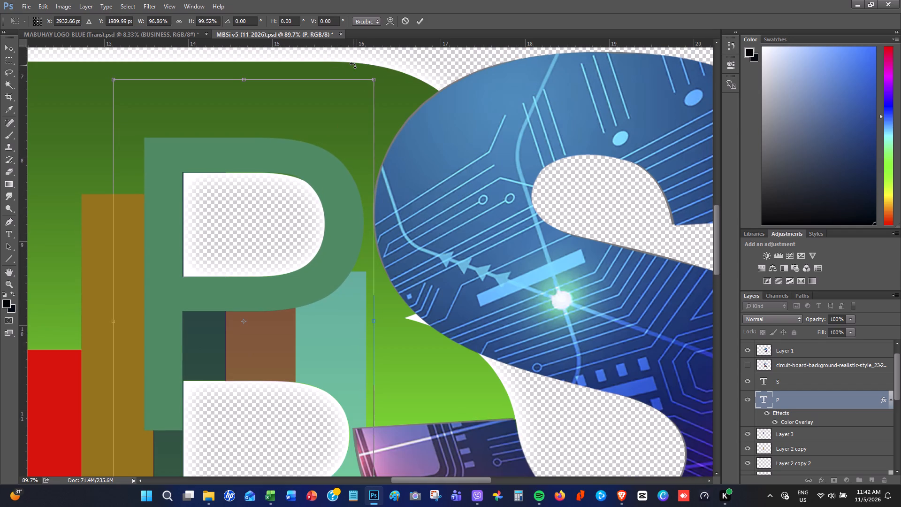
key("Right")
key("Right")
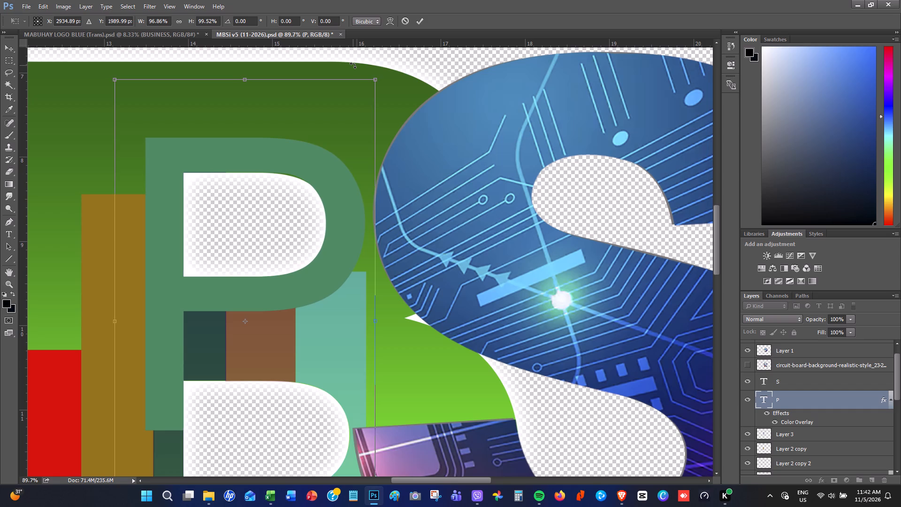
Reduce the P's height to about 98.8% and nudge it up so its bowl meets the lower edge of the B's upper opening.
left_click(375, 79)
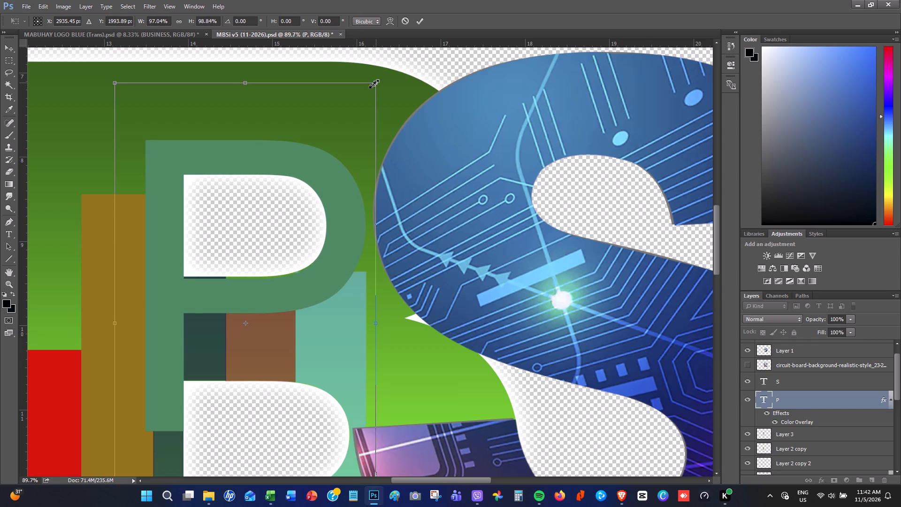
key("Up")
key("Up")
key("Up")
key("Up")
key("Up")
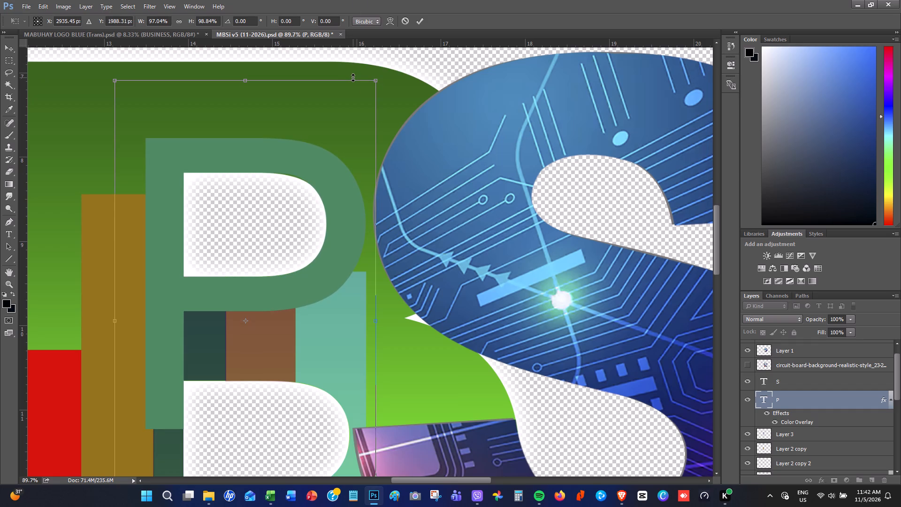
key("Up")
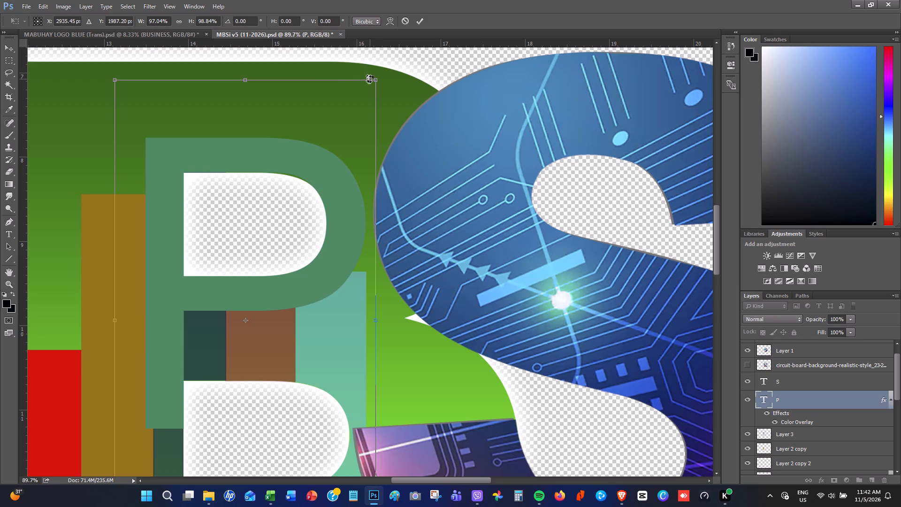
Scale the P to about 96.3% width and 97.9% height, fine-position it around the B's upper opening, and apply the transform.
left_click_drag(375, 81, 373, 85)
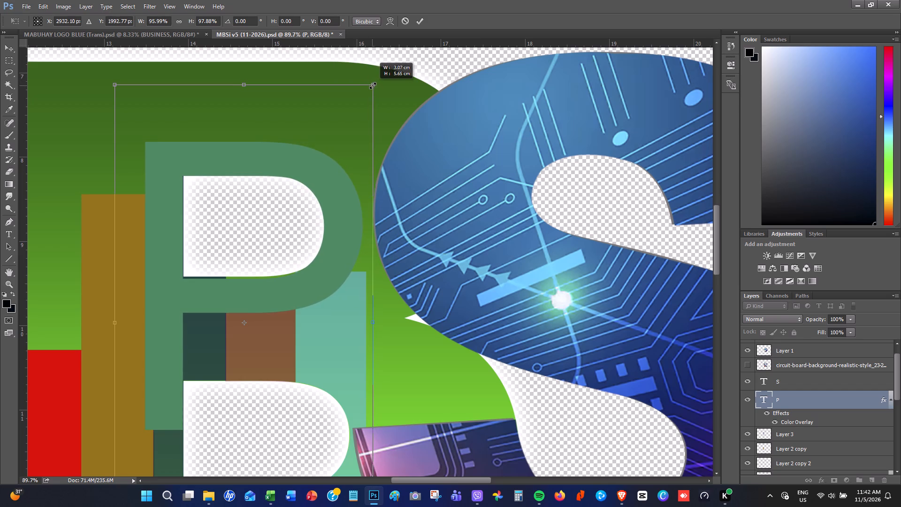
key("Up")
key("Up")
key("Up")
key("Up")
key("Up")
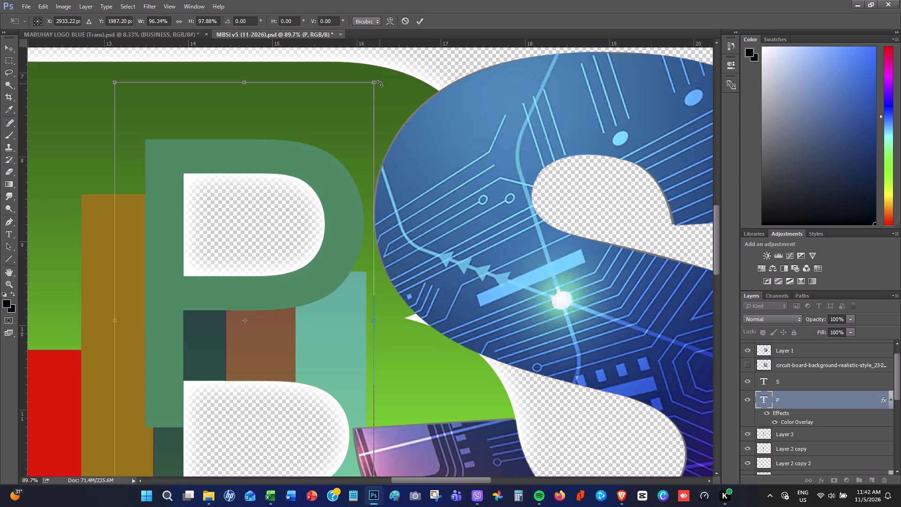
key("Up")
key("Right")
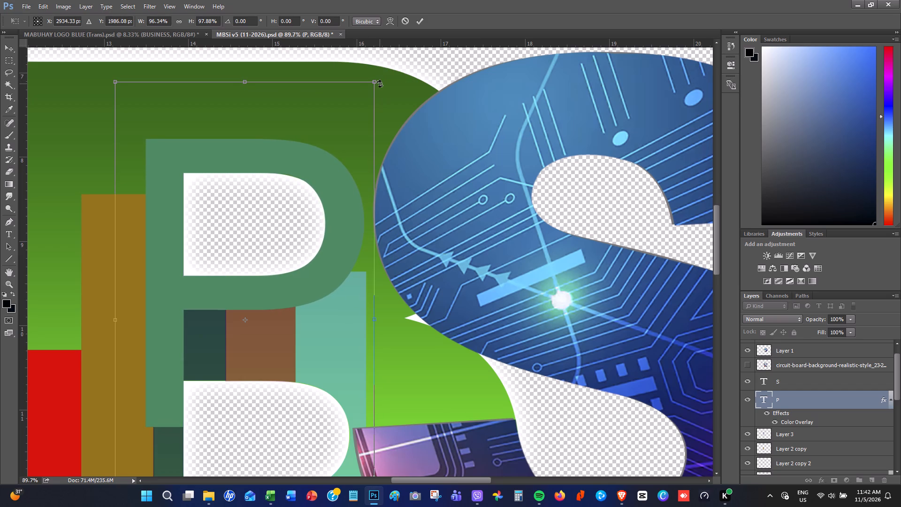
key("Down")
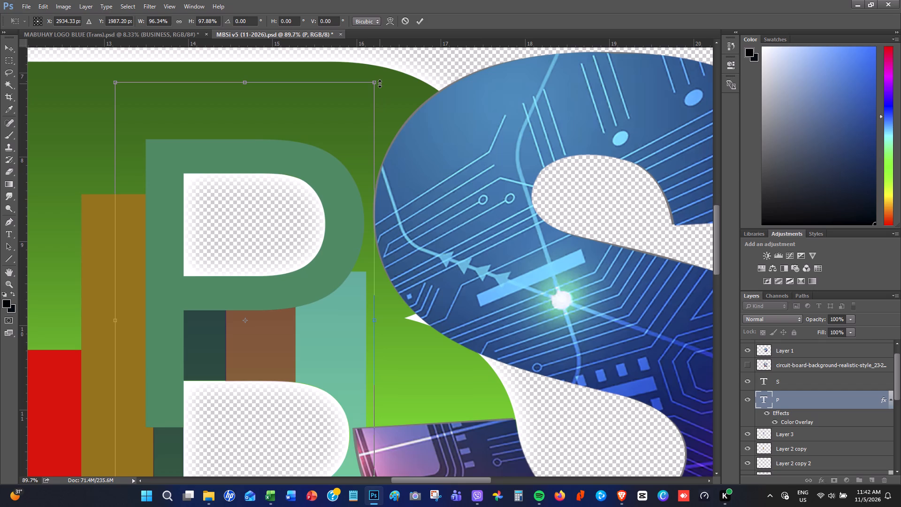
key("Down")
key("Down")
key("Down")
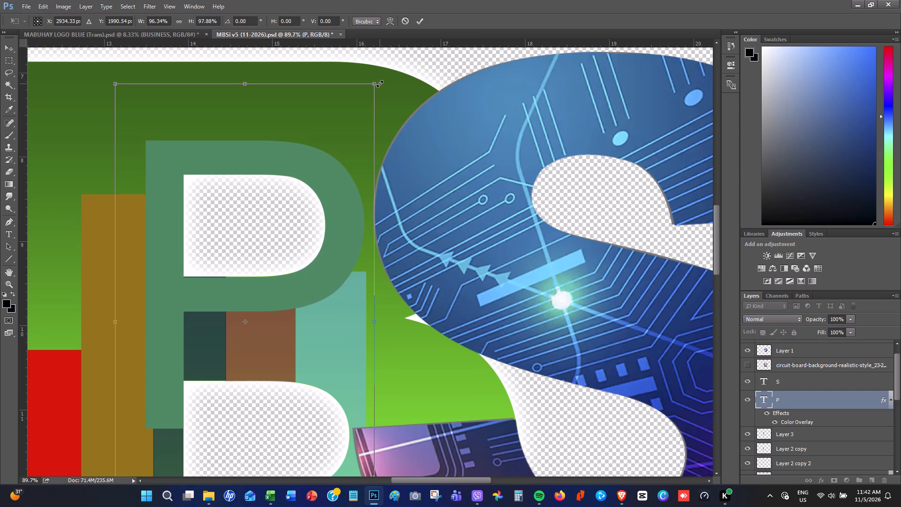
key("Up")
key("Up")
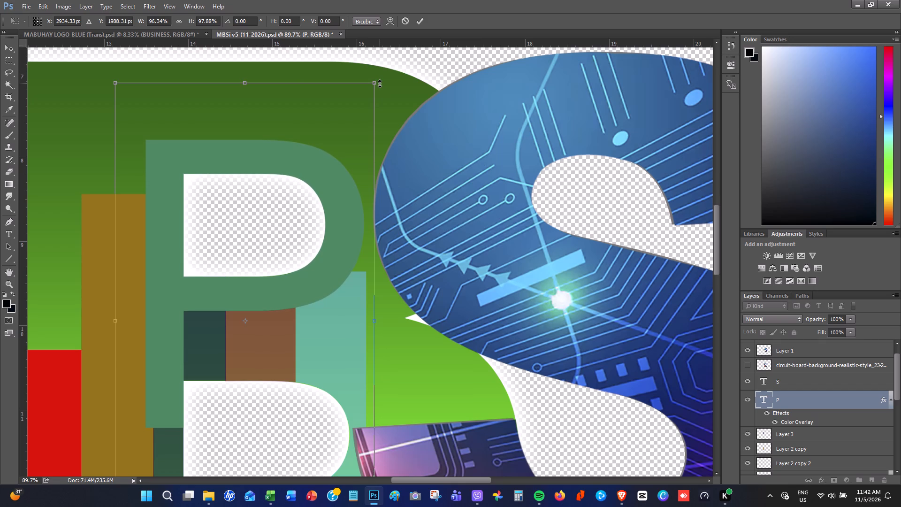
left_click(421, 21)
Shift the red bar on Layer 2 right by 3 px to align with the B's left edge, and apply the transform.
scroll(365, 189, "down", 7)
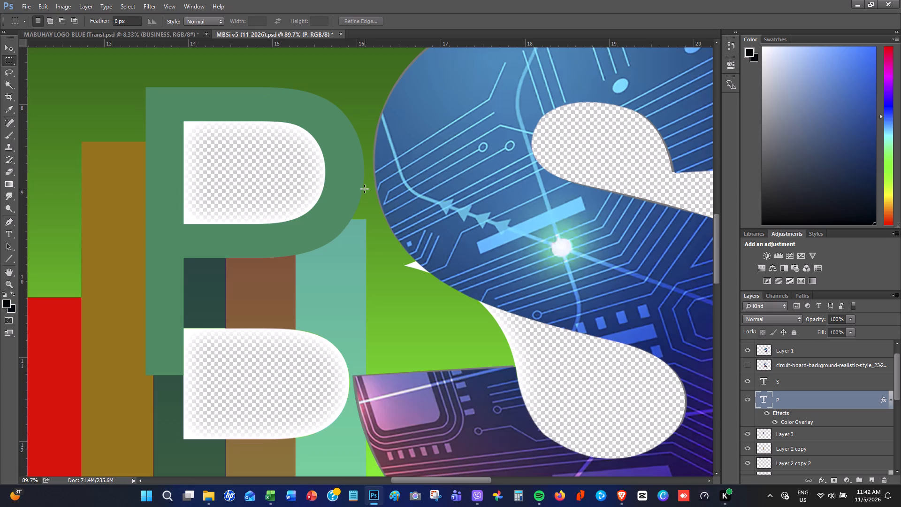
scroll(328, 198, "down", 5, "alt")
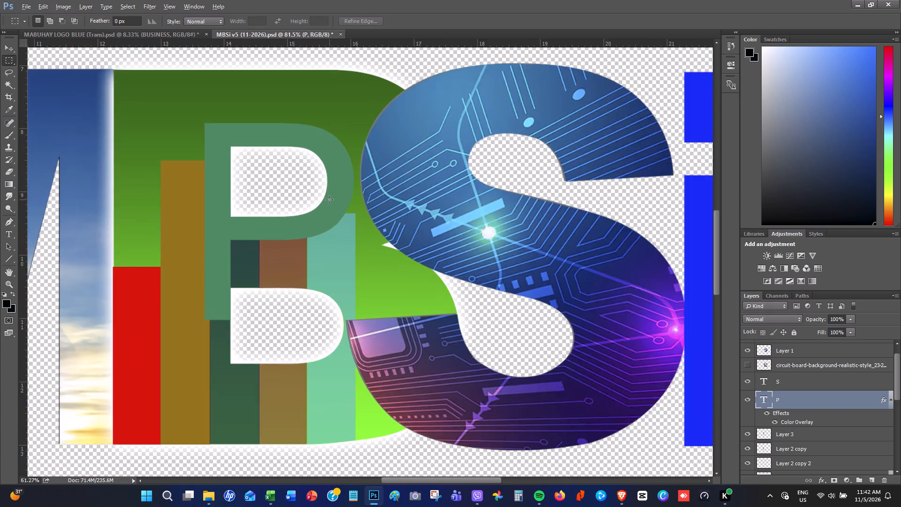
scroll(329, 200, "down", 2, "alt")
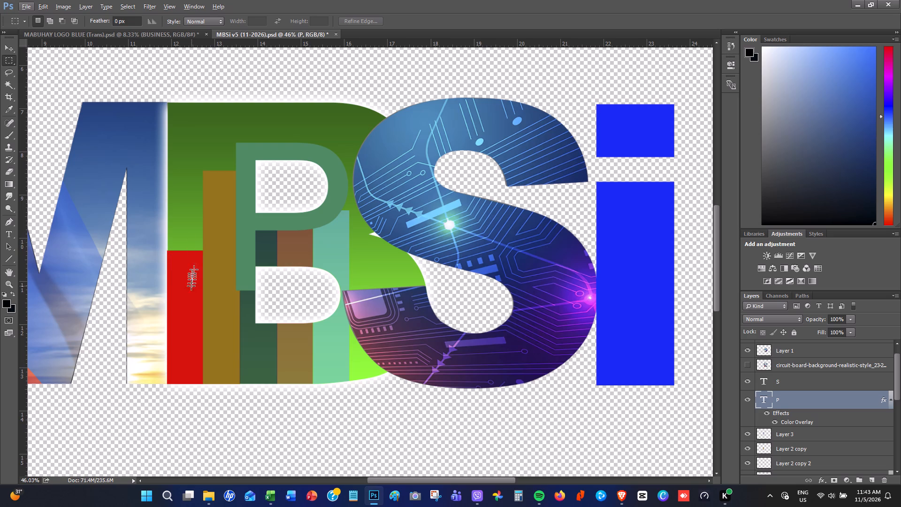
scroll(168, 293, "up", 13, "alt")
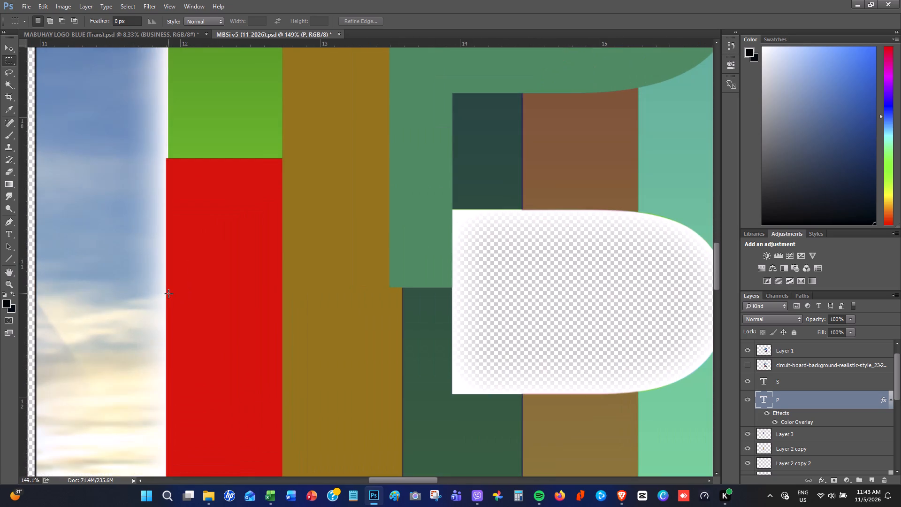
left_click(9, 49)
left_click(209, 201, "ctrl")
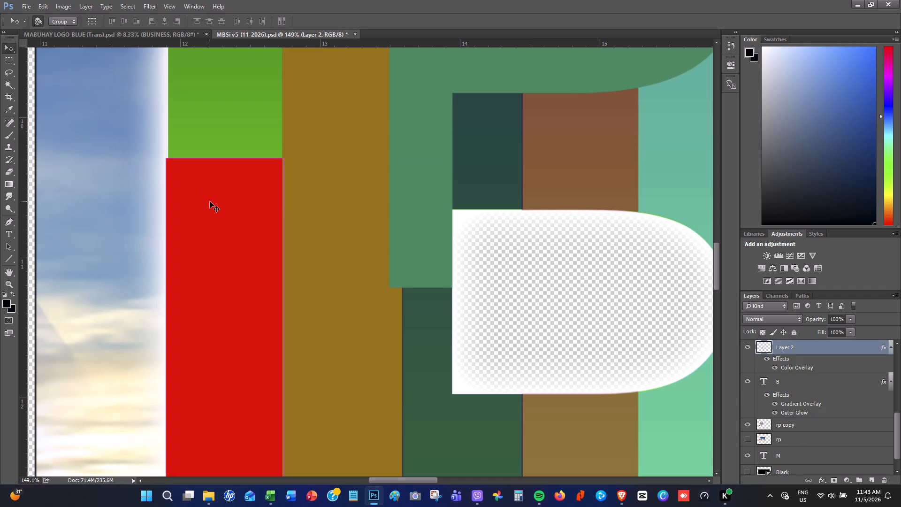
key("ctrl+t")
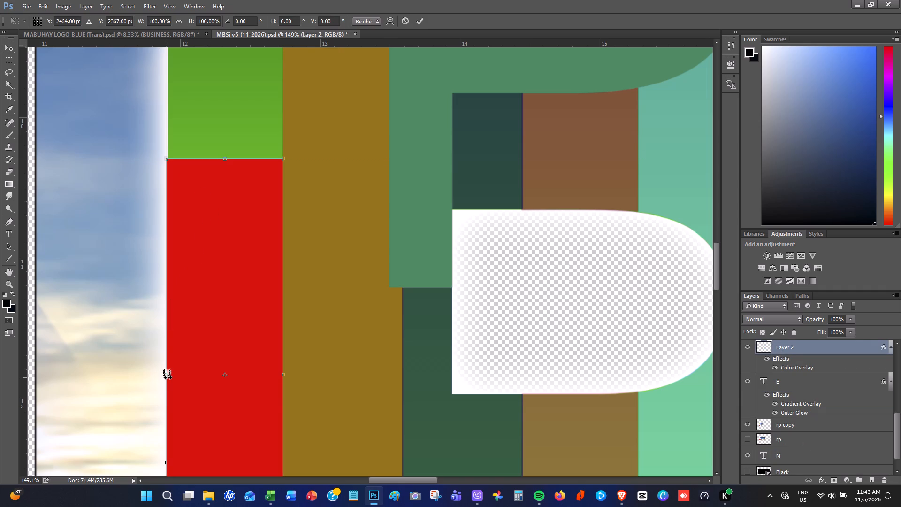
left_click(167, 375)
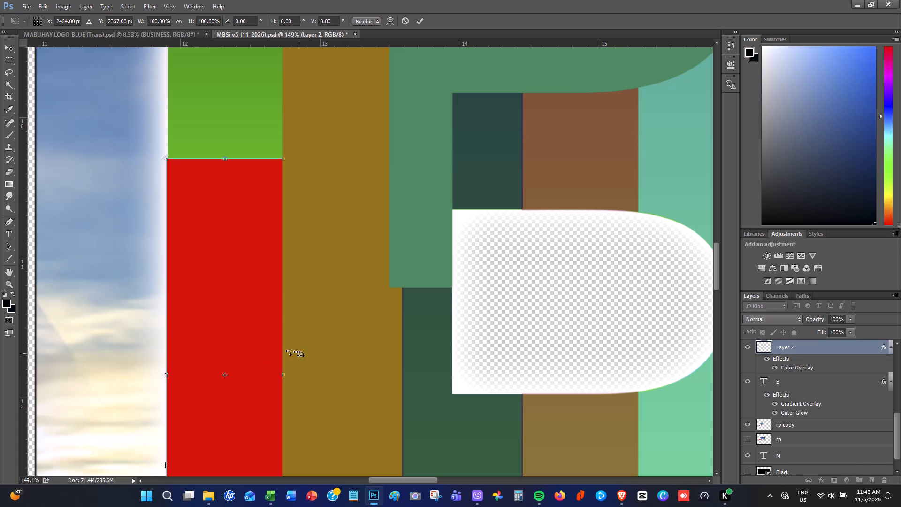
key("Right")
key("Right")
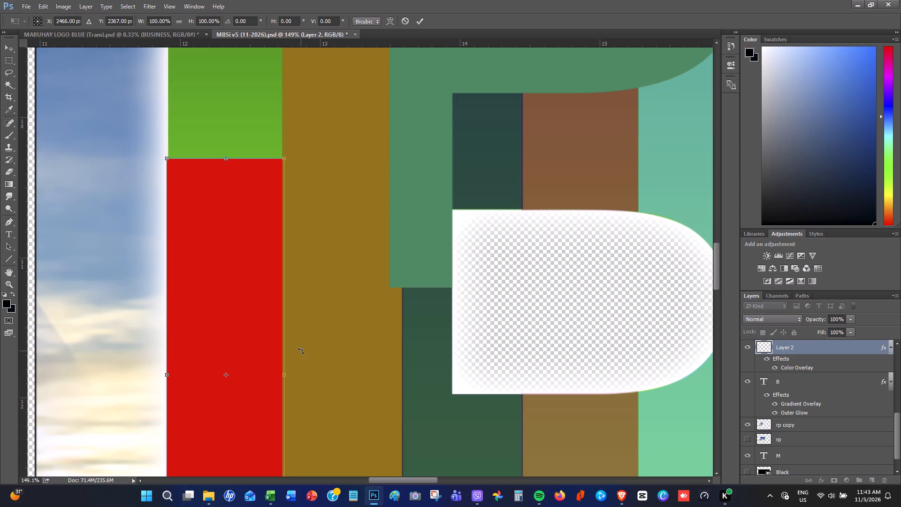
key("Right")
key("Right")
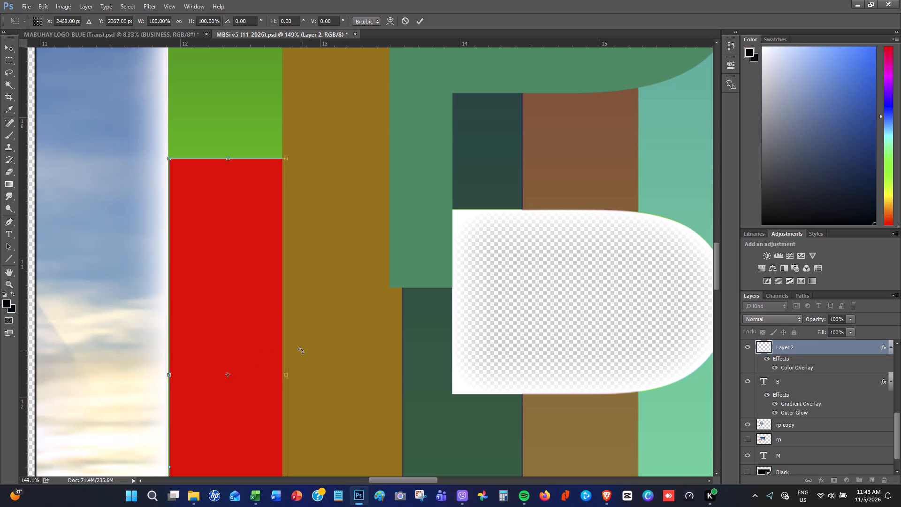
key("Left")
left_click(310, 323)
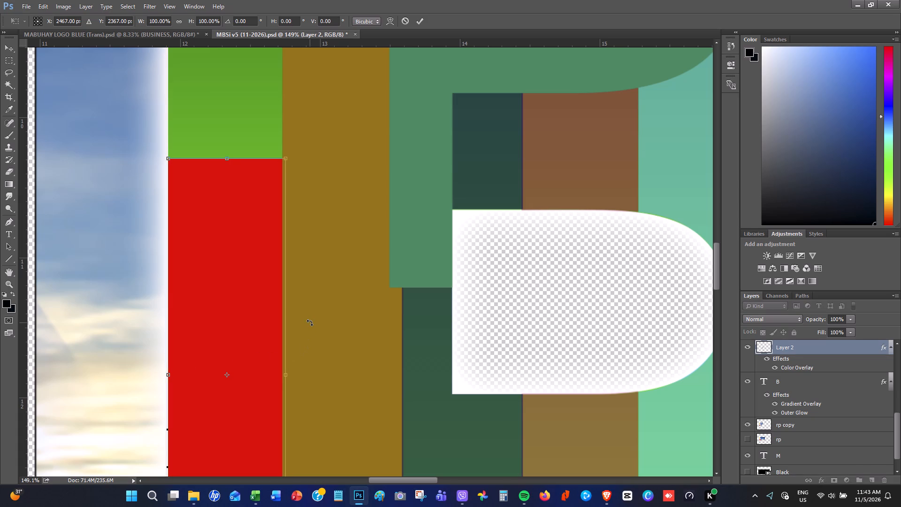
left_click(420, 23)
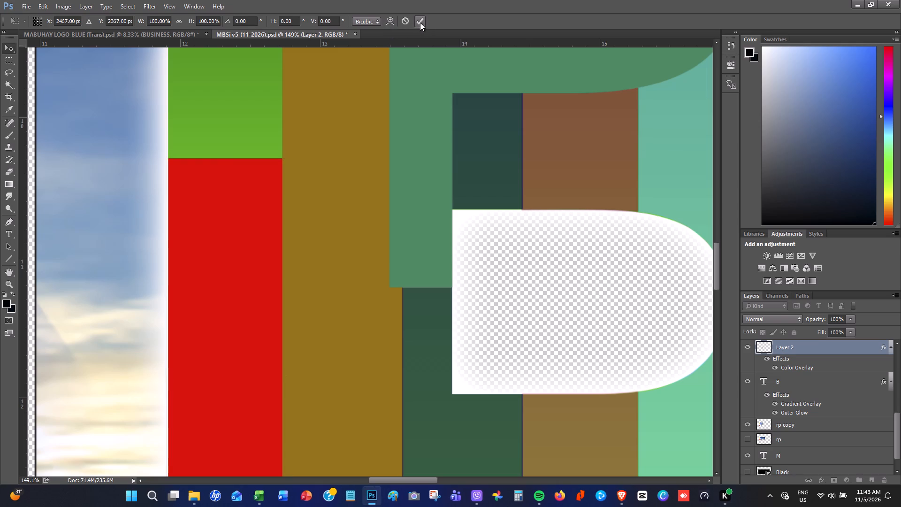
Examine the full MBSi logo and the fit of the P and coloured bars inside the B.
scroll(346, 267, "down", 6, "alt")
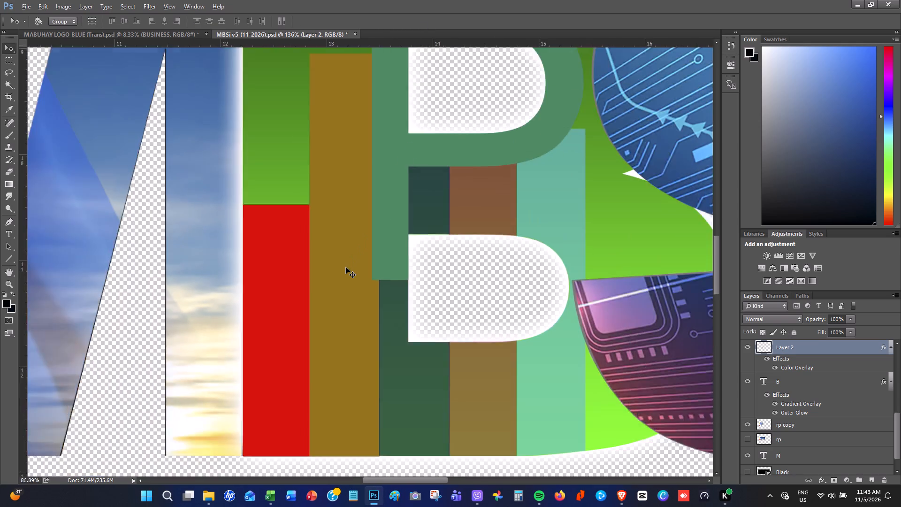
scroll(346, 267, "down", 11, "alt")
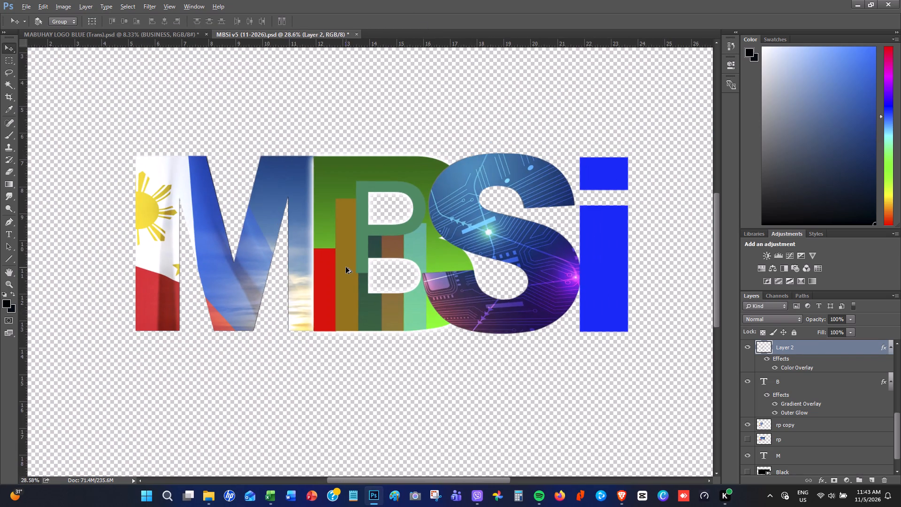
scroll(421, 252, "up", 4, "alt")
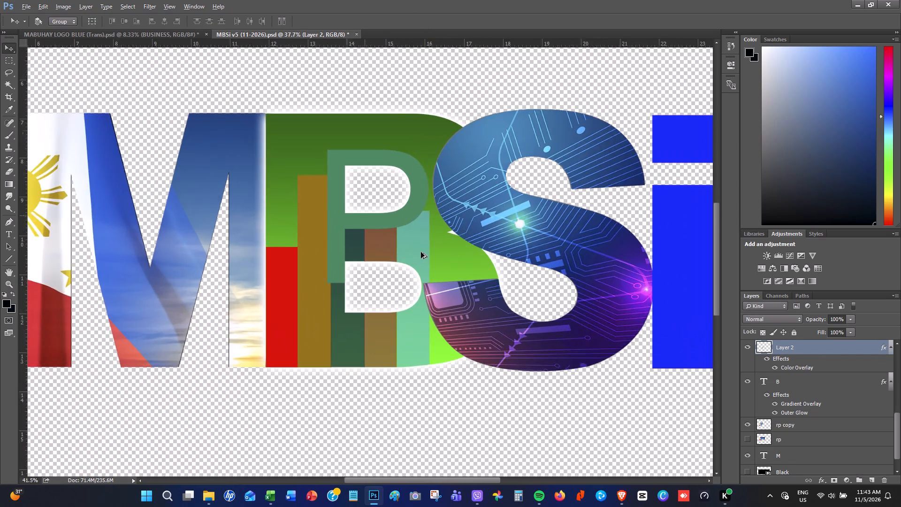
scroll(421, 252, "up", 4, "alt")
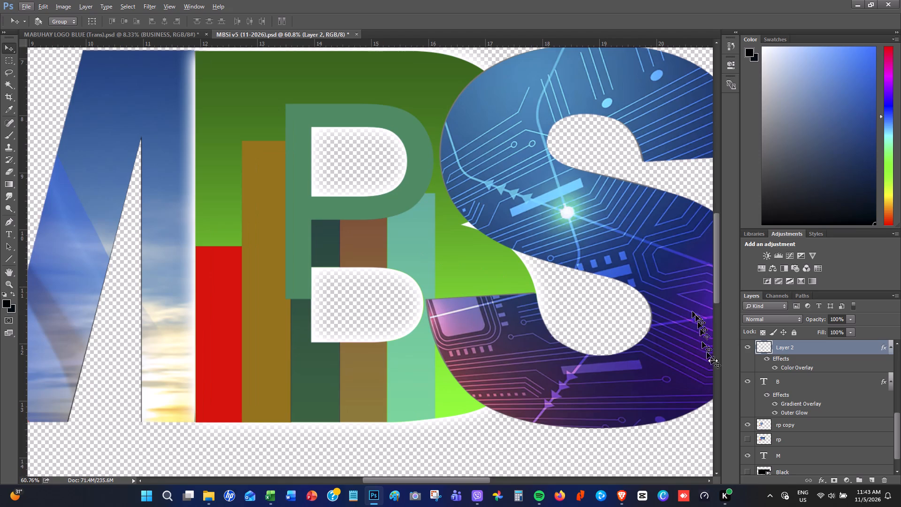
Duplicate the P text layer and hide the original P.
scroll(797, 410, "down", 1)
scroll(797, 410, "up", 5)
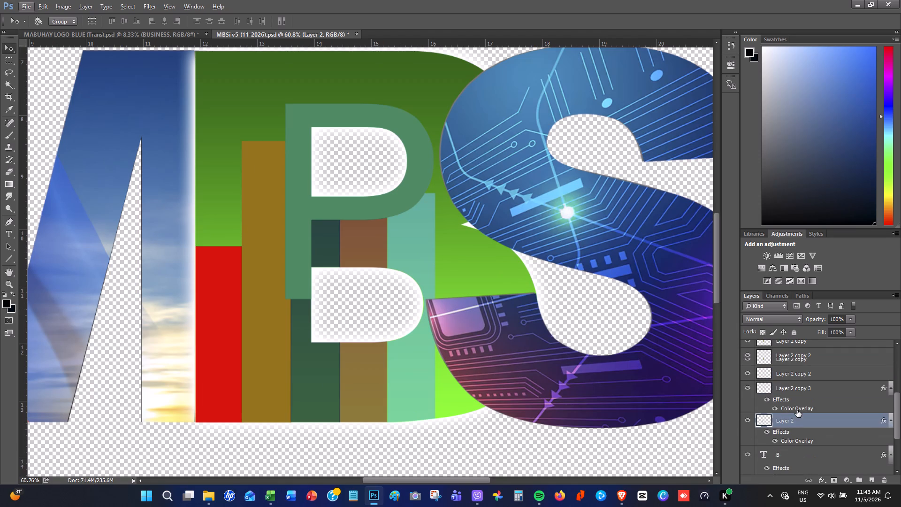
scroll(797, 410, "up", 7)
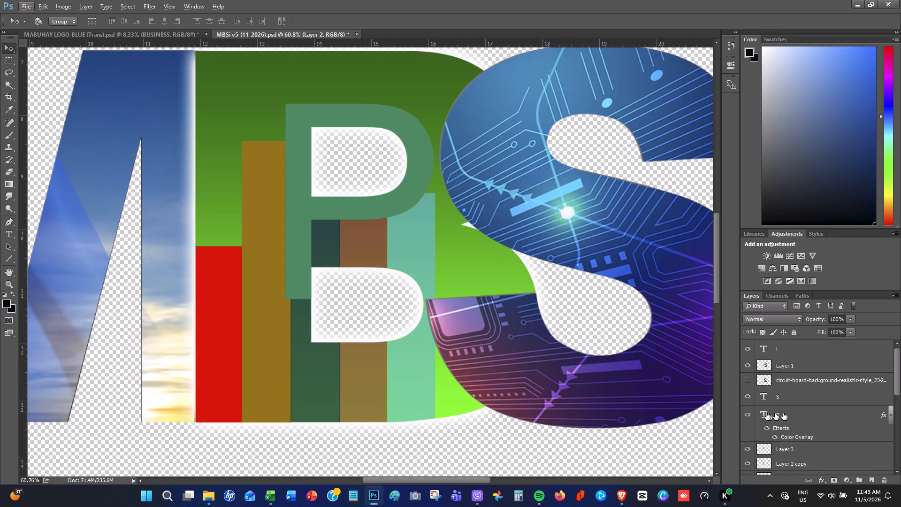
left_click(766, 413)
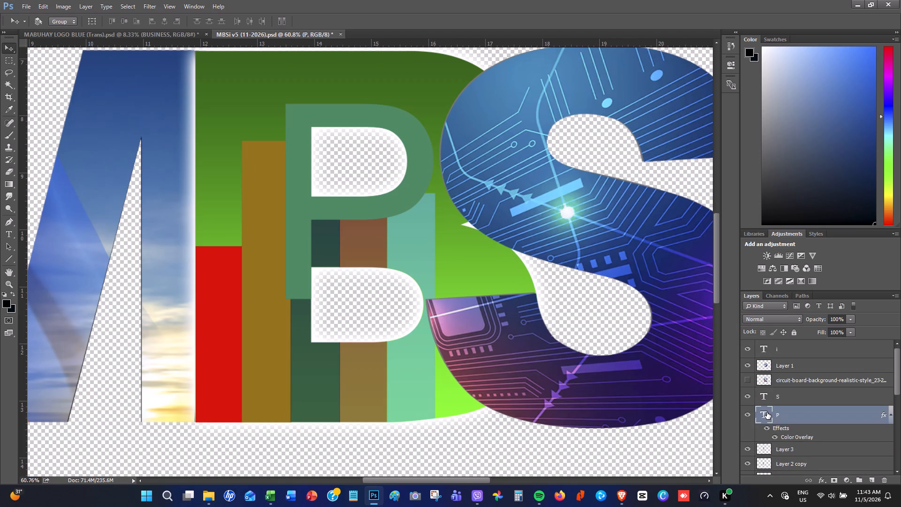
key("ctrl+j")
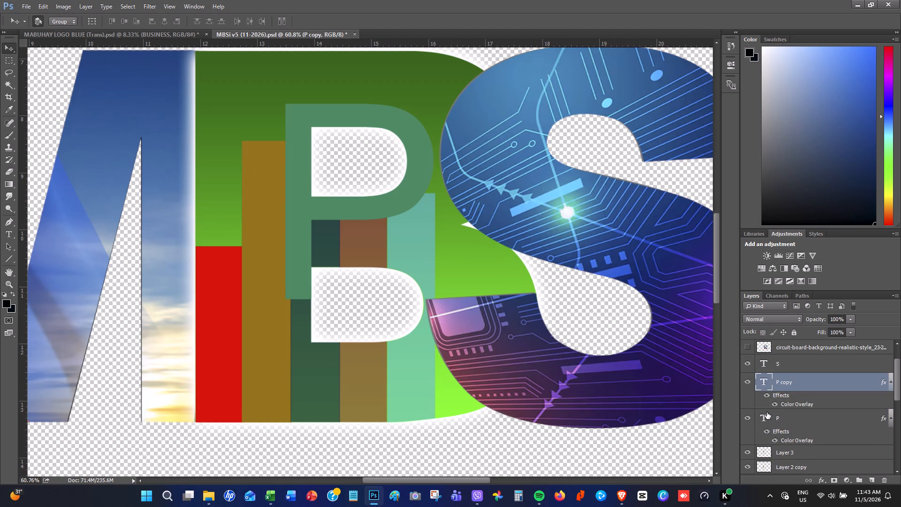
left_click(748, 418)
Rasterize the type of the P copy and compare the B with and without it, leaving the copy shown.
right_click(764, 381)
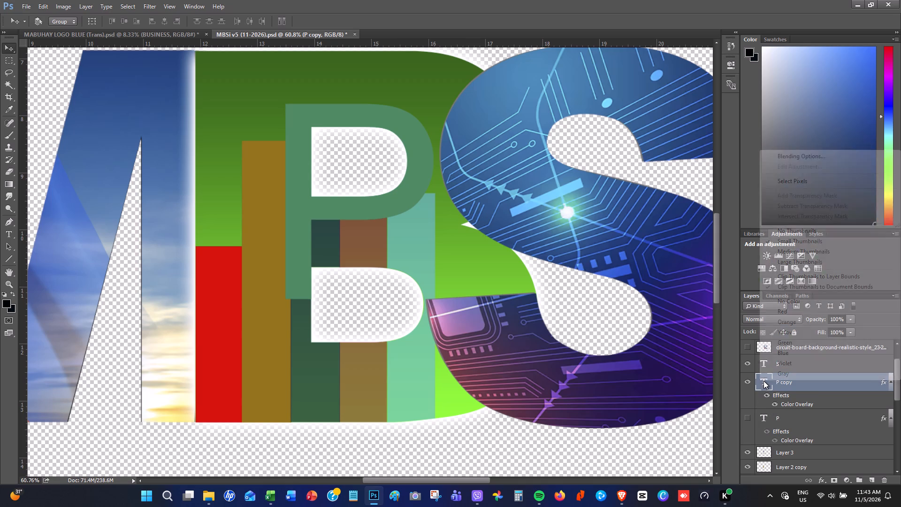
right_click(799, 384)
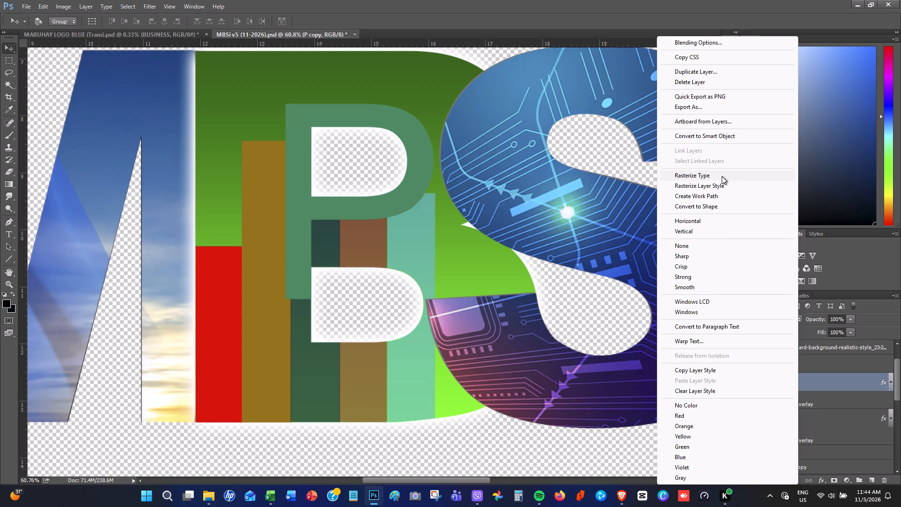
left_click(722, 176)
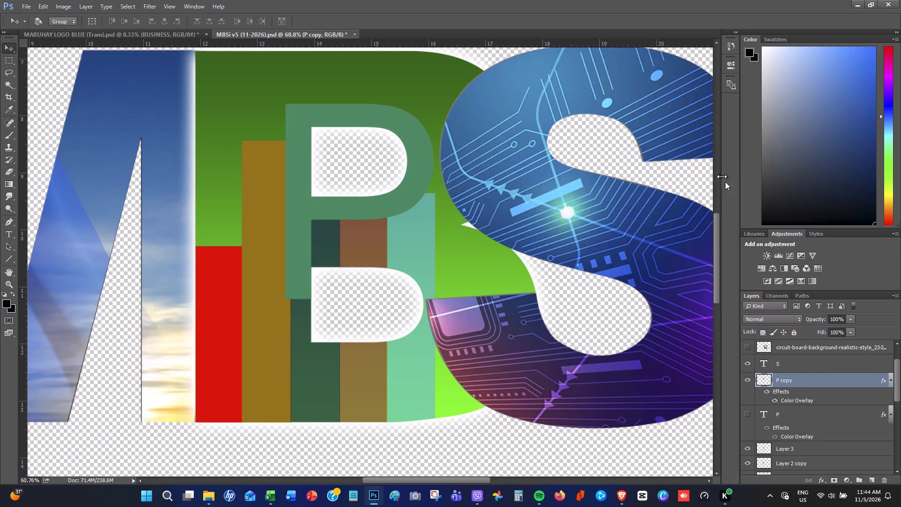
left_click(748, 382)
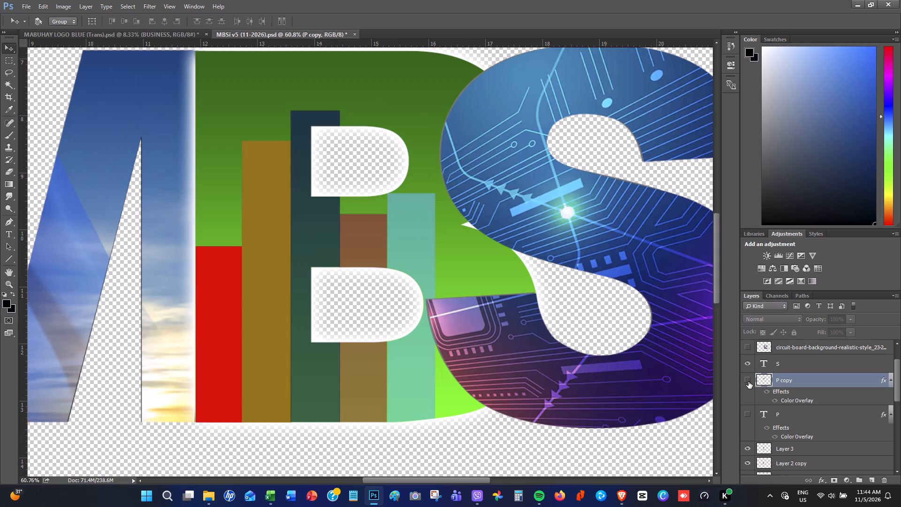
left_click(748, 382)
left_click(748, 382)
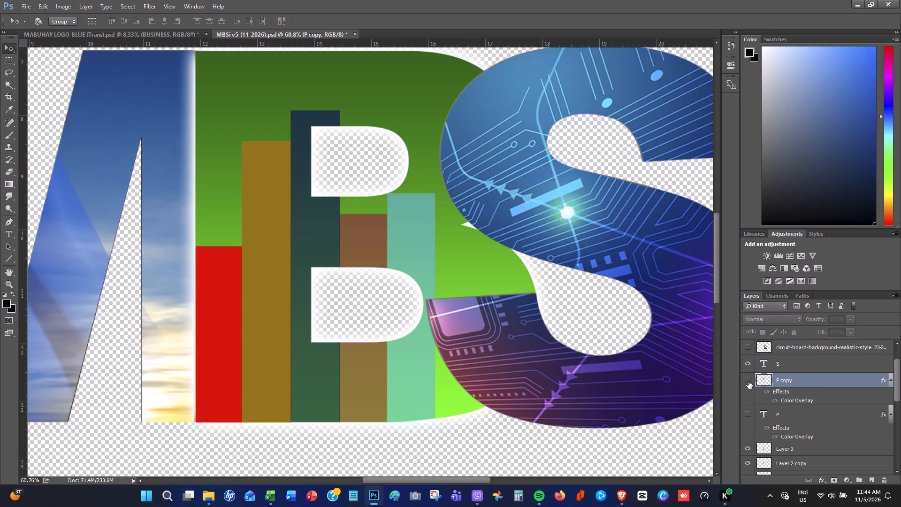
left_click(748, 382)
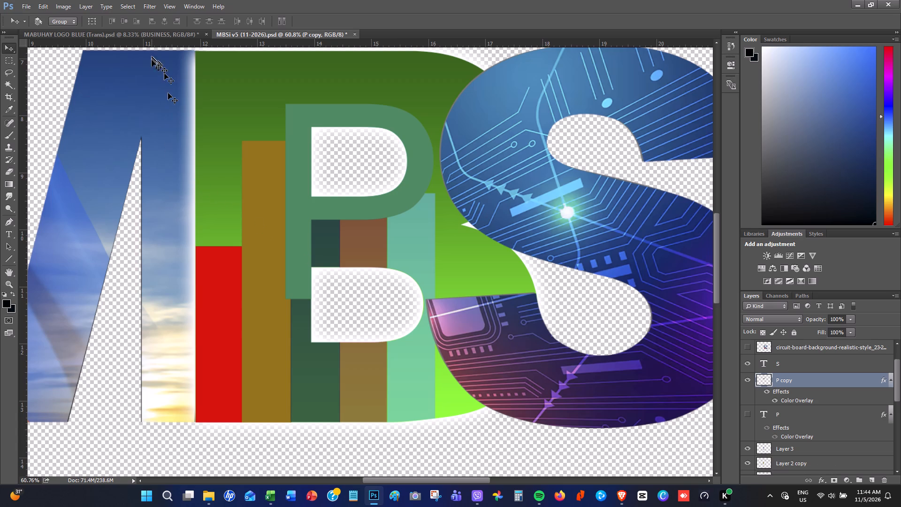
Duplicate the S text layer and hide the original S, keeping the S copy shown.
left_click(766, 361)
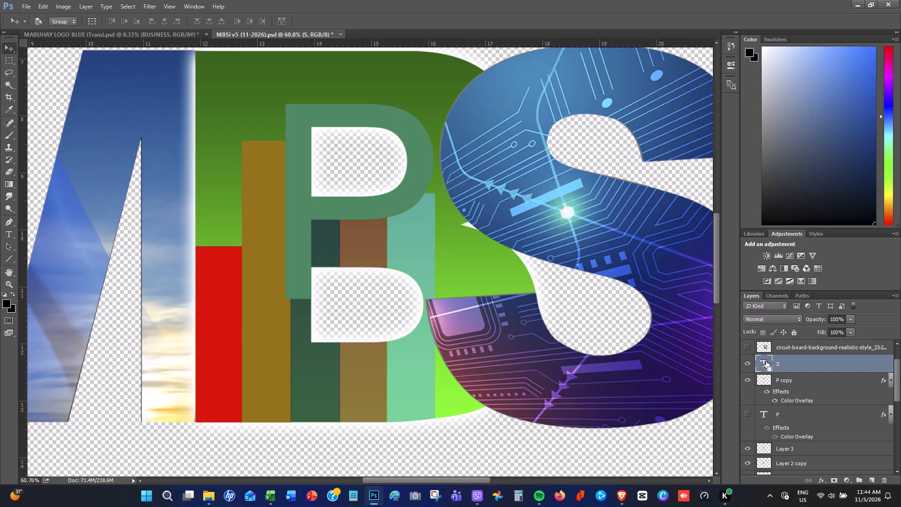
key("ctrl+j")
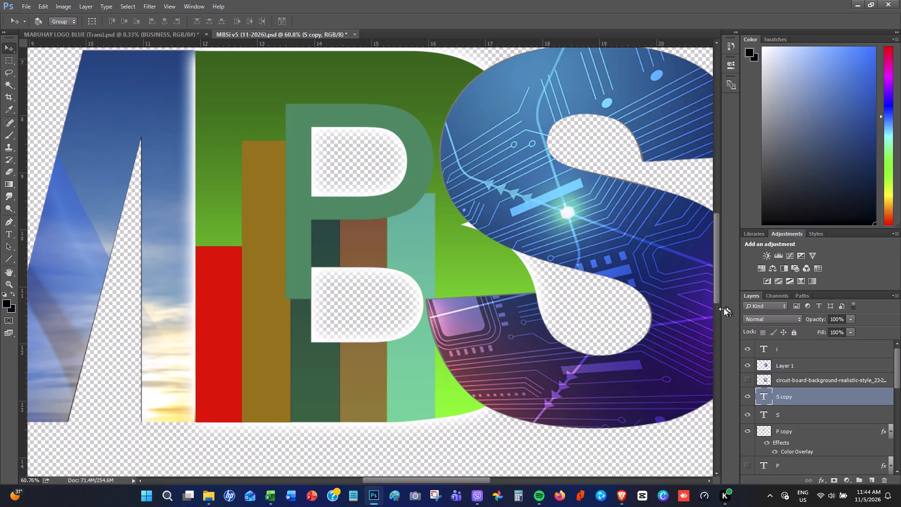
scroll(444, 307, "down", 8, "alt")
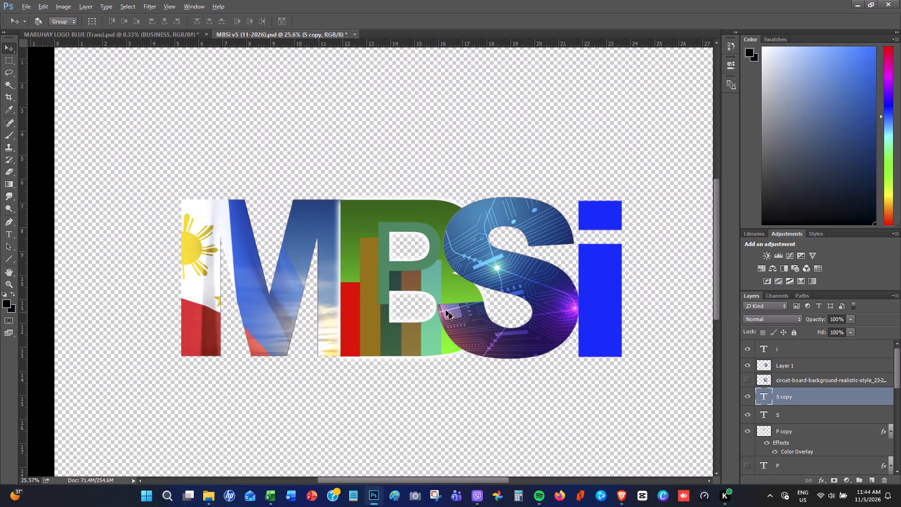
left_click(750, 415)
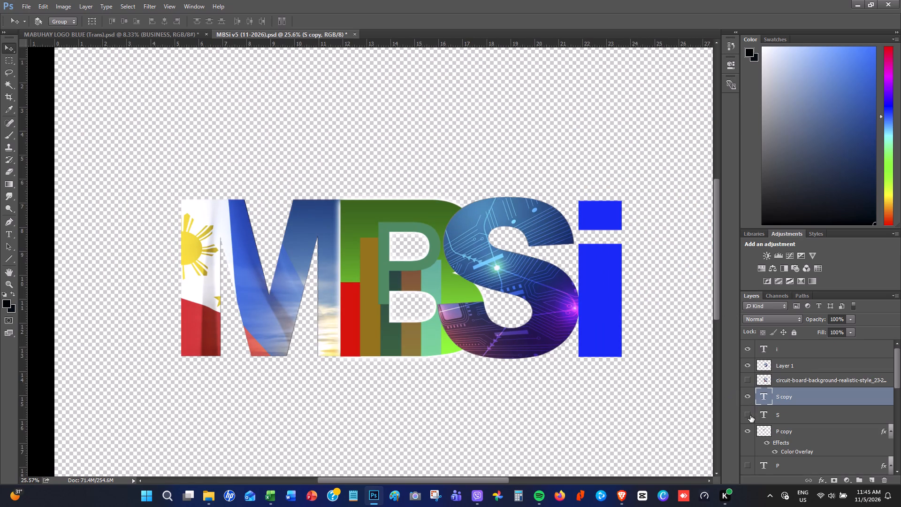
left_click(750, 415)
left_click(750, 415)
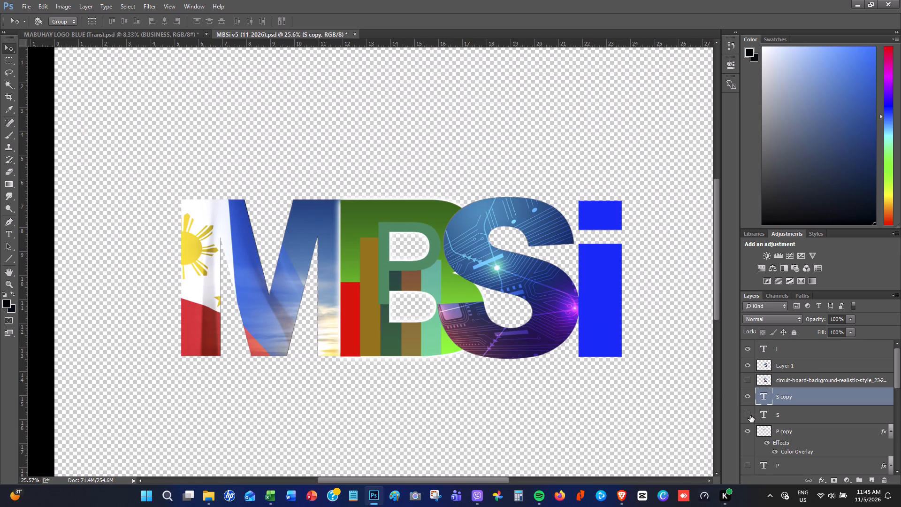
left_click(750, 415)
left_click(750, 415)
left_click(750, 415)
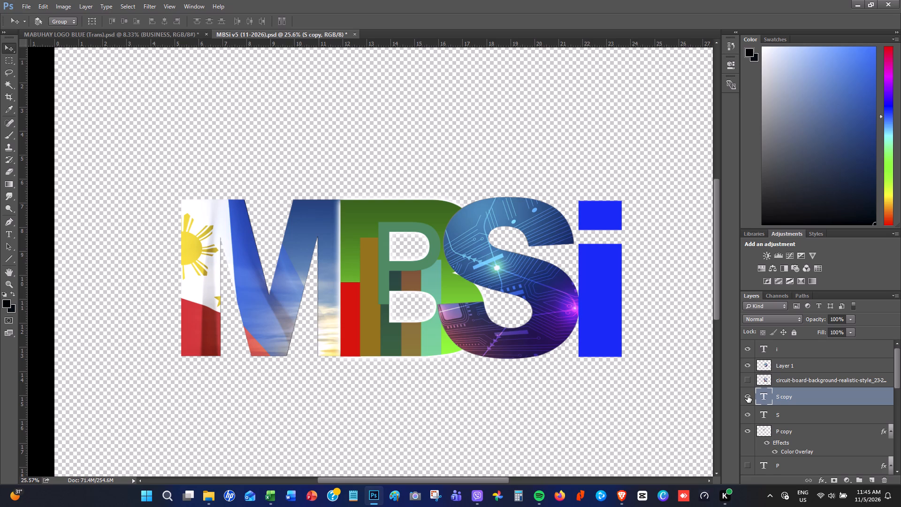
left_click(748, 415)
left_click(748, 395)
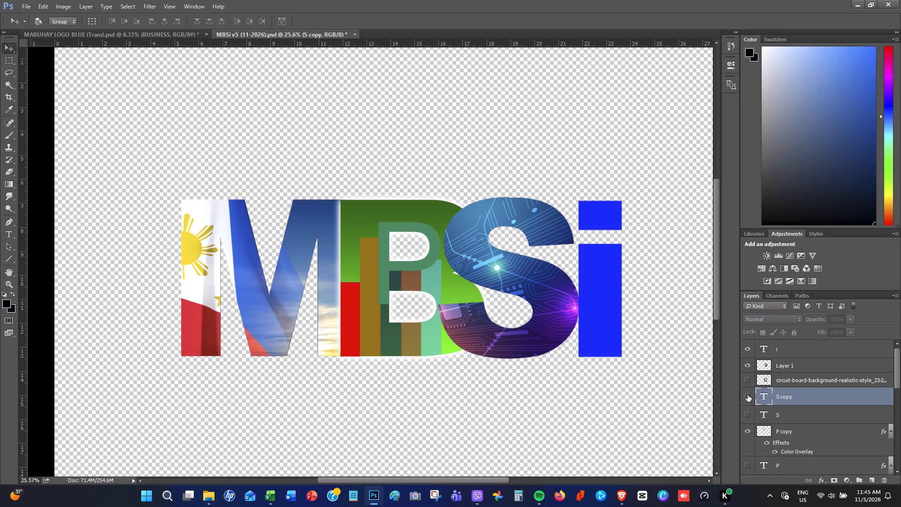
left_click(748, 395)
Move the S copy up and left over the M and B, to about X 2890 px, Y 1615 px, and apply the transform.
key("ctrl+t")
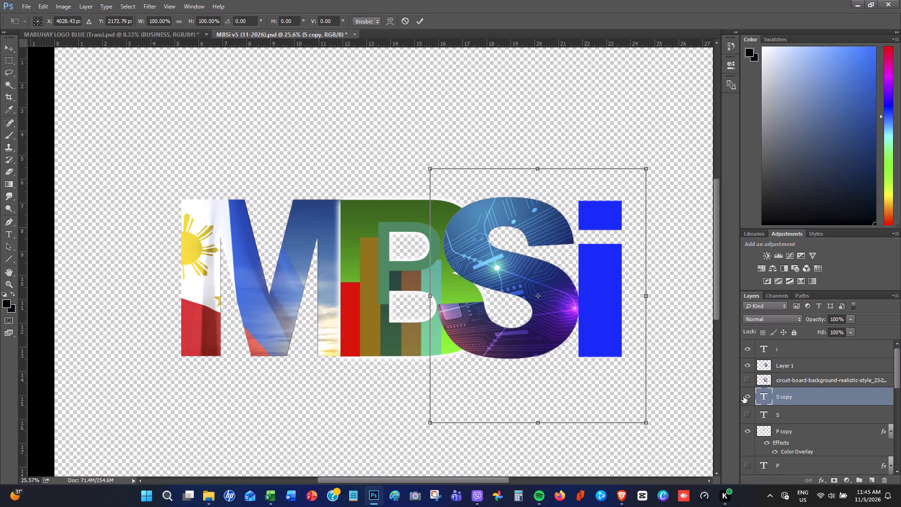
left_click_drag(611, 381, 524, 335)
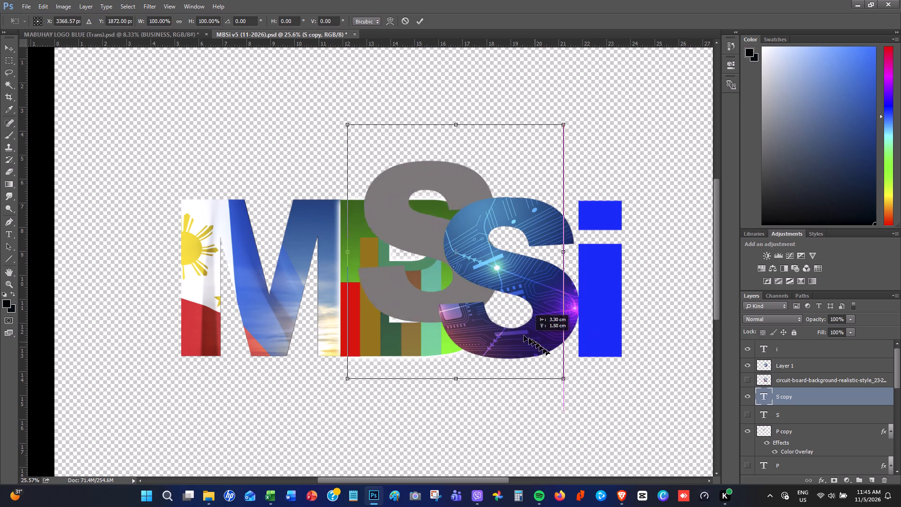
left_click_drag(524, 335, 475, 312)
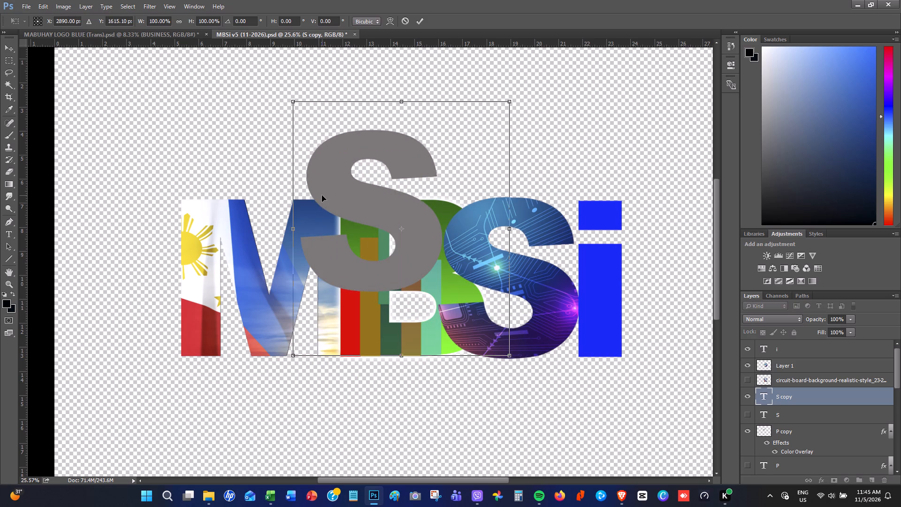
left_click(419, 22)
Select the S copy's text and set its font style to Regular in Arial.
double_click(772, 399)
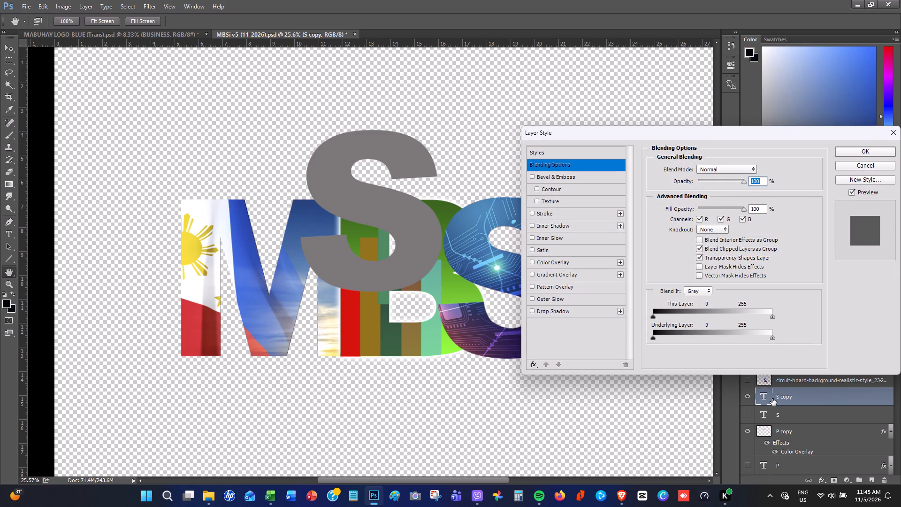
left_click(855, 161)
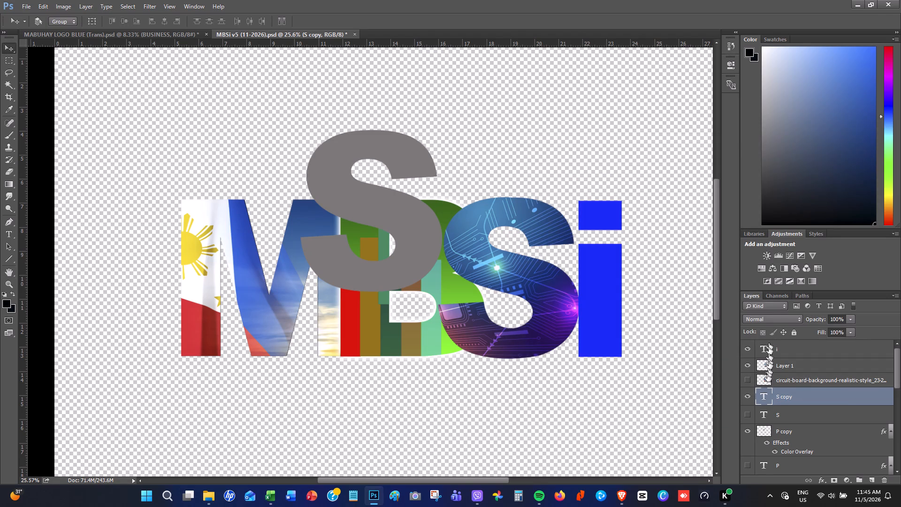
double_click(761, 397)
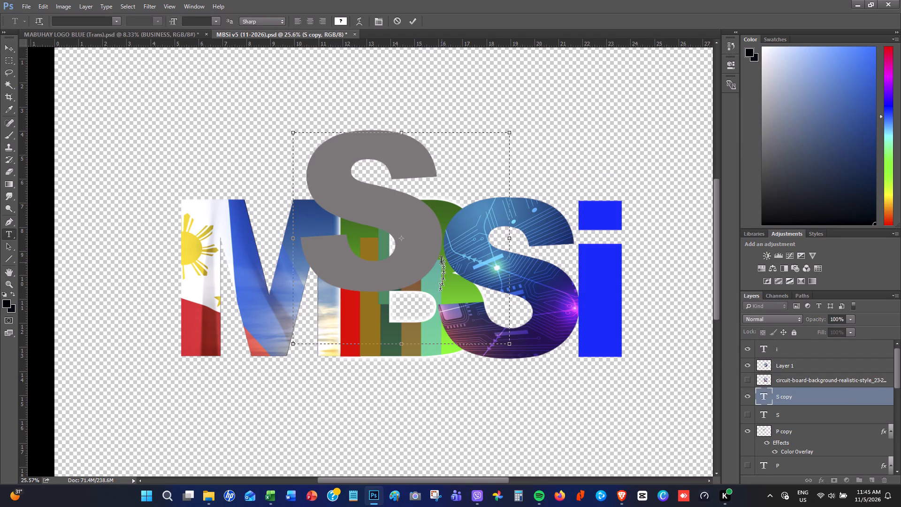
left_click_drag(444, 249, 306, 250)
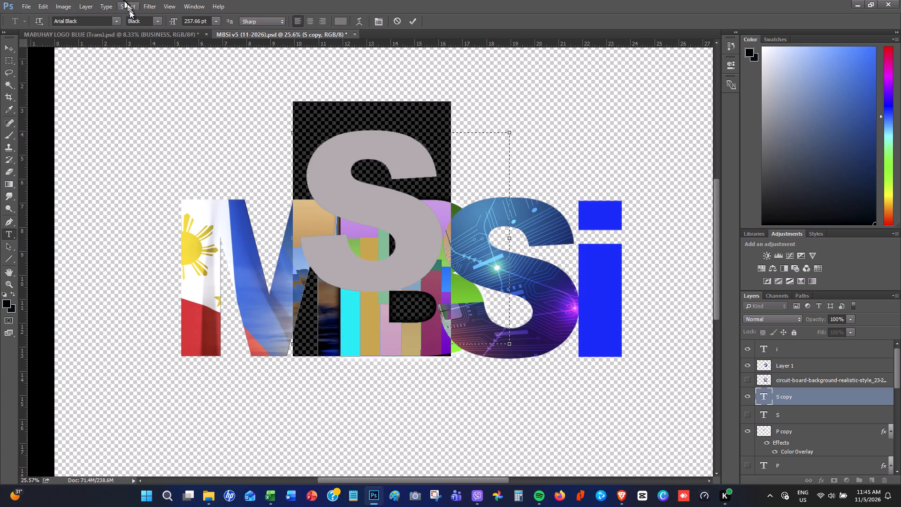
left_click(156, 21)
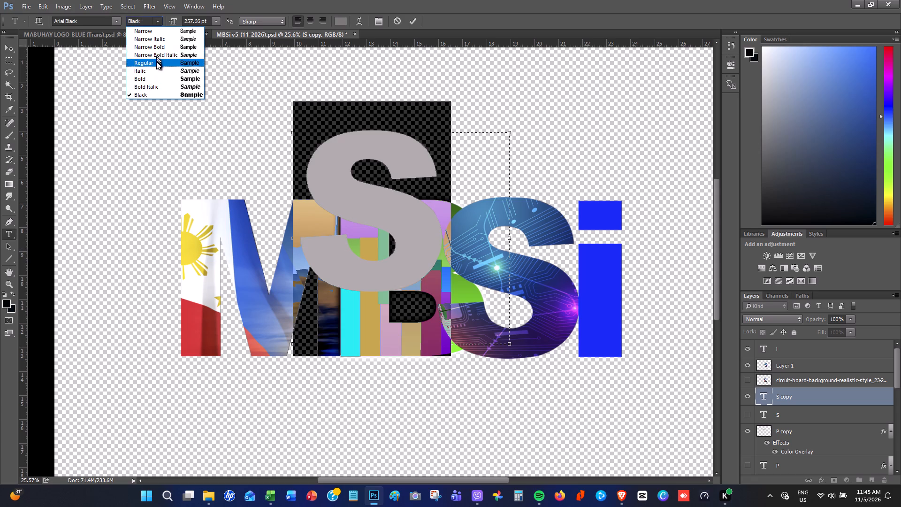
left_click(156, 61)
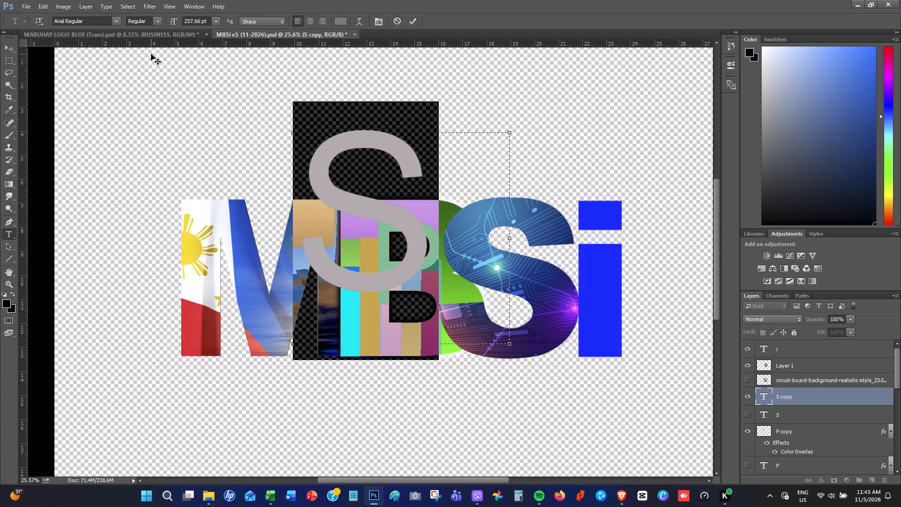
Preview the S copy in the fonts listed before Arial Regular, from Arial Narrow Bold Italic back through Agency FB to the list's start.
left_click(94, 17)
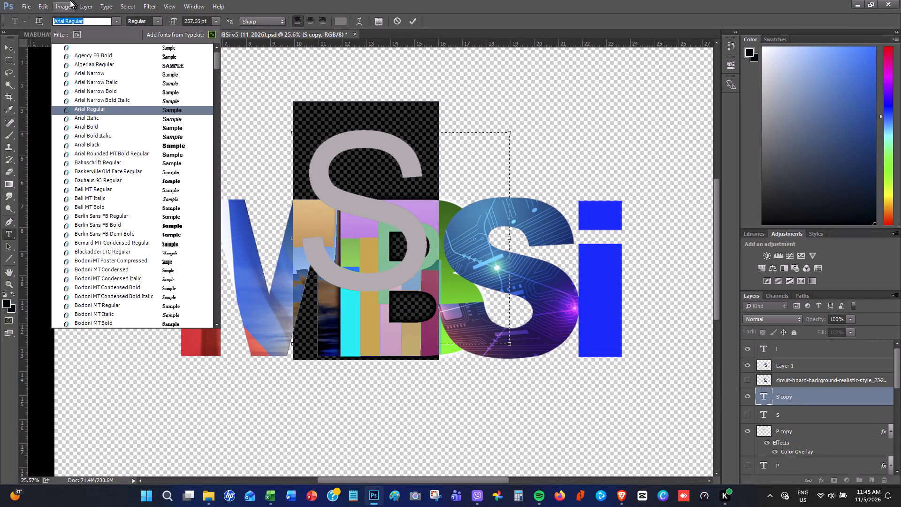
key("Down")
key("Up")
key("Up")
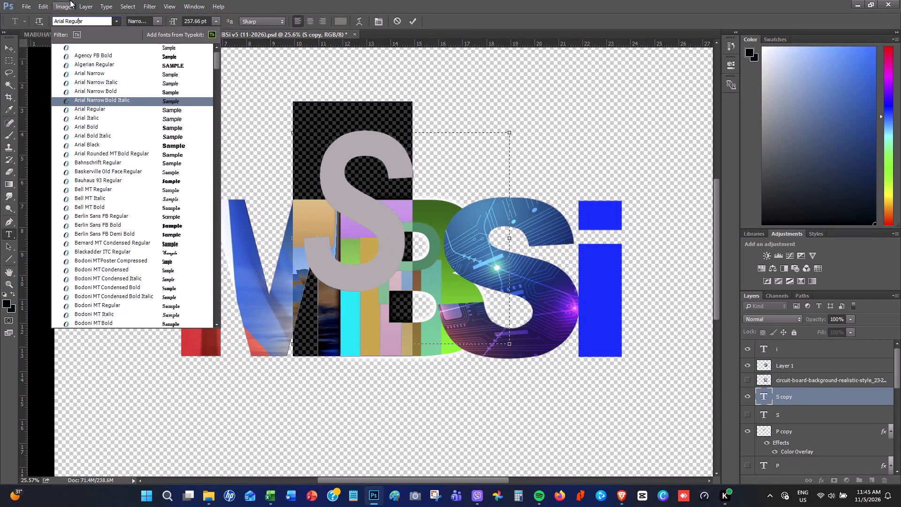
key("Up")
key("Up")
key("Up")
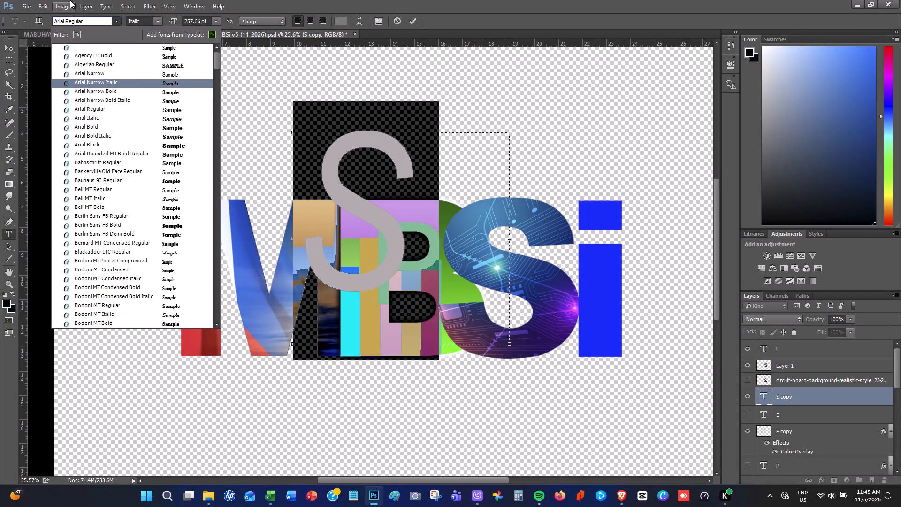
key("Up")
key("Up")
key("Up")
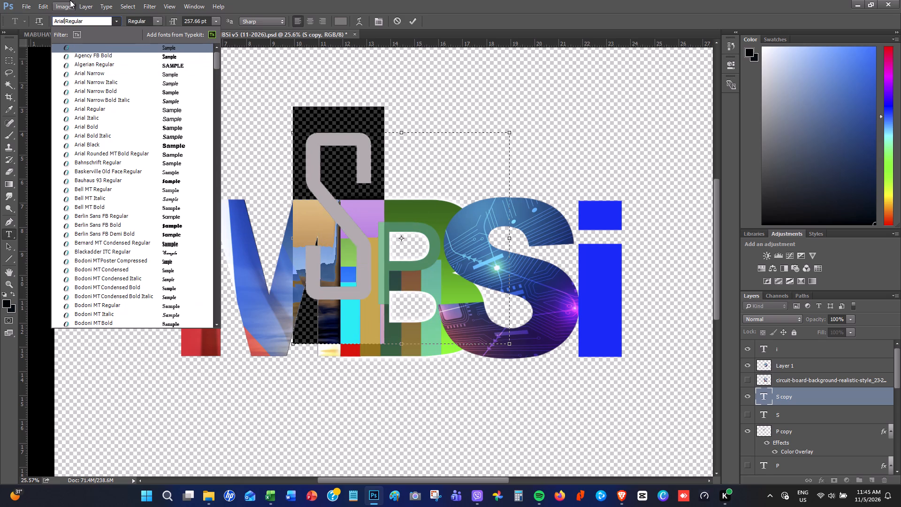
key("Up")
key("Up")
Preview the S copy forward through Agency FB, Algerian, the Arial Narrow and Arial styles, up to Arial Rounded MT Bold.
key("Down")
key("Down")
key("Down")
key("Down")
key("Down")
key("Down")
key("Down")
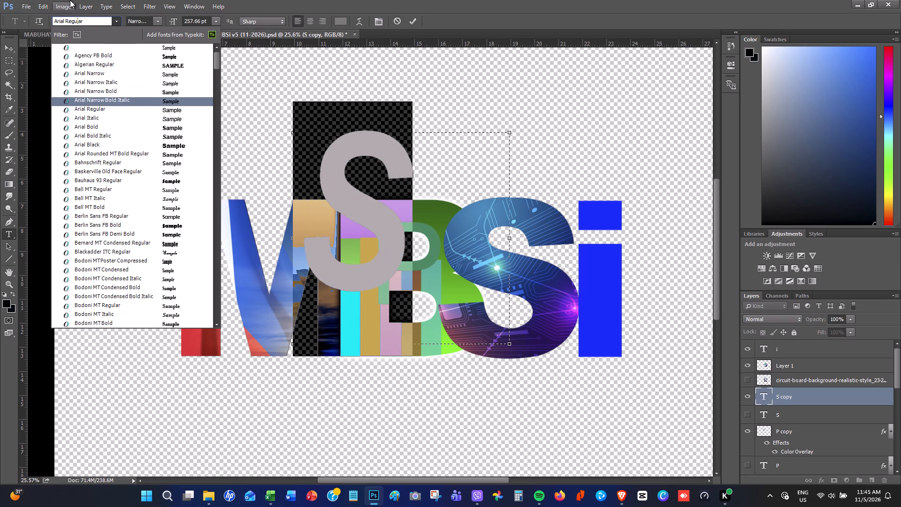
key("Down")
key("Down")
key("Down")
key("Down")
key("Down")
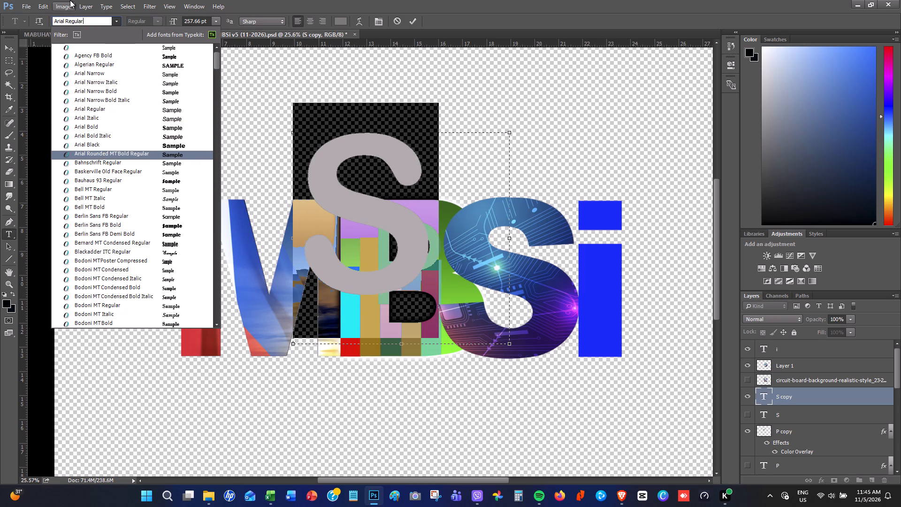
Preview the S copy in the fonts from Bahnschrift through Bell MT and Berlin Sans FB to Blackadder ITC.
key("Down")
key("Down")
key("Down")
key("Down")
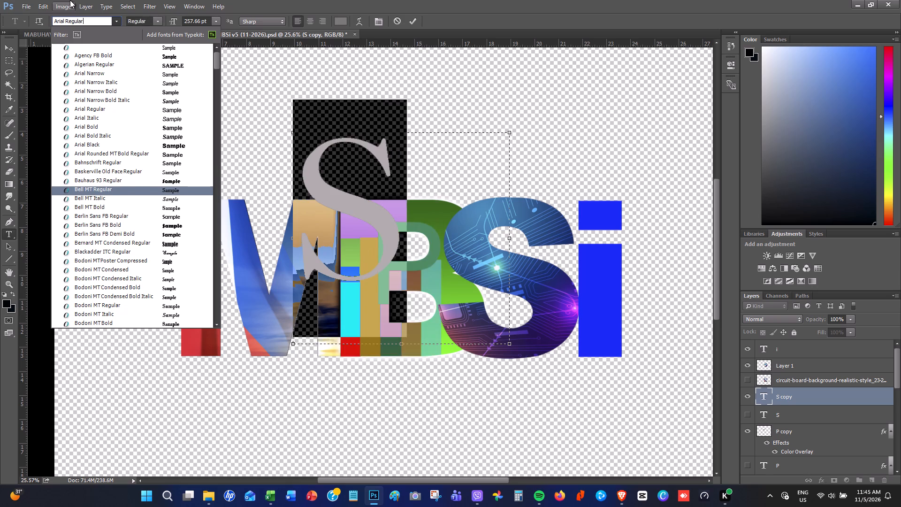
key("Down")
key("Down")
key("Down")
key("Down")
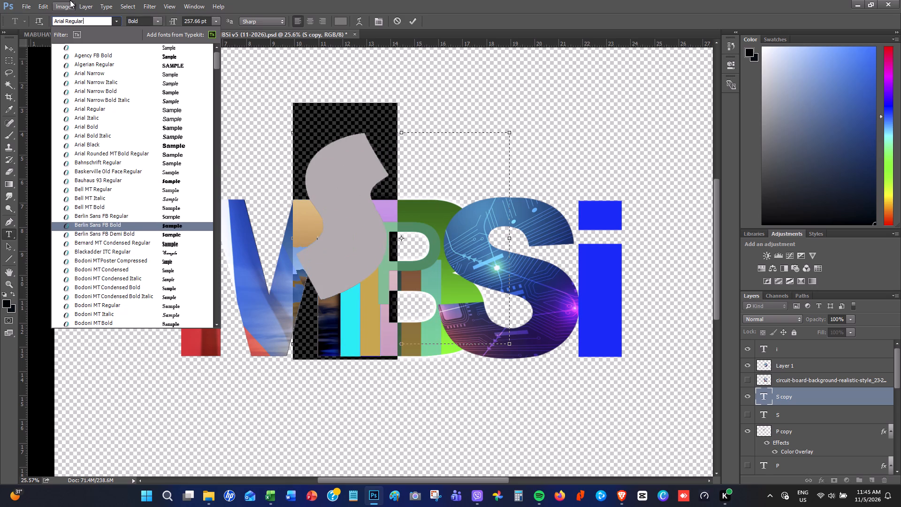
key("Down")
key("Down")
key("Down")
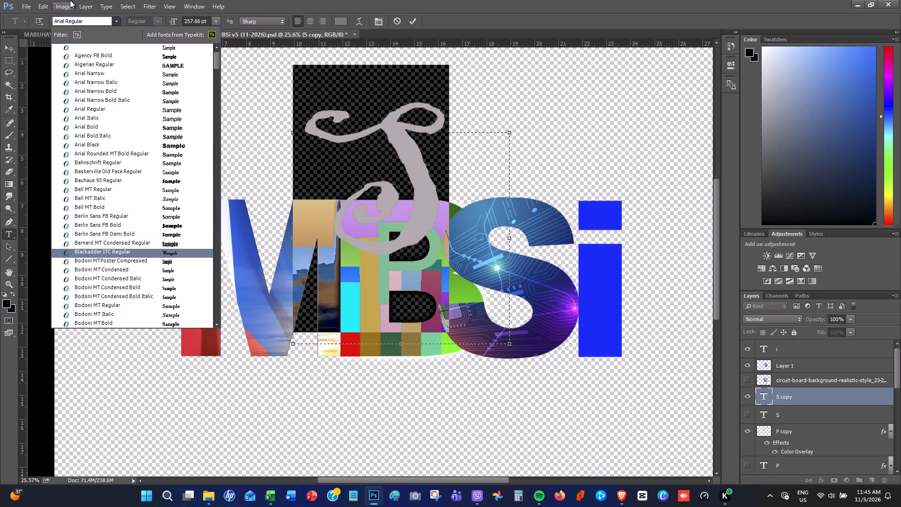
Preview the S copy in the Bodoni MT fonts, from Poster Compressed to Black Italic.
key("Down")
key("Down")
key("Down")
key("Down")
key("Down")
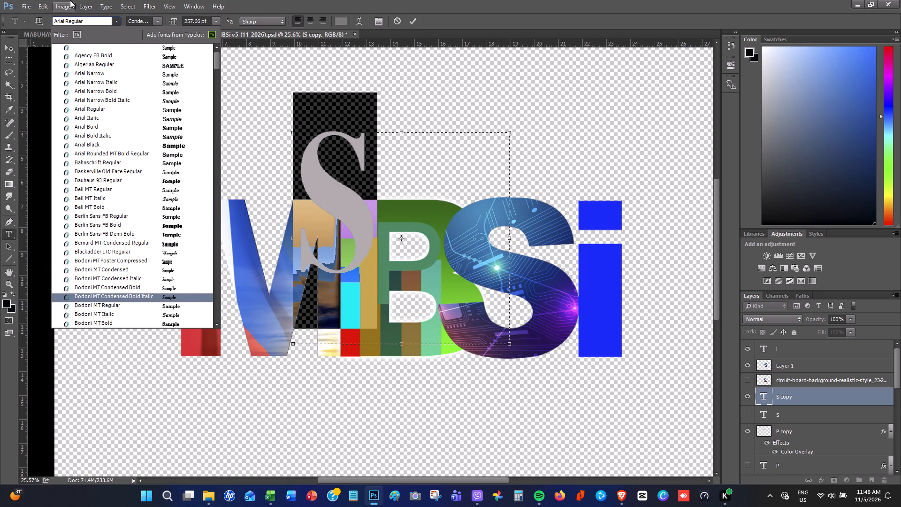
key("Down")
key("Down")
key("Down")
key("Down")
key("Down")
key("Down")
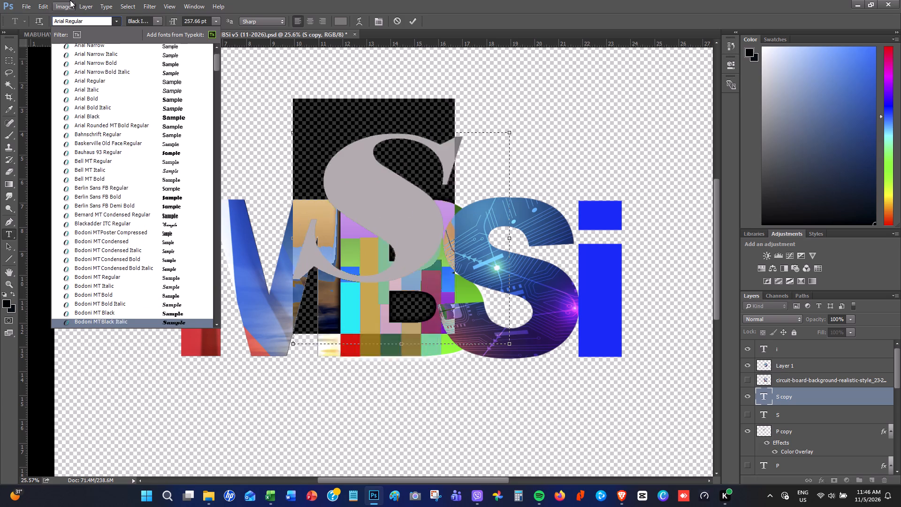
Preview the S copy in the fonts from Book Antiqua through Bookman Old Style to Britannic Bold.
key("Down")
key("Down")
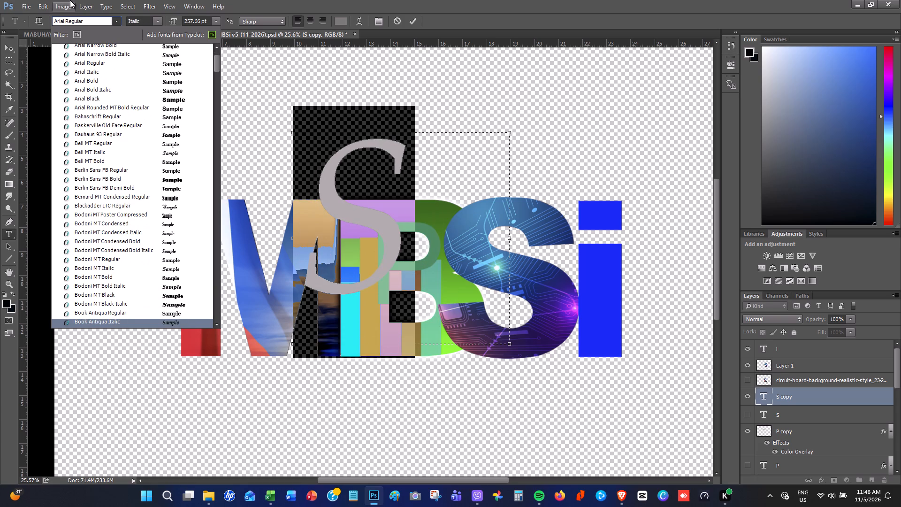
key("Up")
key("Down")
key("Down")
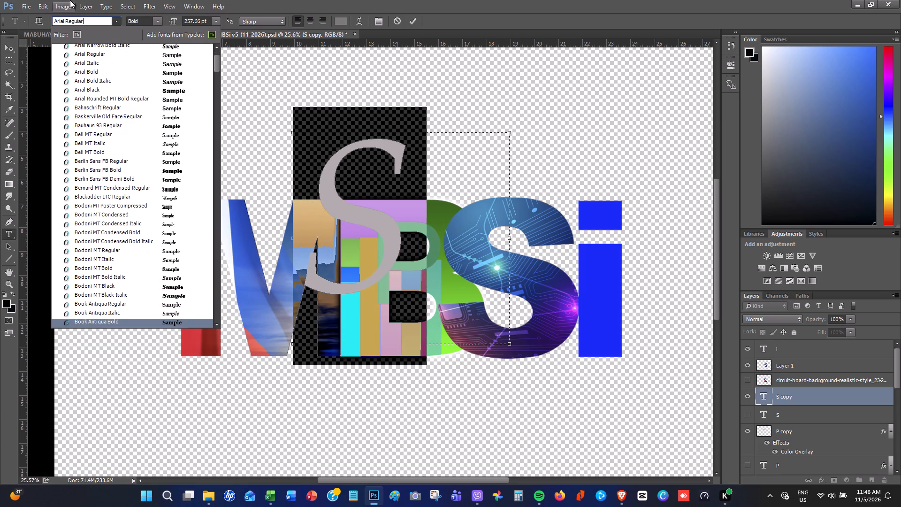
key("Down")
key("Down")
key("Down")
key("Down")
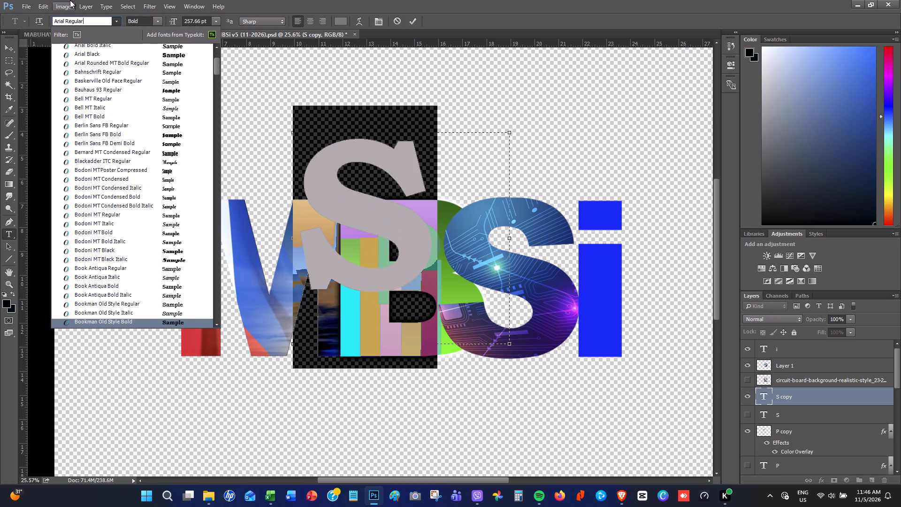
key("Down")
key("Down")
key("Down")
key("Down")
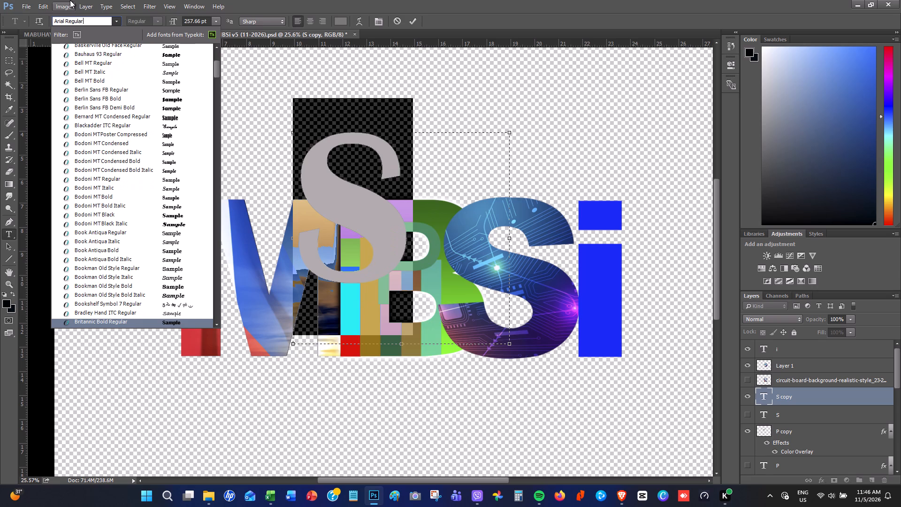
Preview the S copy in the fonts from Broadway through the Calibri styles to Californian FB Bold.
key("Down")
key("Down")
key("Down")
key("Down")
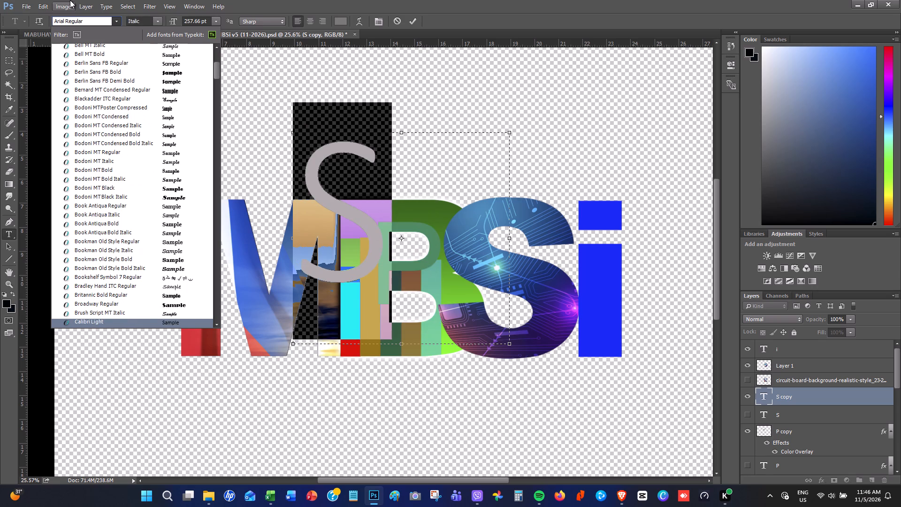
key("Down")
key("Down")
key("Down")
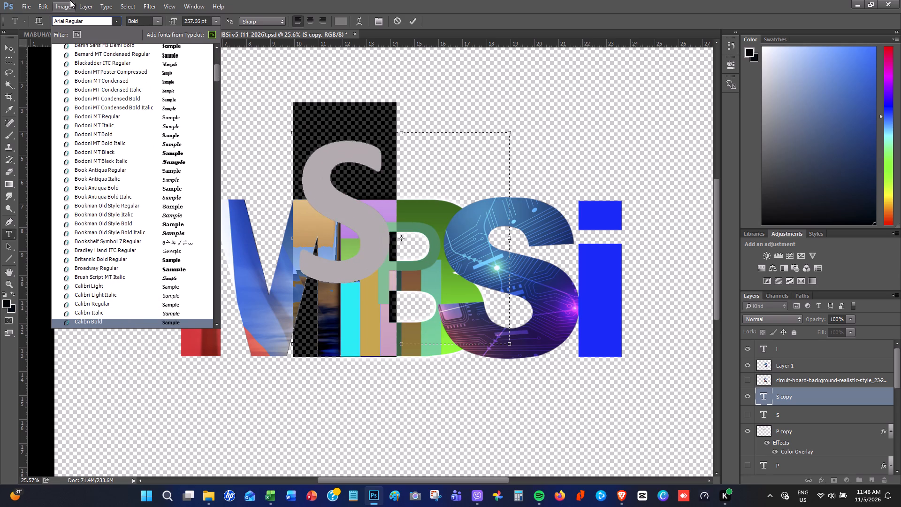
key("Down")
key("Down")
key("Down")
key("Down")
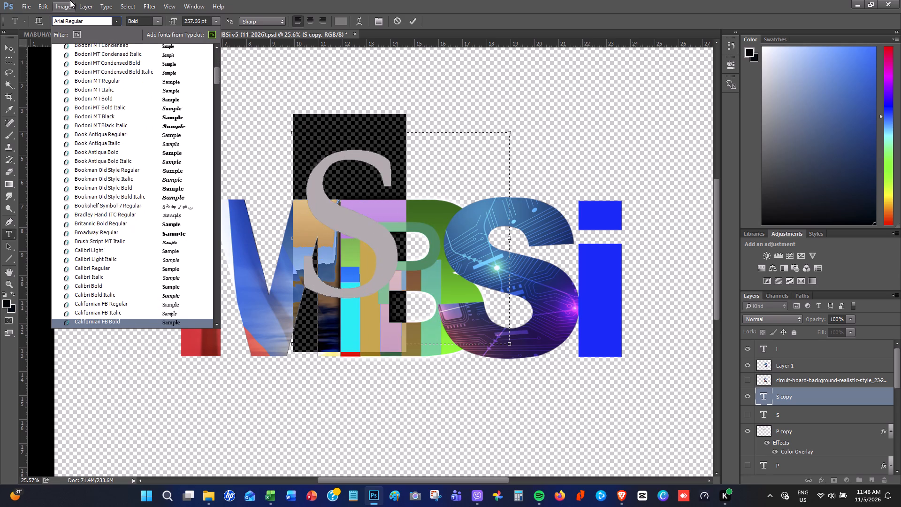
Preview the S copy in the Calisto MT, Cambria and Cambria Math fonts.
key("Down")
key("Down")
key("Down")
key("Down")
key("Down")
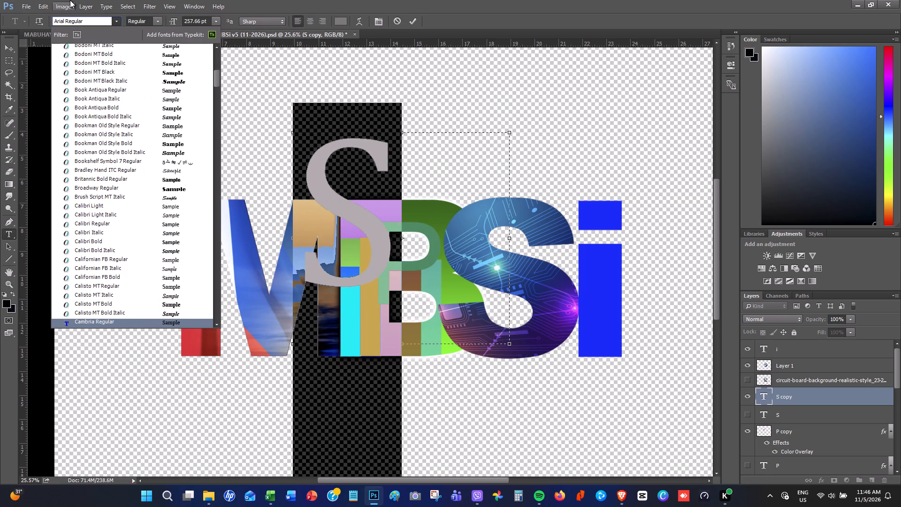
key("Down")
key("Down")
key("Down")
key("Down")
key("Down")
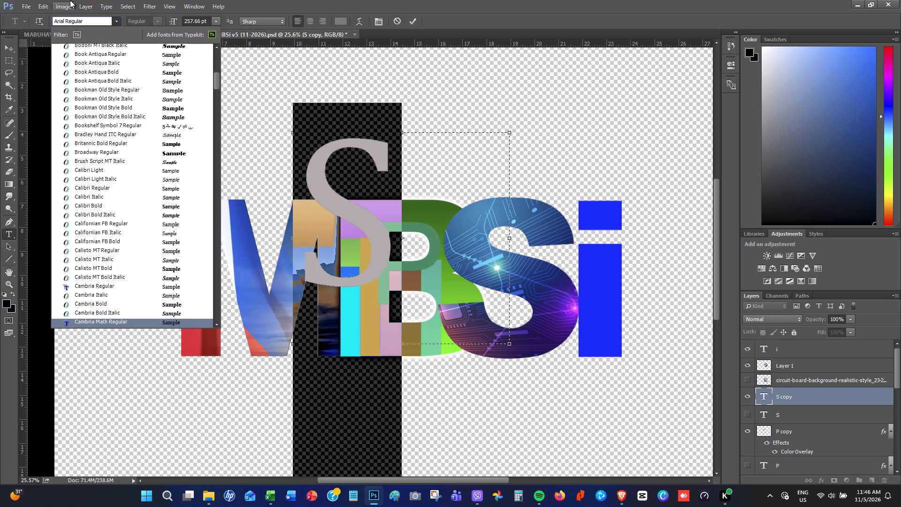
Preview the S copy in the Candara styles, comparing Italic with Light Italic and continuing to Bold Italic.
key("Down")
key("Down")
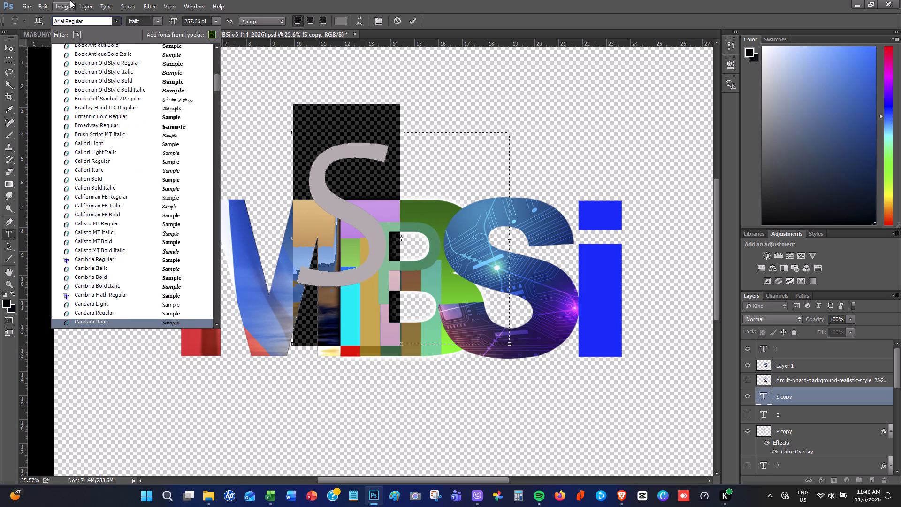
key("Down")
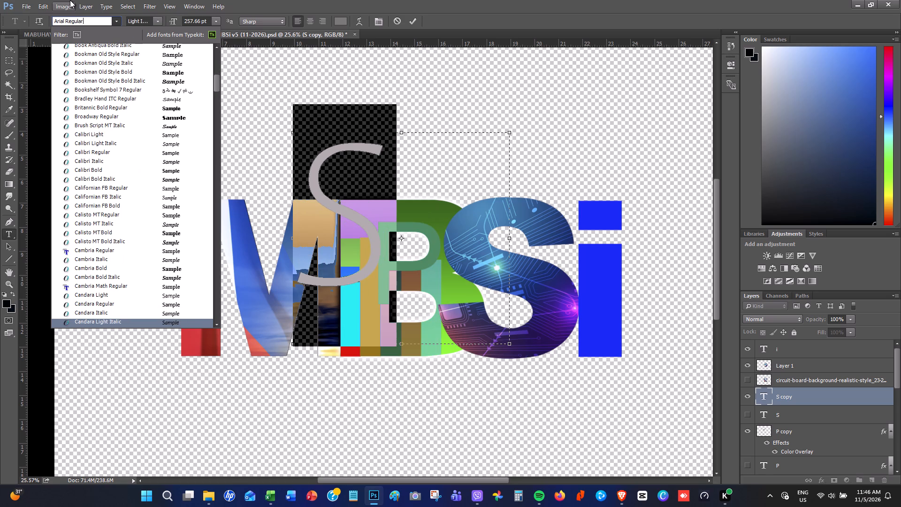
key("Up")
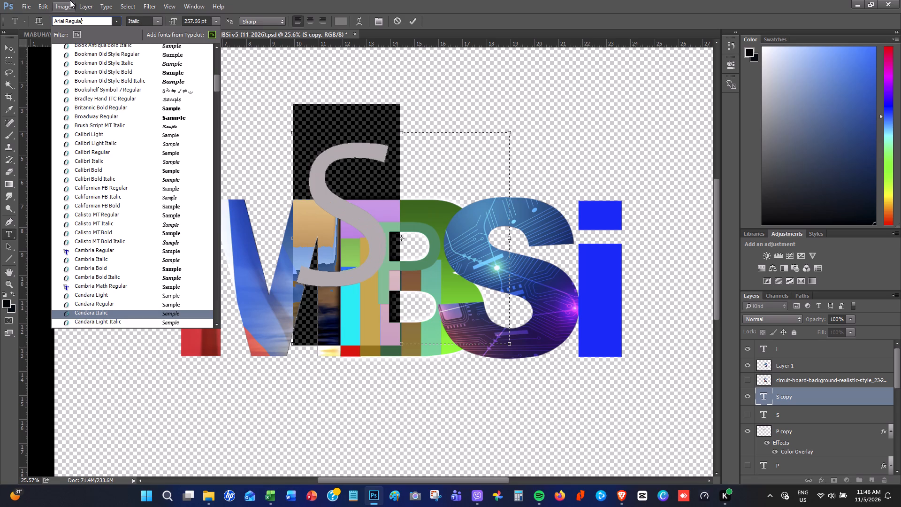
key("Down")
key("Down")
key("Down")
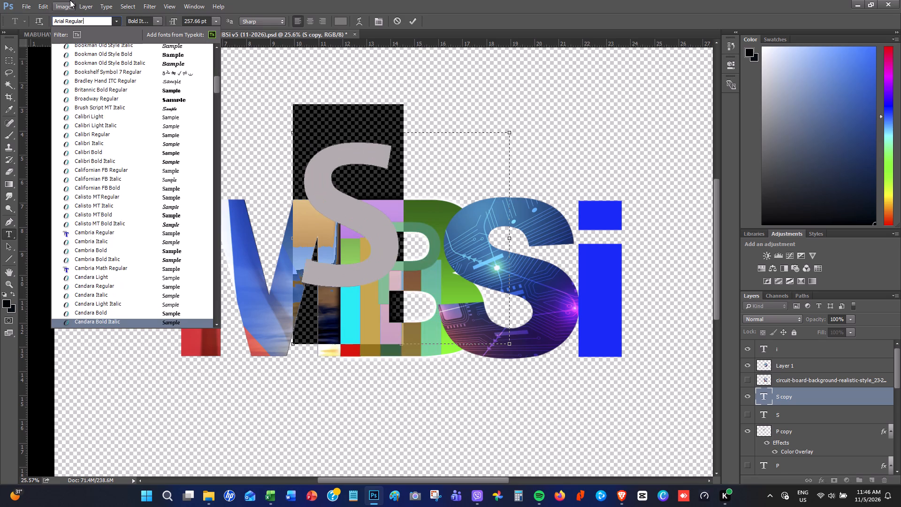
Preview the S copy in the fonts from Cascadia Code and Cascadia Mono through Castellar and Centaur to Century.
key("Down")
key("Down")
key("Down")
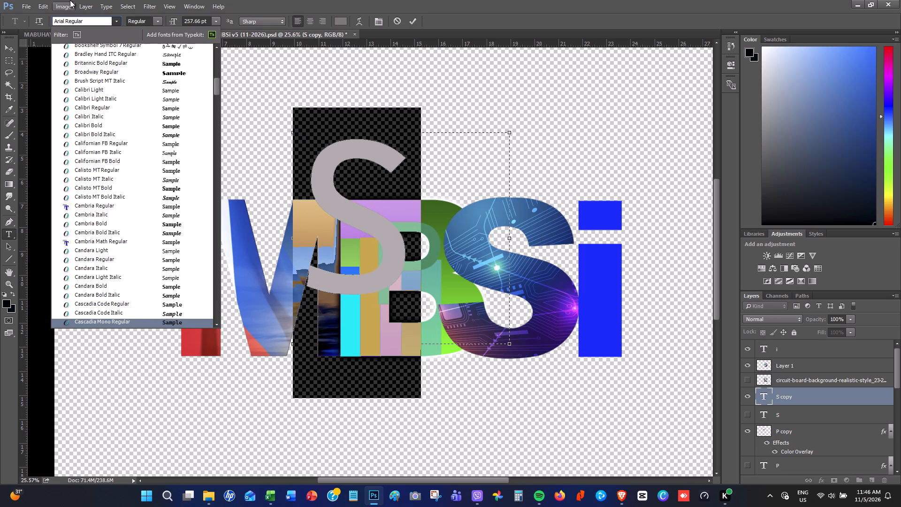
key("Down")
key("Down")
key("Down")
key("Down")
key("Down")
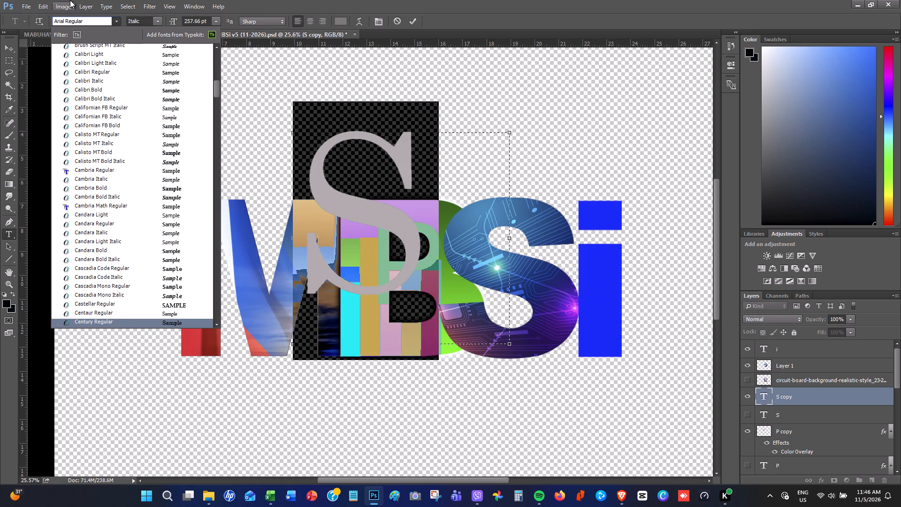
Preview the S copy in the Century Gothic and Century Schoolbook styles, and compare Chiller with Colonna MT.
key("Down")
key("Down")
key("Down")
key("Down")
key("Down")
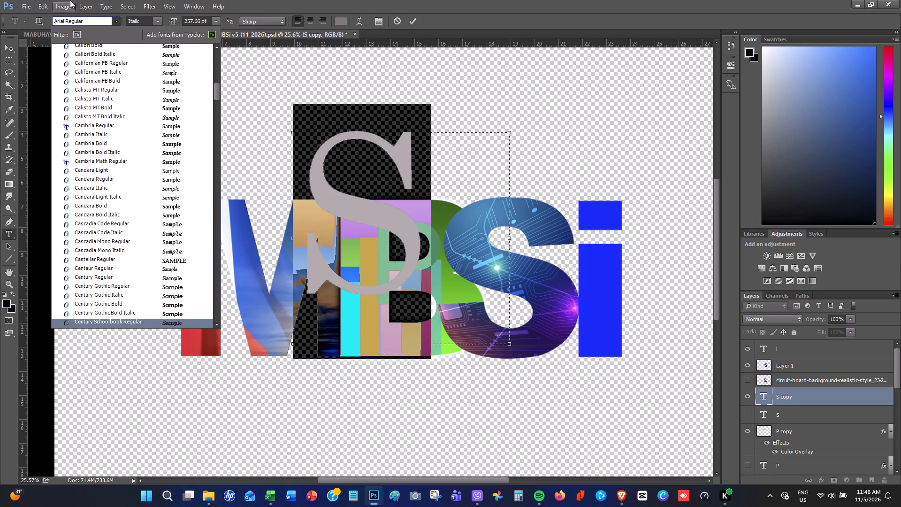
key("Down")
key("Down")
key("Down")
key("Down")
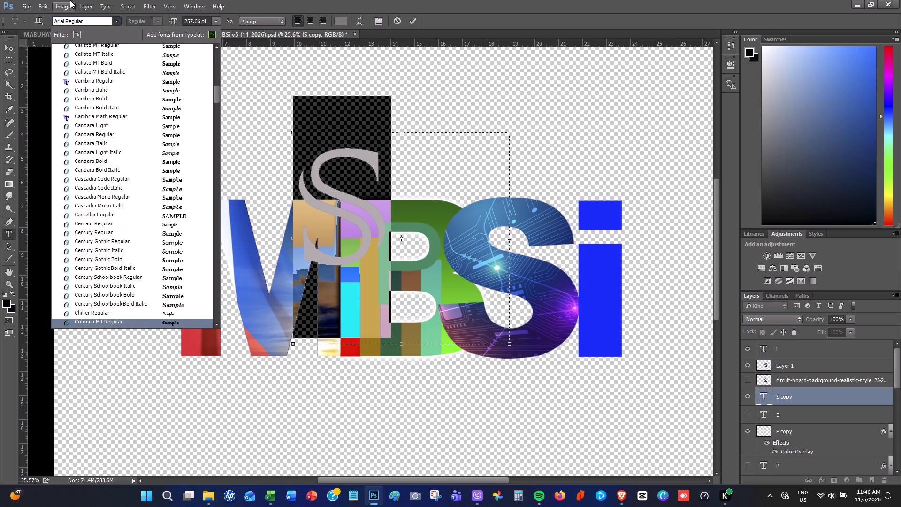
key("Up")
key("Down")
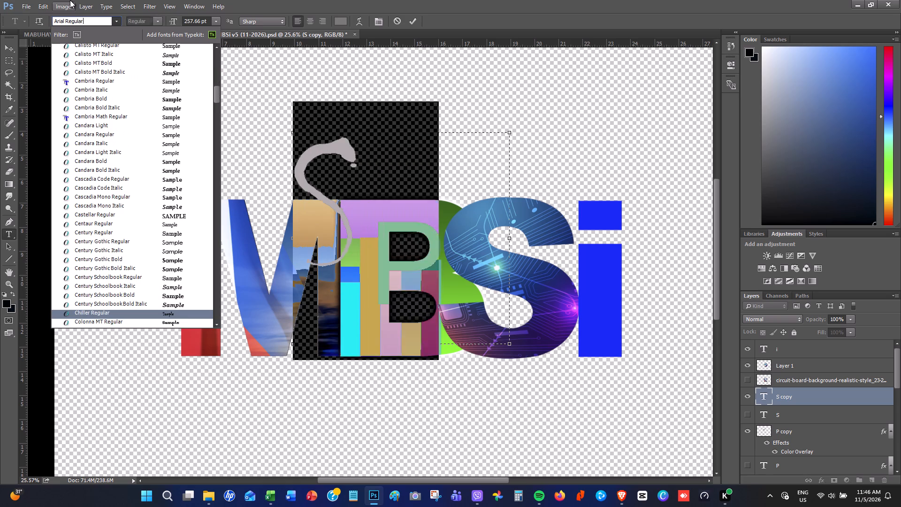
Preview the S copy in the Comic Sans MS and Consolas styles, rechecking Consolas Bold.
key("Down")
key("Down")
key("Down")
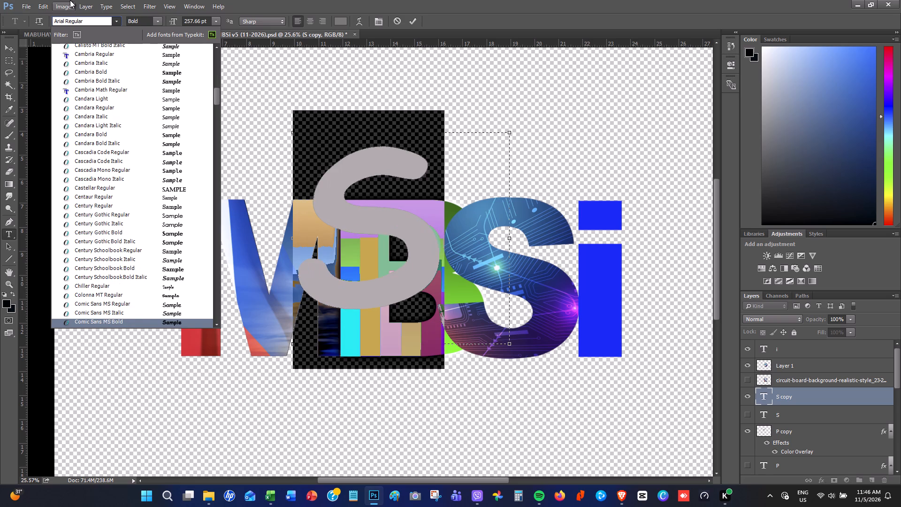
key("Down")
key("Down")
key("Down")
key("Down")
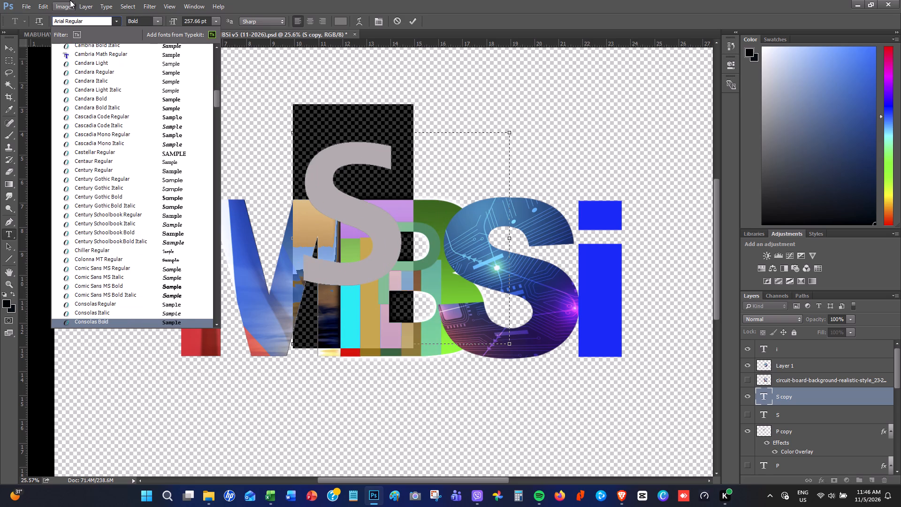
key("Up")
key("Down")
Preview the S copy in Consolas Bold Italic, the Constantia styles and Cooper Black.
key("Down")
key("Down")
key("Down")
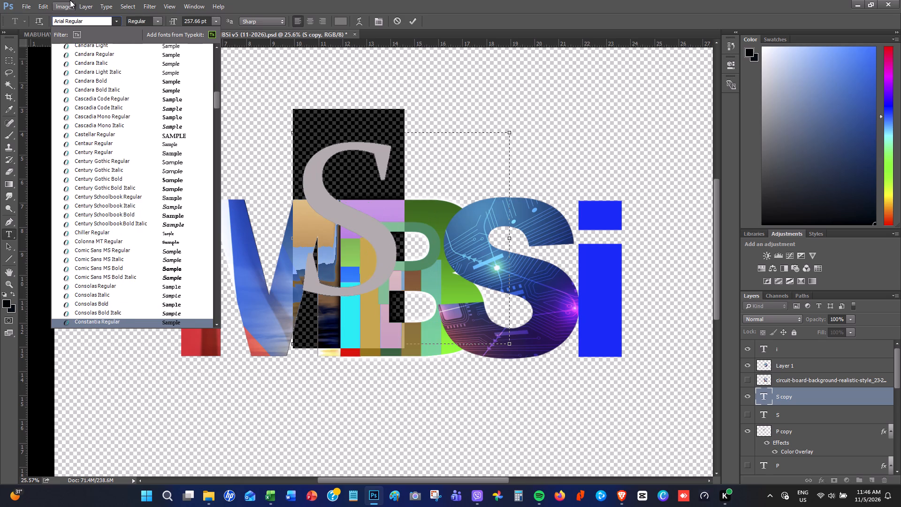
key("Down")
key("Down")
key("Down")
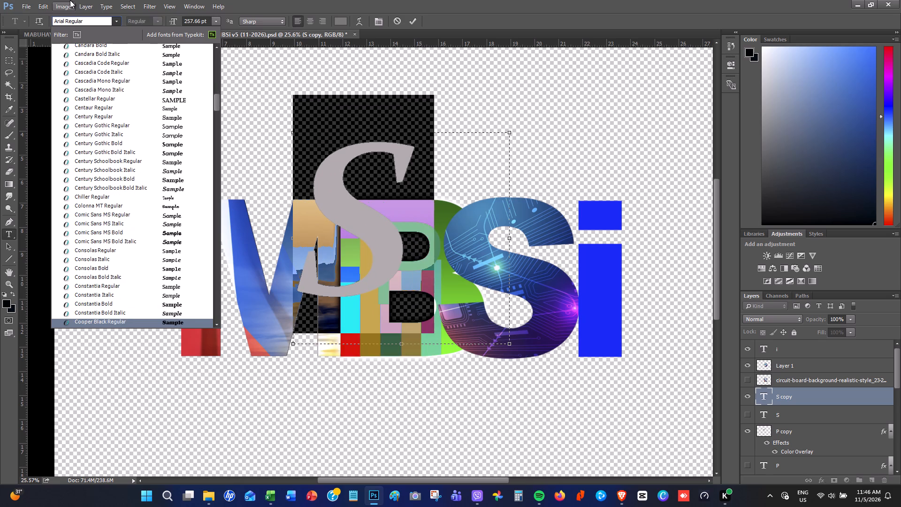
Preview the S copy in Copperplate Gothic Bold and Light and in the Corbel styles from Light to Bold Italic.
key("Down")
key("Down")
key("Down")
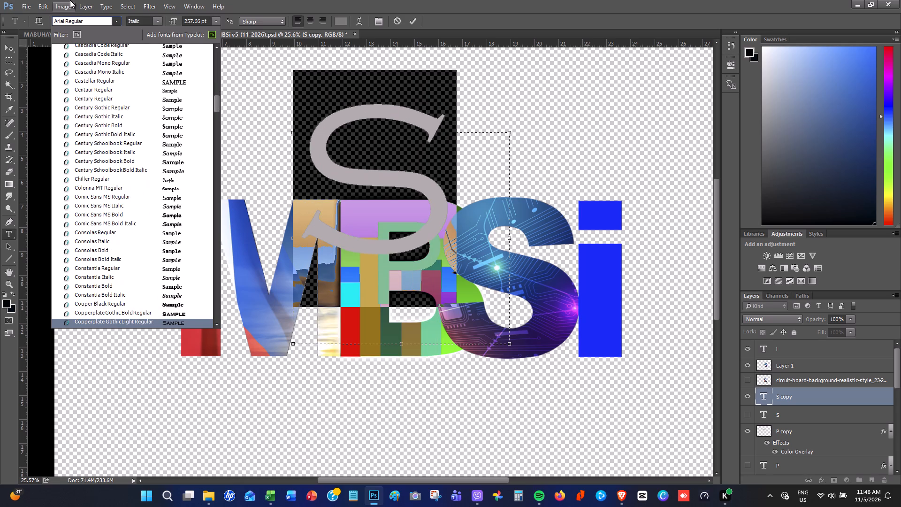
key("Down")
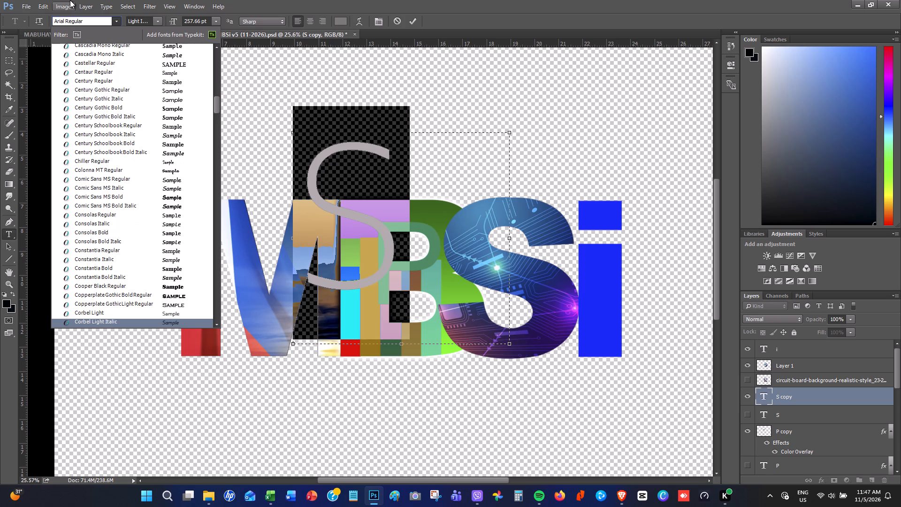
key("Down")
key("Down")
key("Down")
key("Down")
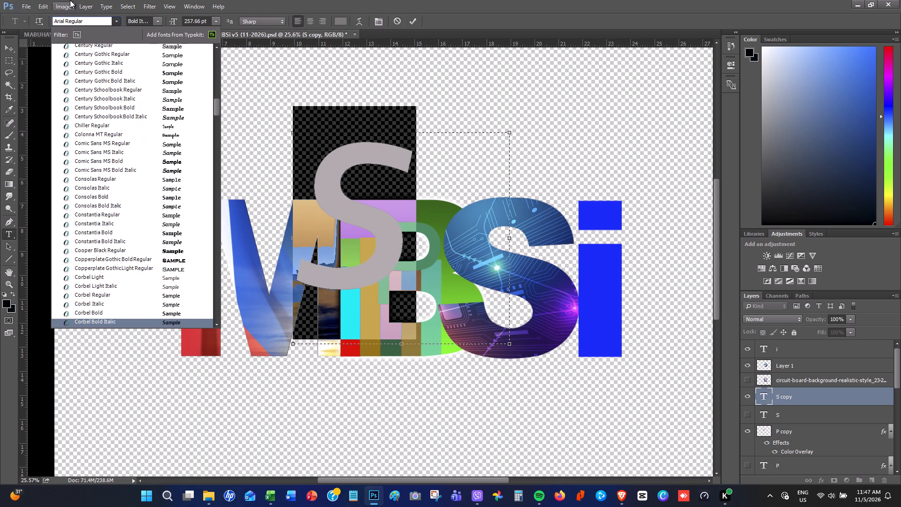
Preview the S copy in Monotype Corsiva, Courier and the four Courier New styles.
key("Down")
key("Down")
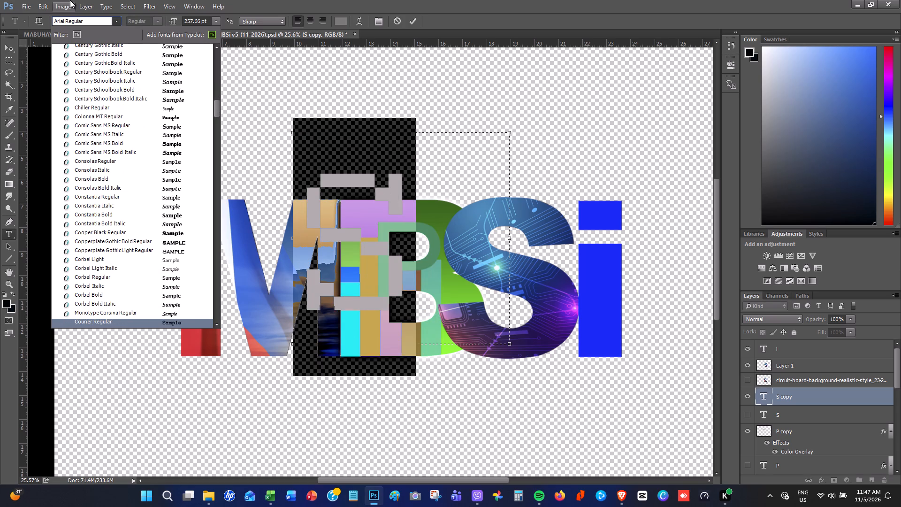
key("Down")
key("Down")
key("Down")
key("Down")
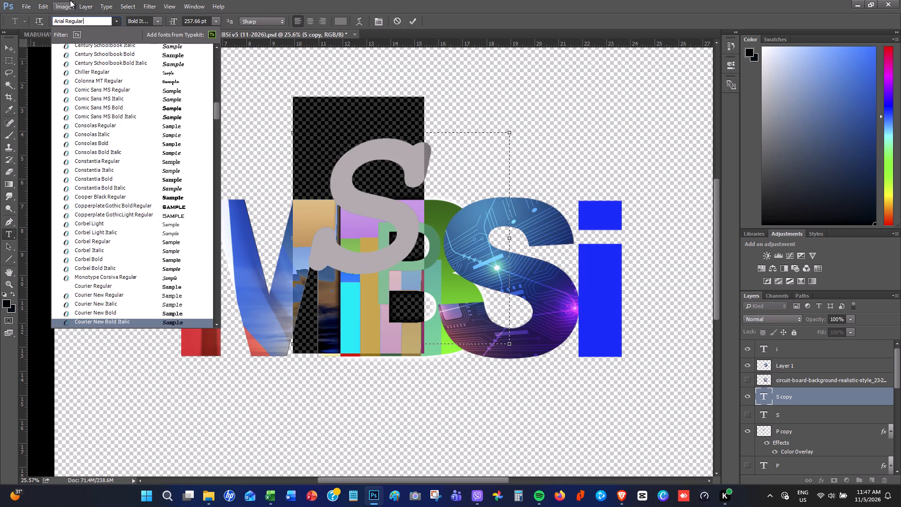
Preview the S copy in Curlz MT, the Adobe Devanagari styles, and Ebrima Regular and Bold.
key("Down")
key("Down")
key("Down")
key("Down")
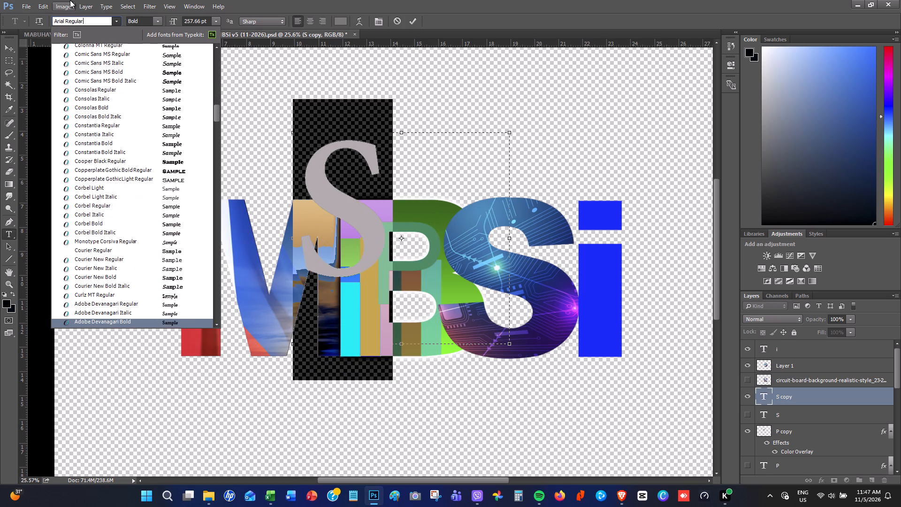
key("Down")
key("Down")
key("Down")
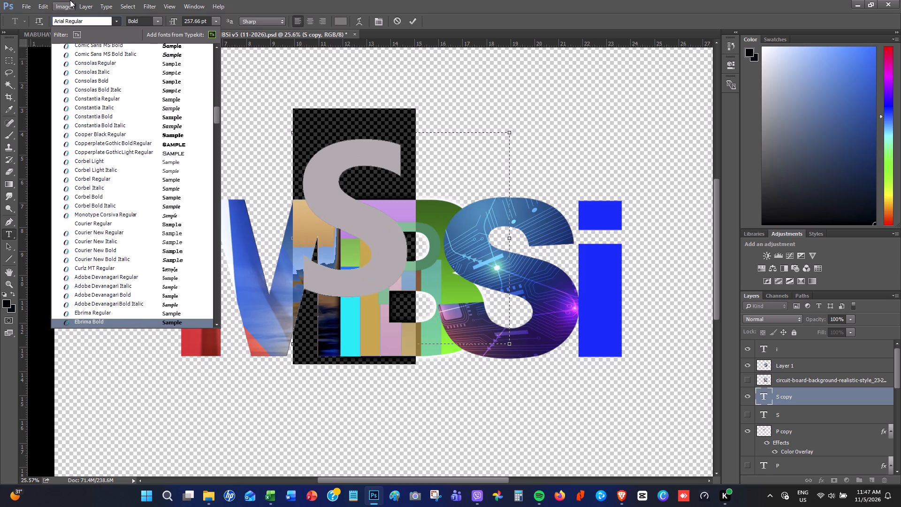
Preview the S copy in Edwardian Script ITC, Elephant Regular and Italic, and Engravers MT.
key("Down")
key("Down")
key("Down")
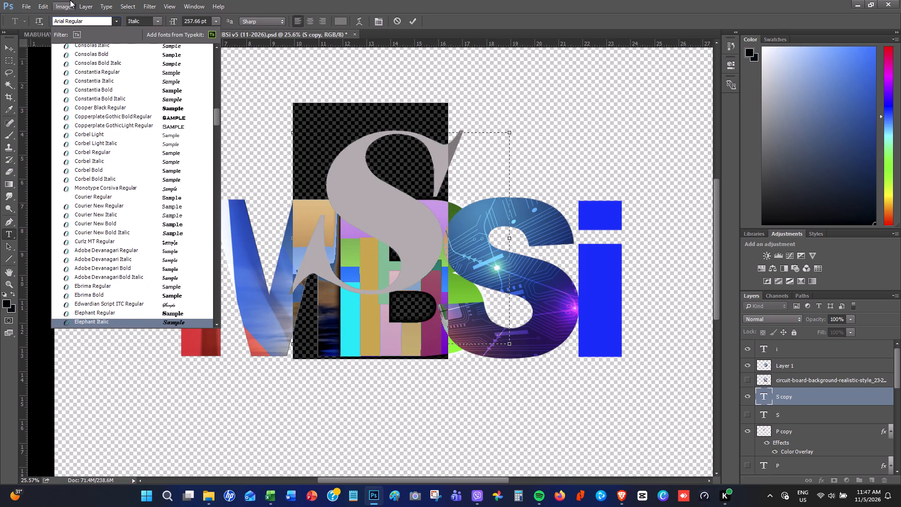
key("Down")
Preview the S copy in the Eras ITC fonts from Bold to Medium, rechecking Bold and Demi against Light.
key("Down")
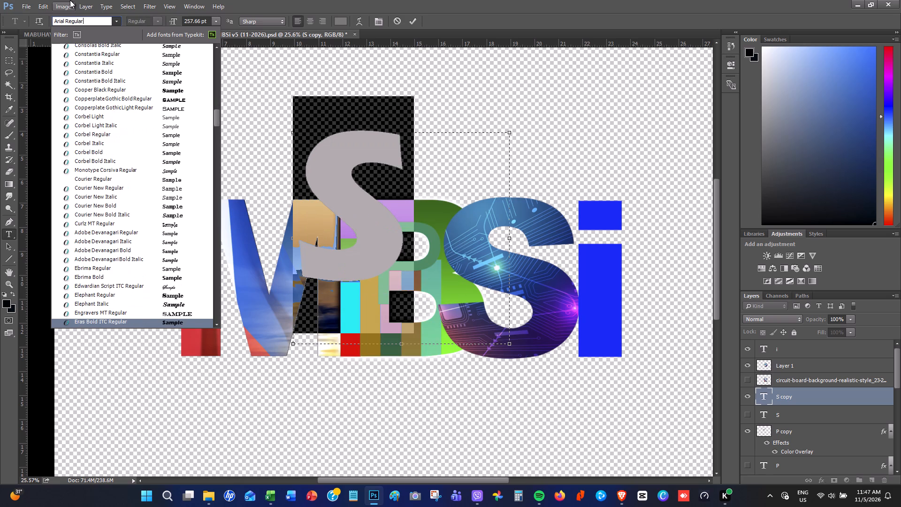
key("Down")
key("Down")
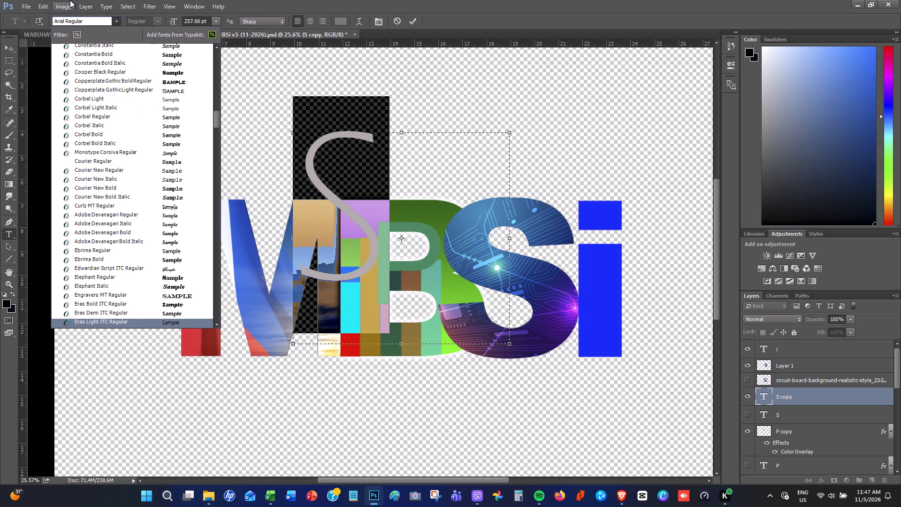
key("Up")
key("Up")
key("Down")
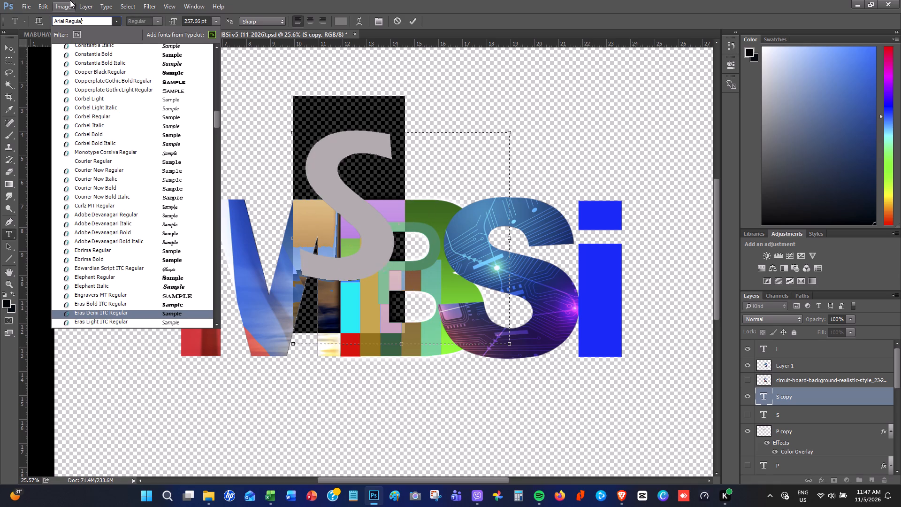
key("Down")
key("Down")
Preview the S copy in Felix Titling, Fixedsys, Footlight MT Light and Forte, going back to recheck Felix Titling and Fixedsys.
key("Down")
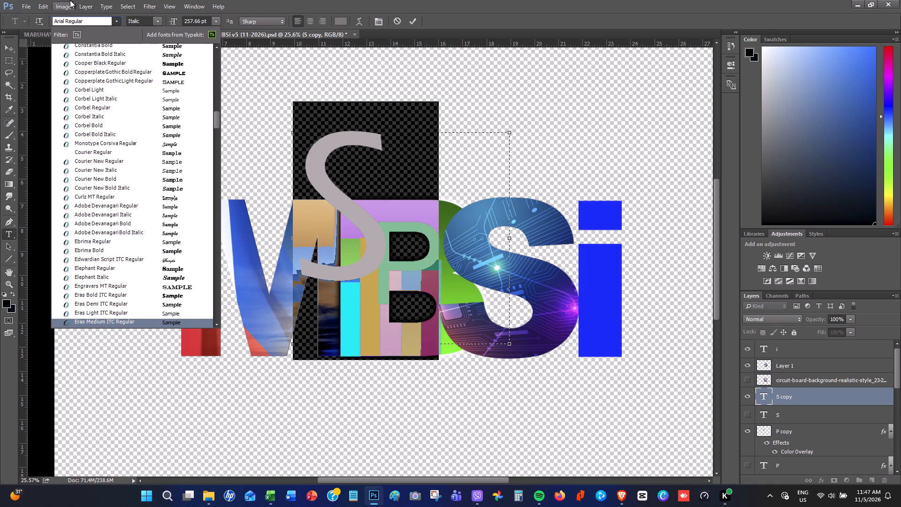
key("Down")
key("Down")
key("Up")
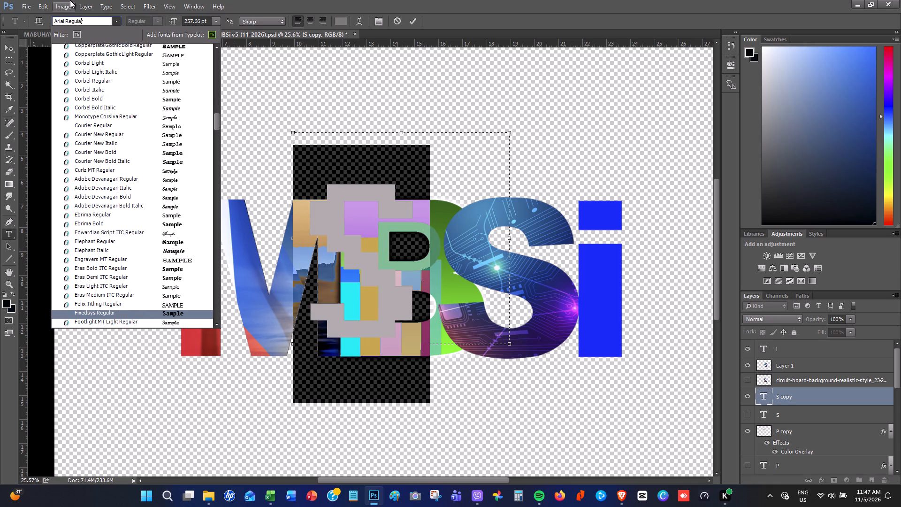
key("Up")
key("Down")
key("Down")
key("Down")
Preview the S copy in the Franklin Gothic fonts, from Book through Demi and Heavy to Medium Cond.
key("Down")
key("Down")
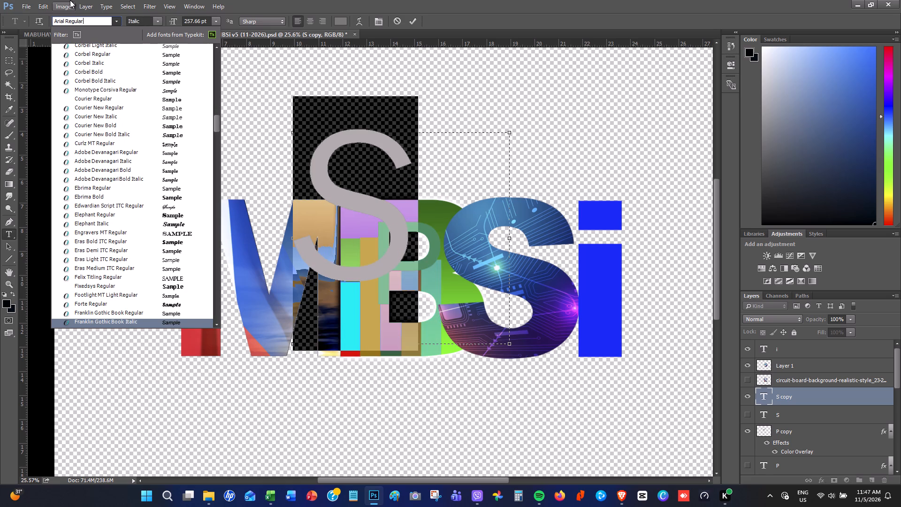
key("Down")
key("Down")
key("Down")
key("Down")
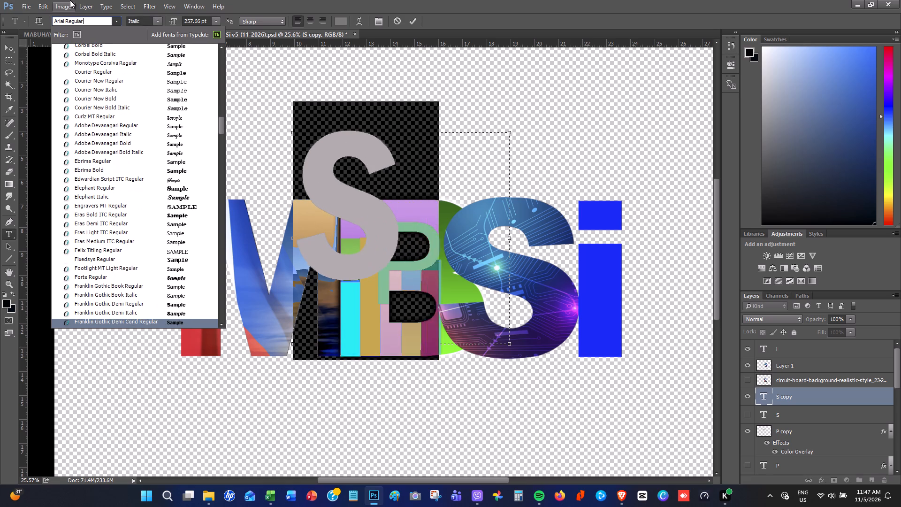
key("Down")
key("Down")
key("Down")
key("Down")
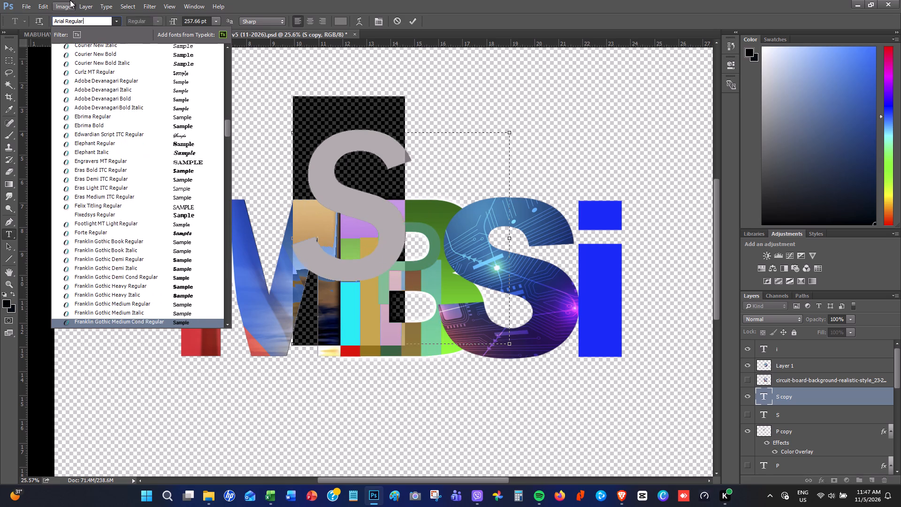
Preview the S copy in Freestyle Script, French Script MT, Gabriola, and Gadugi Regular and Bold.
key("Down")
key("Down")
key("Down")
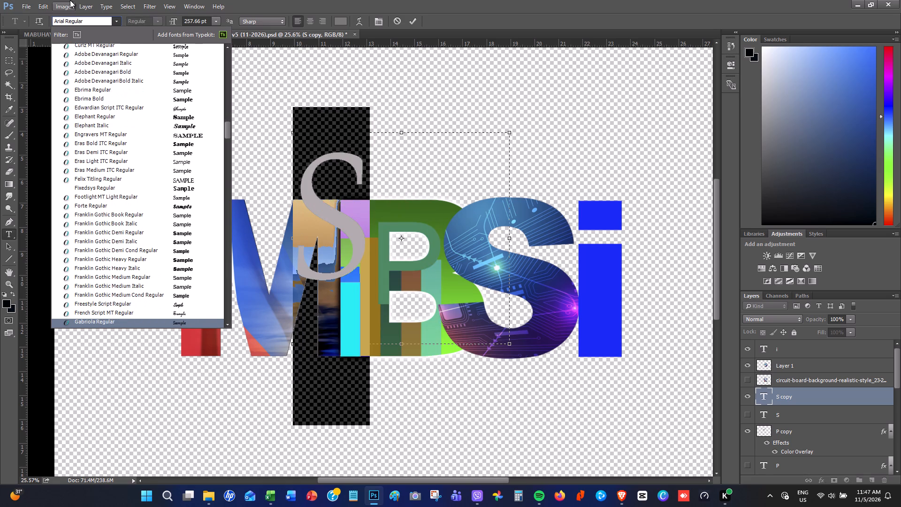
key("Down")
key("Down")
Preview the S copy in the Garamond and Georgia styles, ending with Georgia Bold Italic.
key("Down")
key("Down")
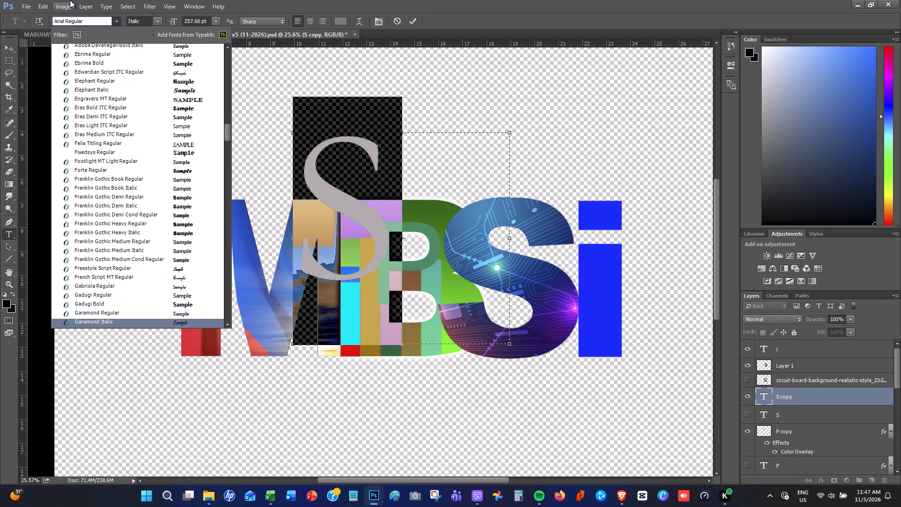
key("Down")
key("Down")
key("Down")
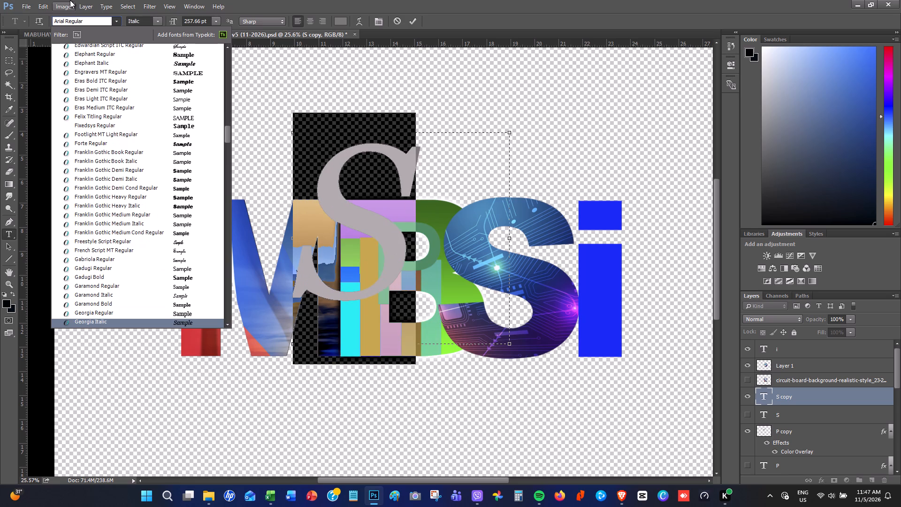
key("Down")
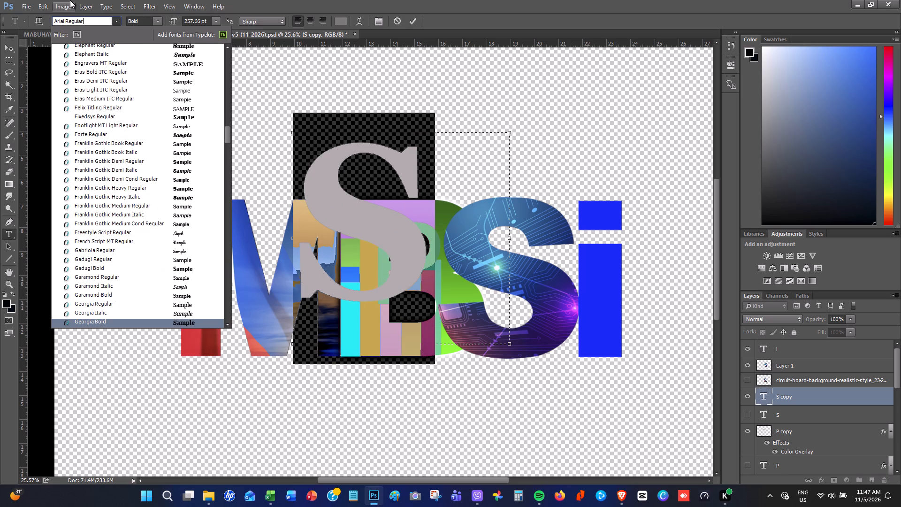
key("Down")
Preview the S copy in Gigi and the Gill Sans fonts, from Gill Sans MT Regular to Gill Sans Ultra Bold Condensed.
key("Down")
key("Down")
key("Down")
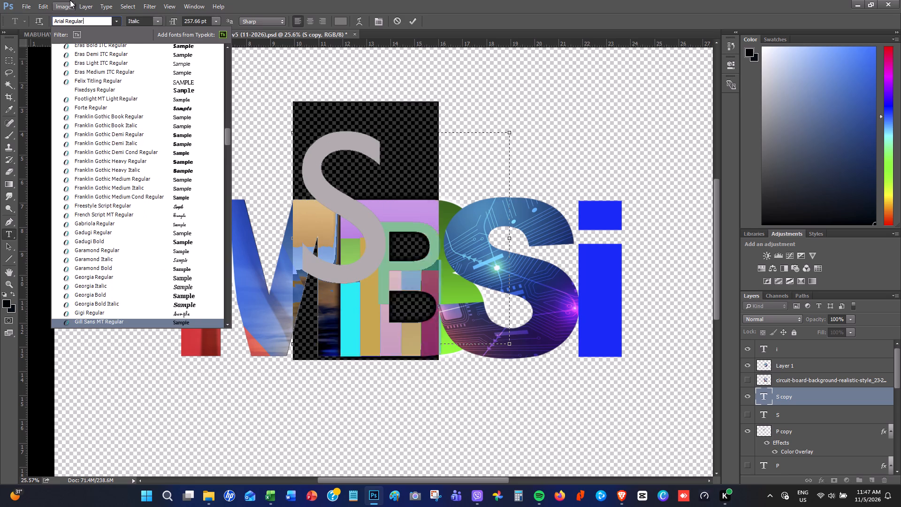
key("Down")
key("Down")
key("Down")
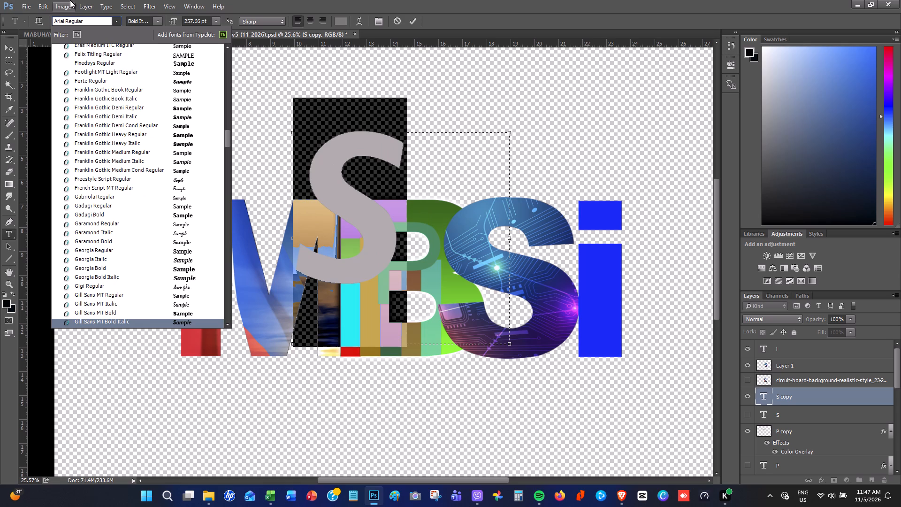
key("Down")
key("Down")
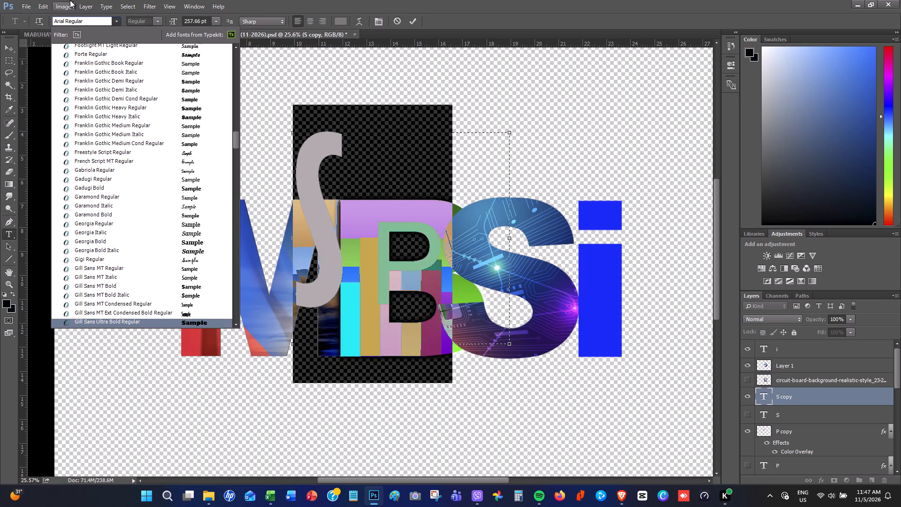
key("Down")
Preview the S copy in Gloucester MT Extra Condensed, the Goudy Old Style styles and Goudy Stout.
key("Down")
key("Down")
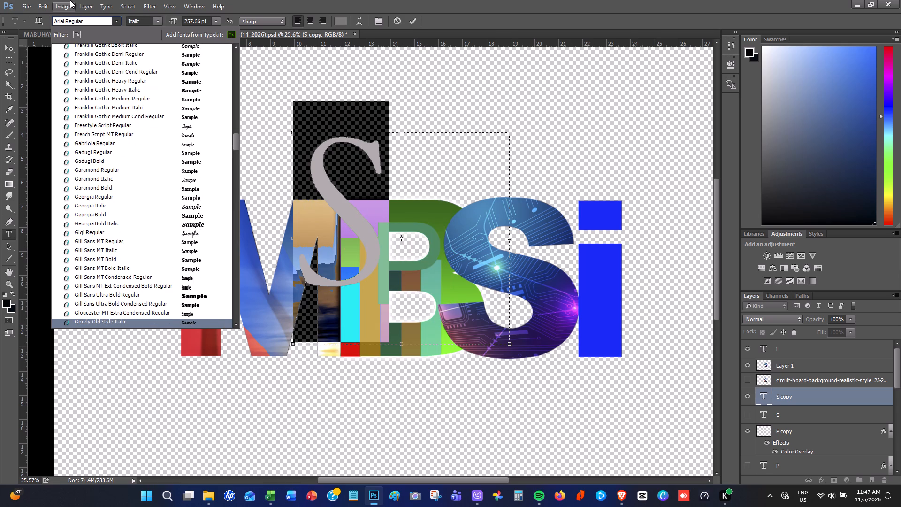
key("Down")
key("Down")
key("Down")
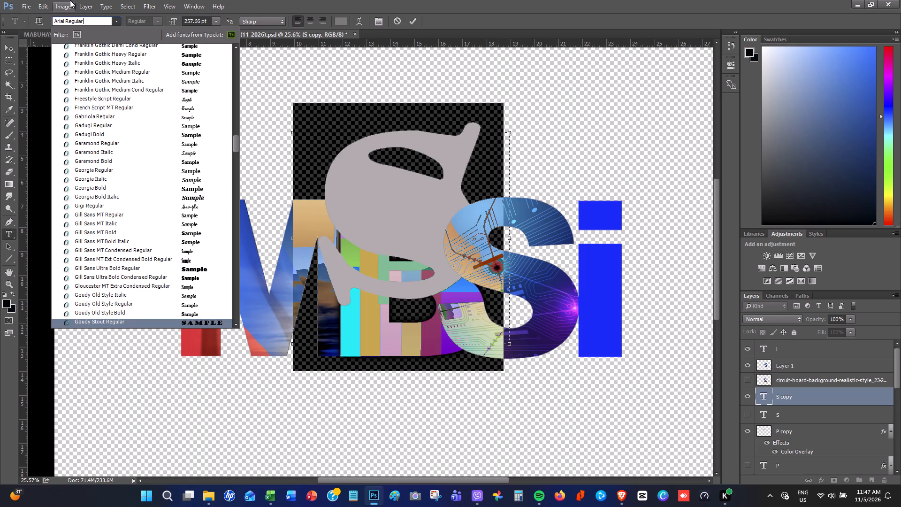
Preview the S copy in Adobe Gurmukhi, Haettenschweiler, Harlow Solid Italic, Harrington and the High Tower Text styles.
key("Down")
key("Down")
key("Down")
key("Down")
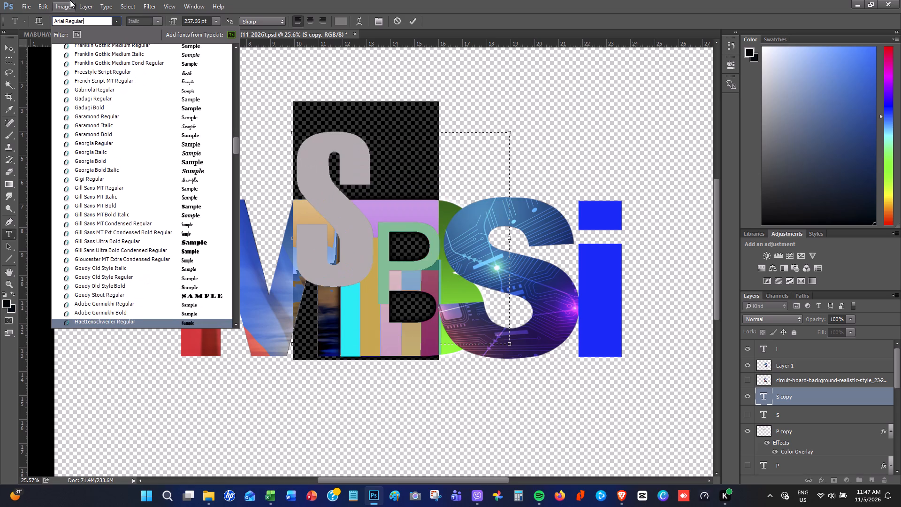
key("Down")
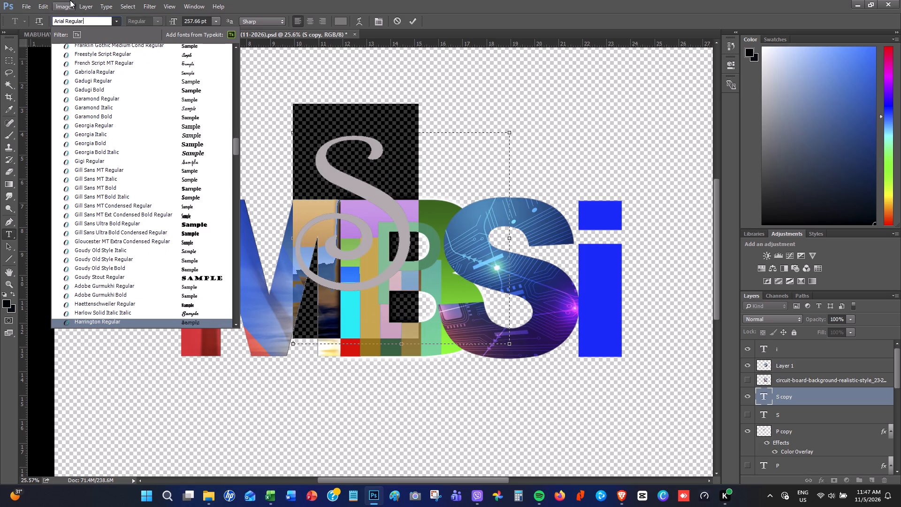
key("Down")
key("Down")
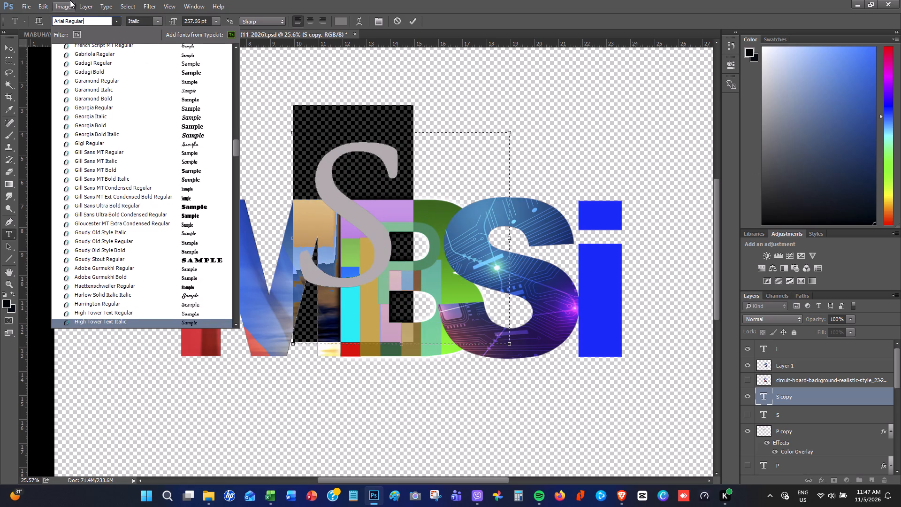
Preview the S copy in the HP Simplified styles, from Light to Bold Italic.
key("Down")
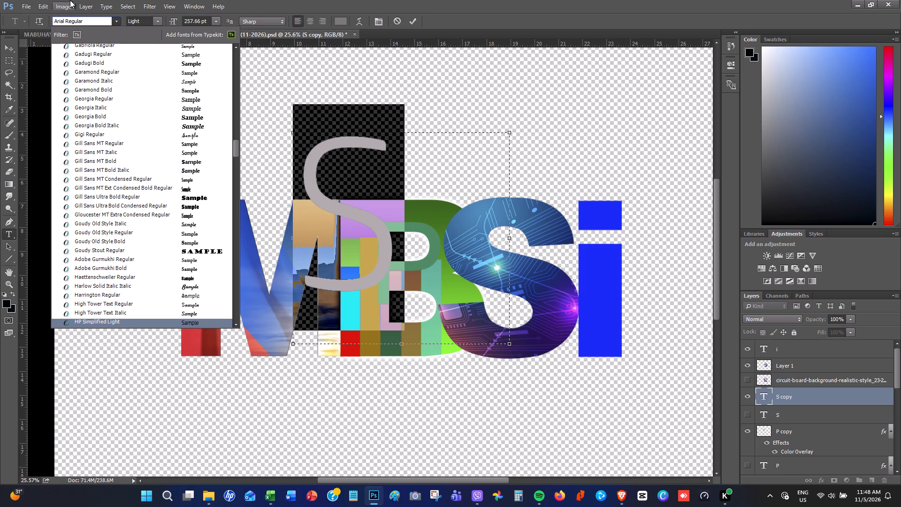
key("Down")
key("Down")
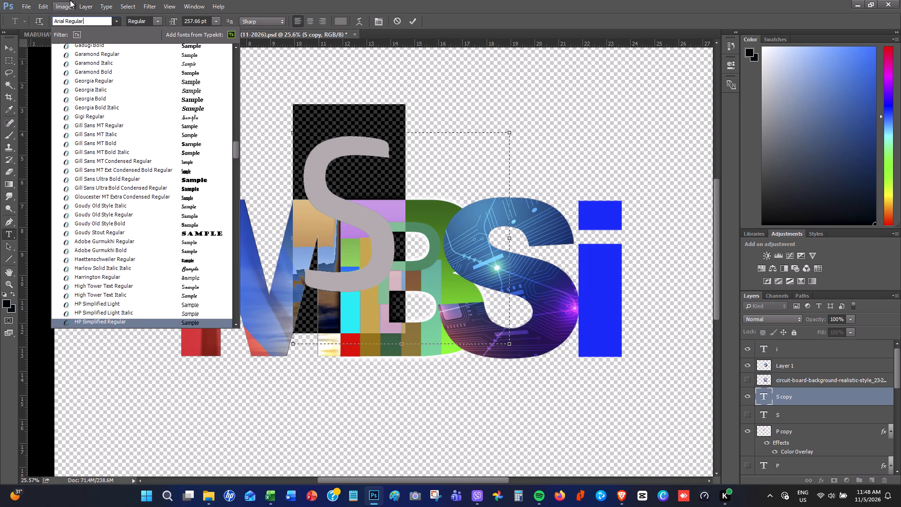
key("Down")
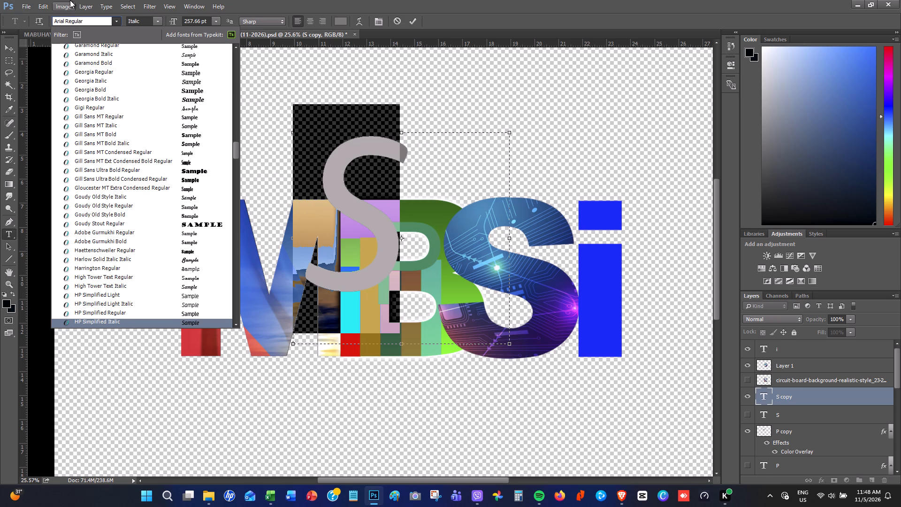
key("Down")
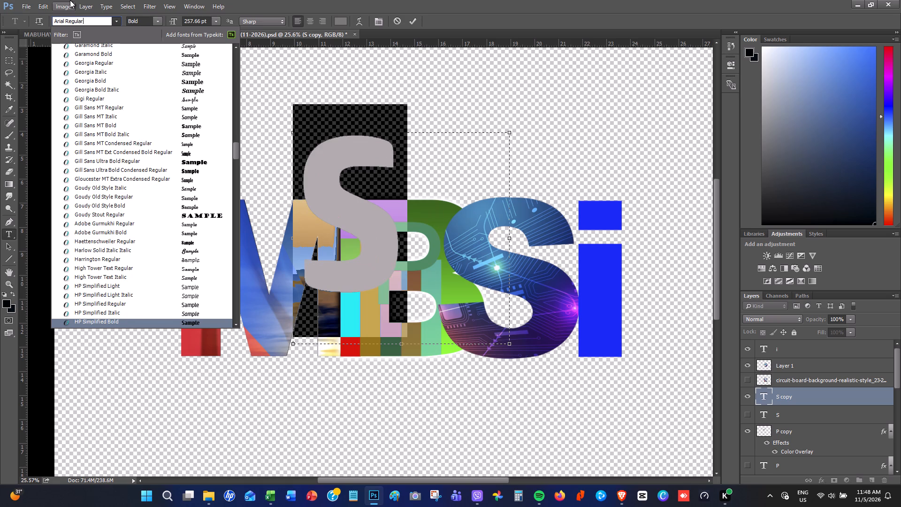
key("Down")
Preview the S copy in the fonts from Impact and Imprint MT Shadow through Jokerman to Kunstler Script.
key("Down")
key("Down")
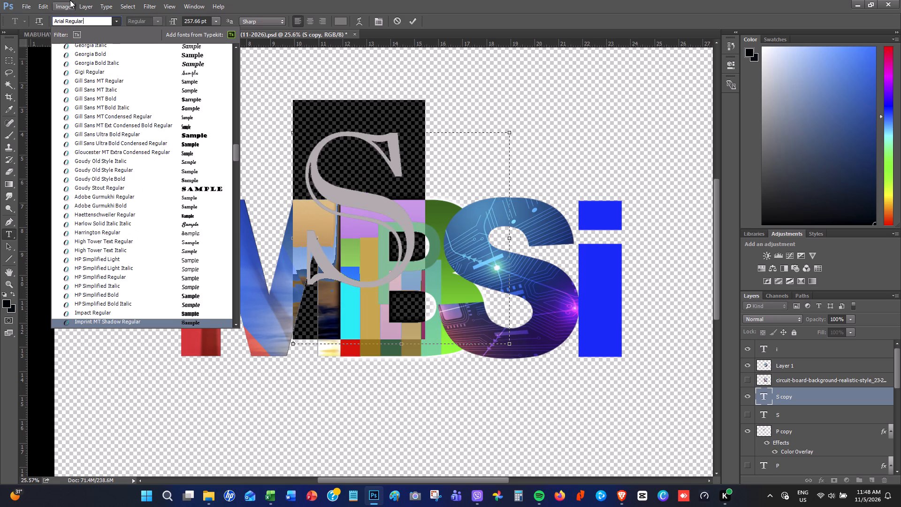
key("Down")
key("Down")
key("Down")
key("Down")
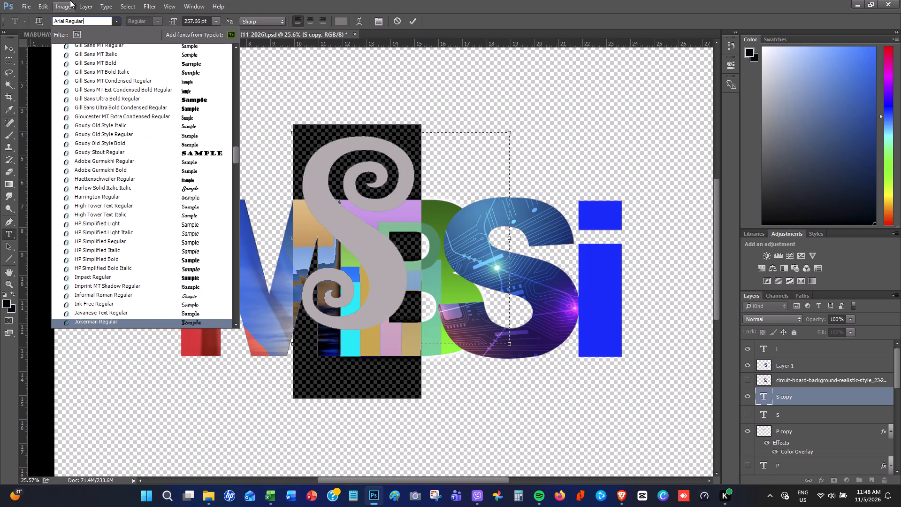
key("Down")
key("Down")
key("Down")
Preview the S copy in the Lucida Bright, Calligraphy and Console fonts, and try to apply Lucida Calligraphy Italic.
key("Down")
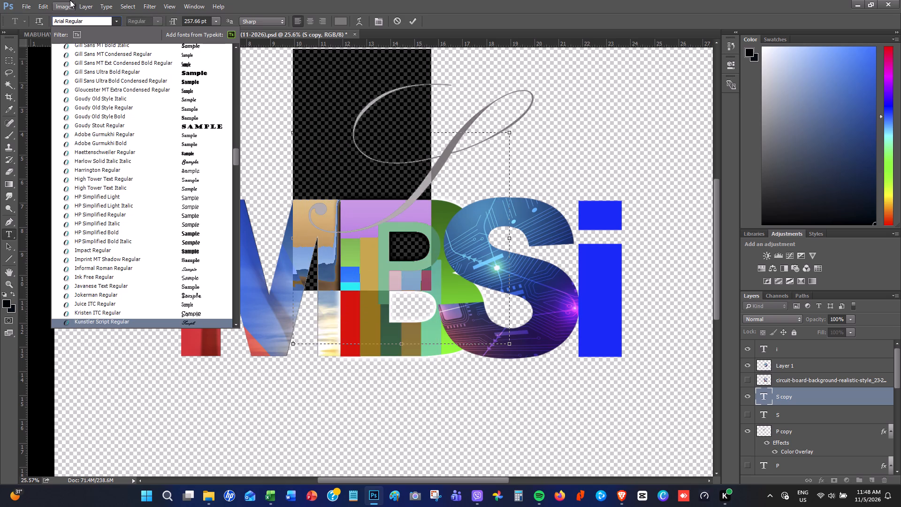
key("Down")
key("Down")
key("Down")
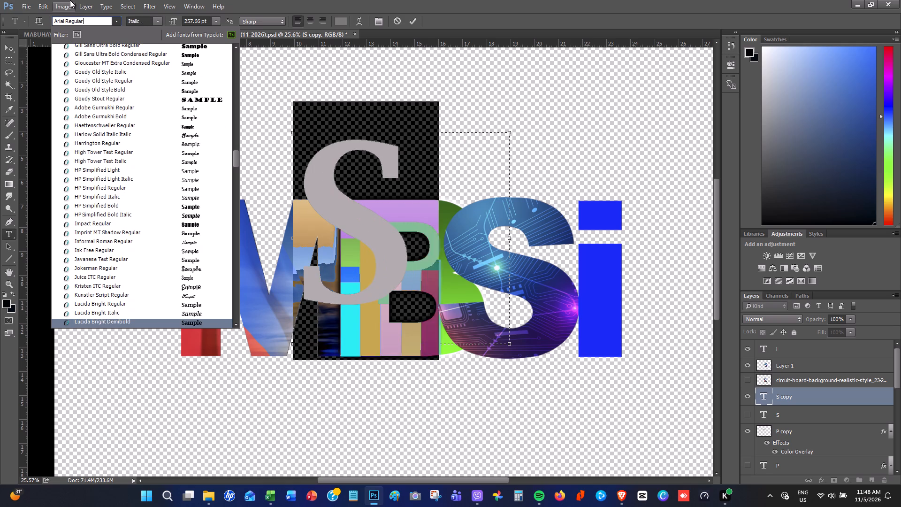
key("Down")
key("Down")
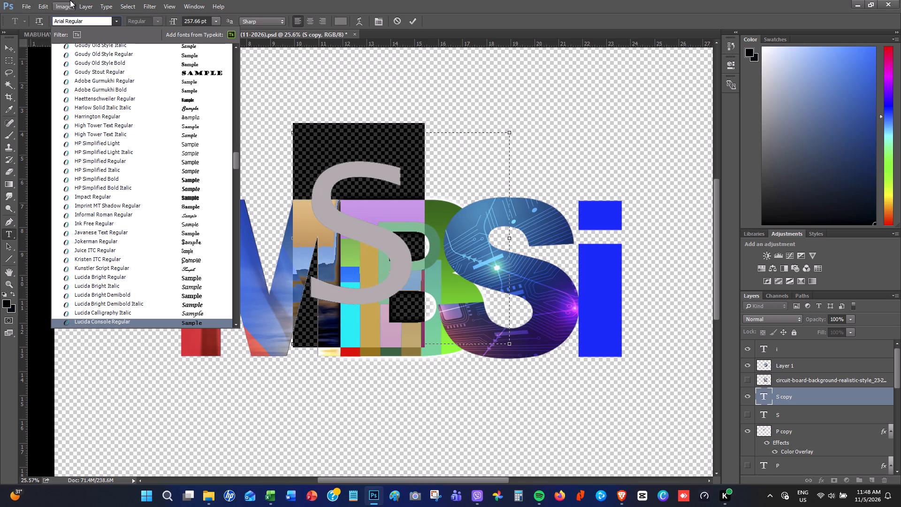
key("Up")
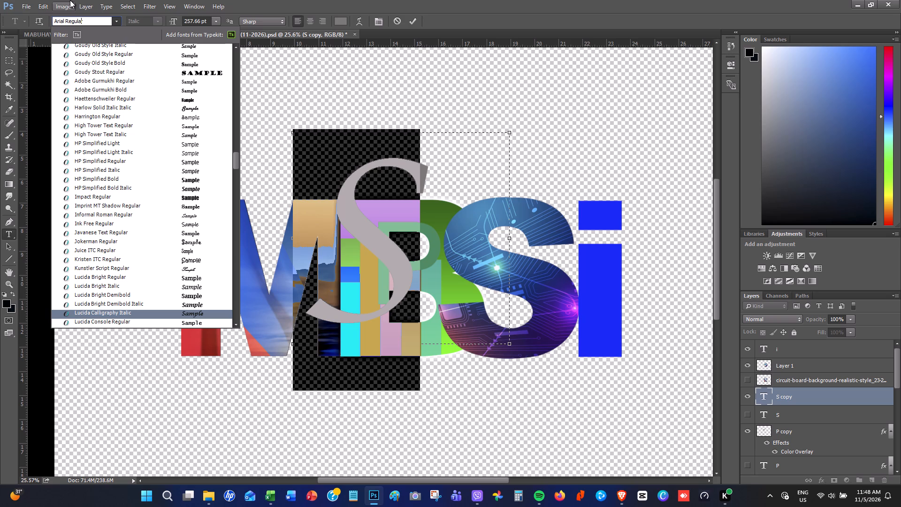
left_click(416, 19)
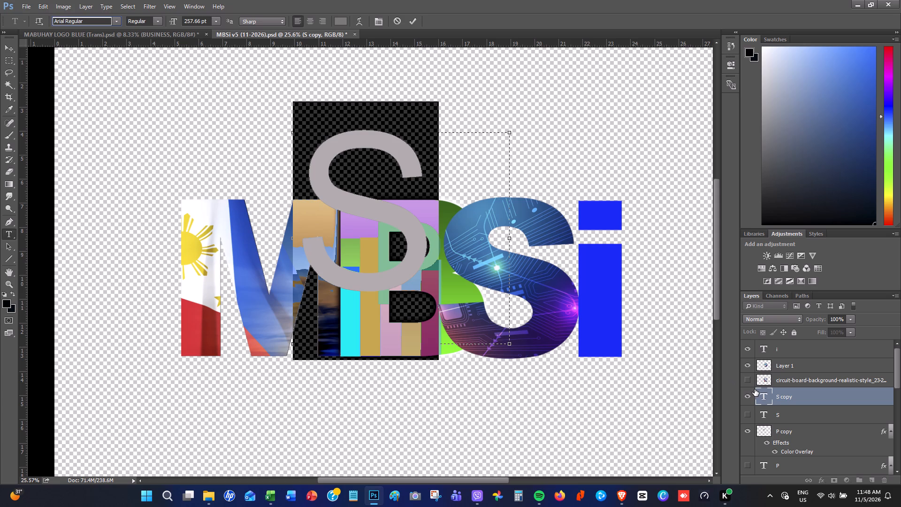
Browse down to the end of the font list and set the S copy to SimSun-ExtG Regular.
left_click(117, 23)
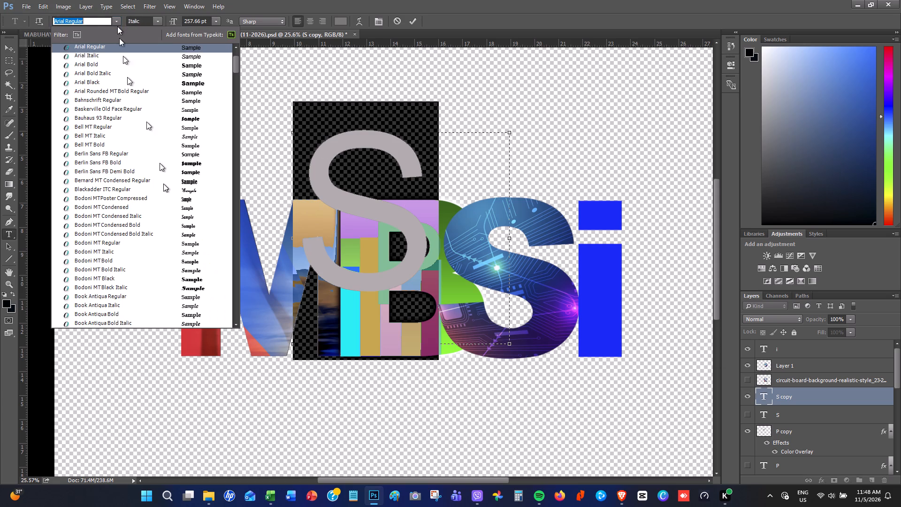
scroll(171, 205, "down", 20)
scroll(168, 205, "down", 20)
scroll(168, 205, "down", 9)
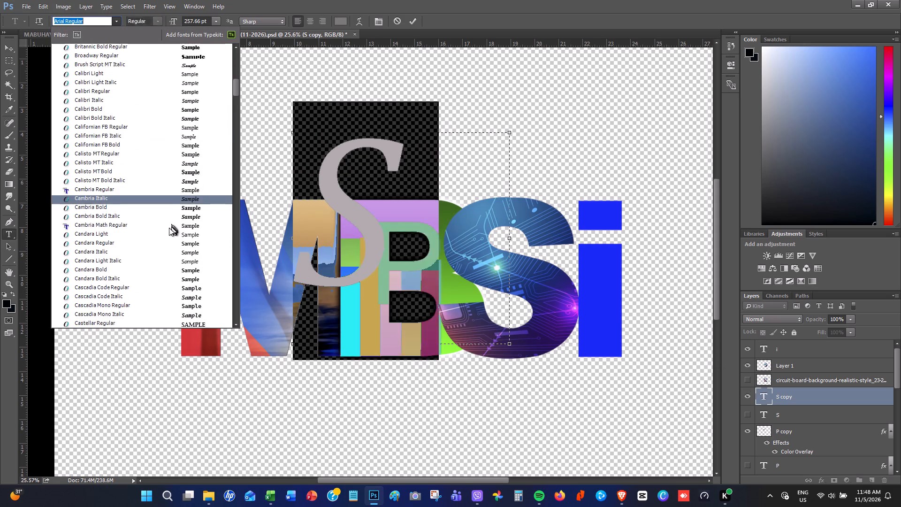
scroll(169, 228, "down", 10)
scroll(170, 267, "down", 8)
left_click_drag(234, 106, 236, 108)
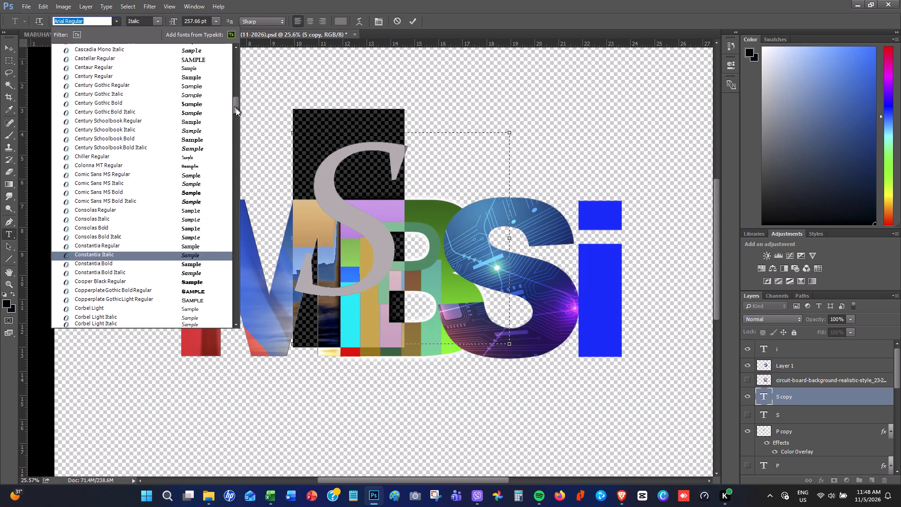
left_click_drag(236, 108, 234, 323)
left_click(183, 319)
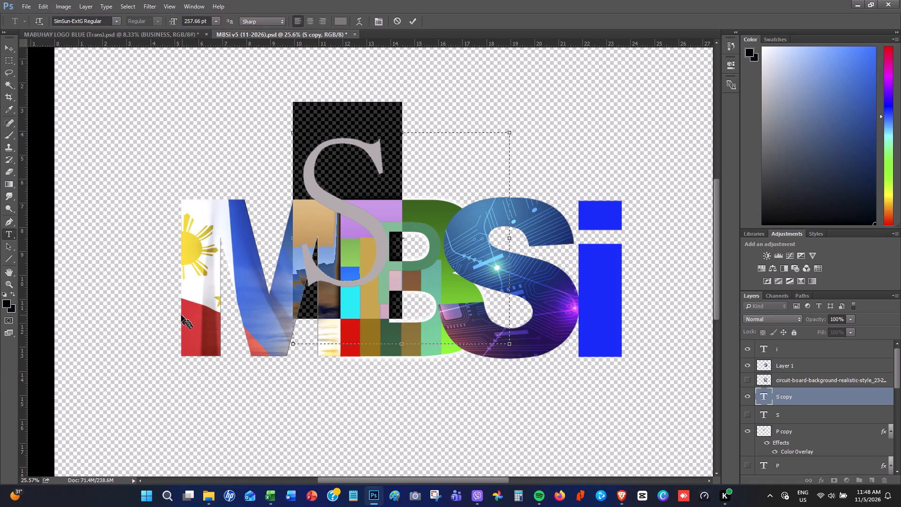
Compare the fonts listed just before SimSun-ExtG and apply Microsoft YaHei UI Light to the S copy.
left_click(92, 22)
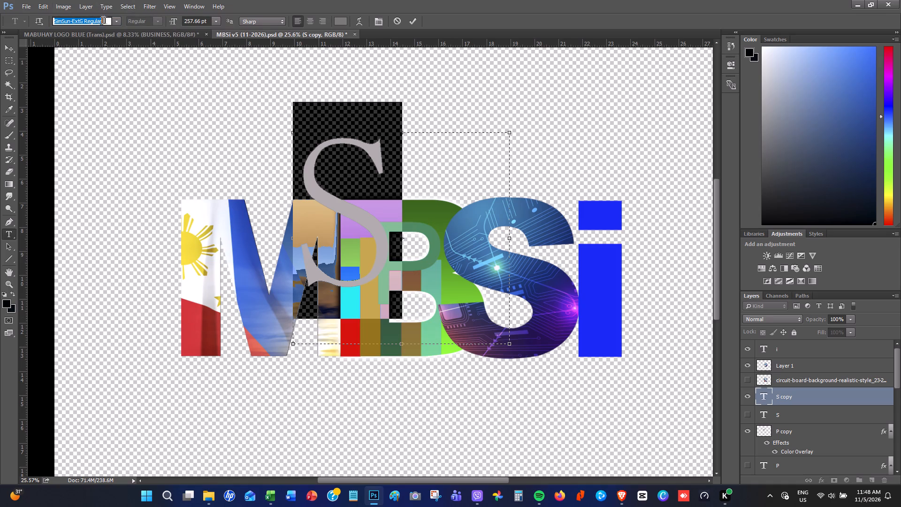
key("Up")
key("Up")
key("Up")
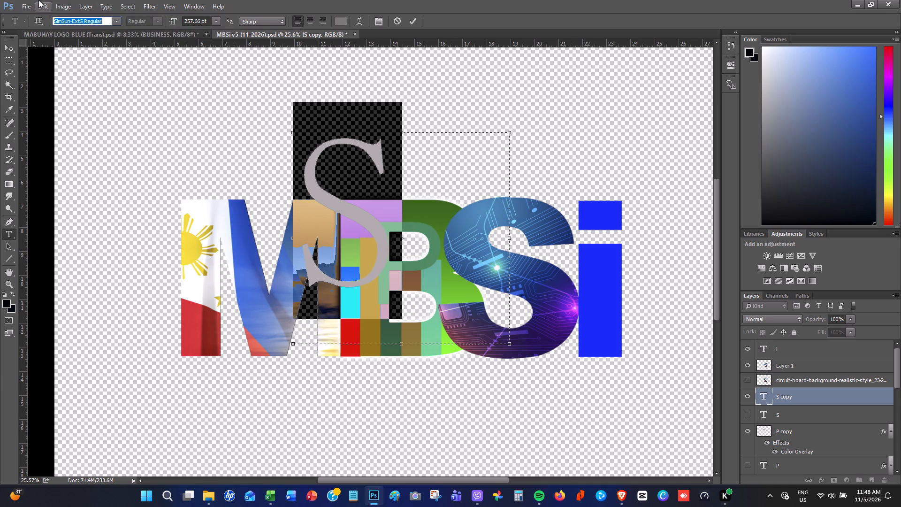
key("Up")
key("Up")
key("Down")
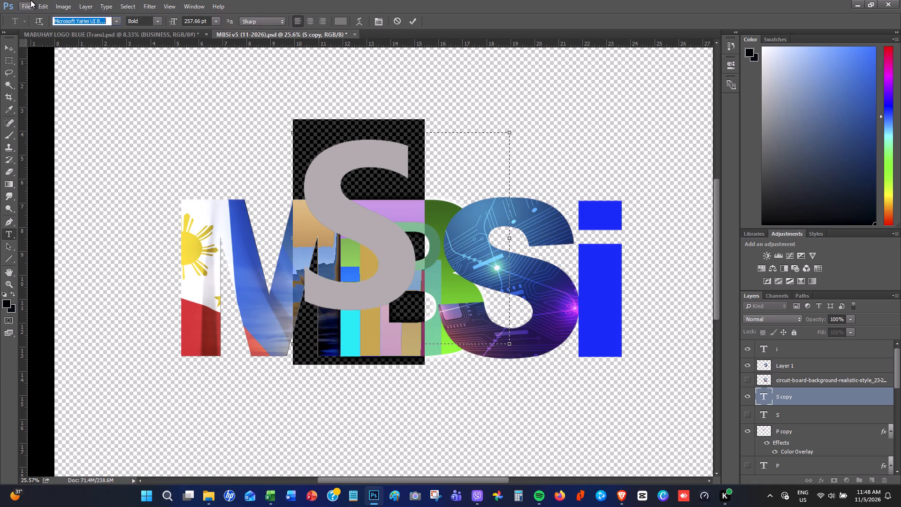
key("Up")
key("Up")
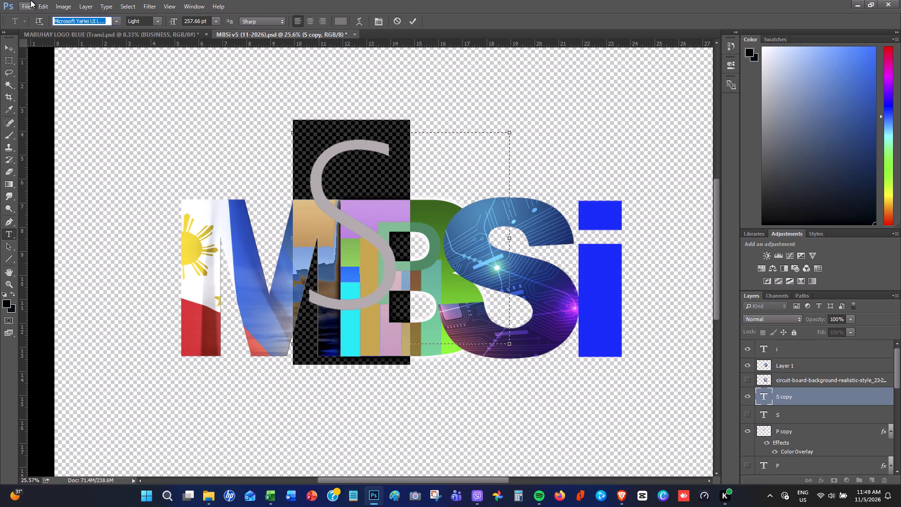
key("Down")
key("Up")
left_click(410, 22)
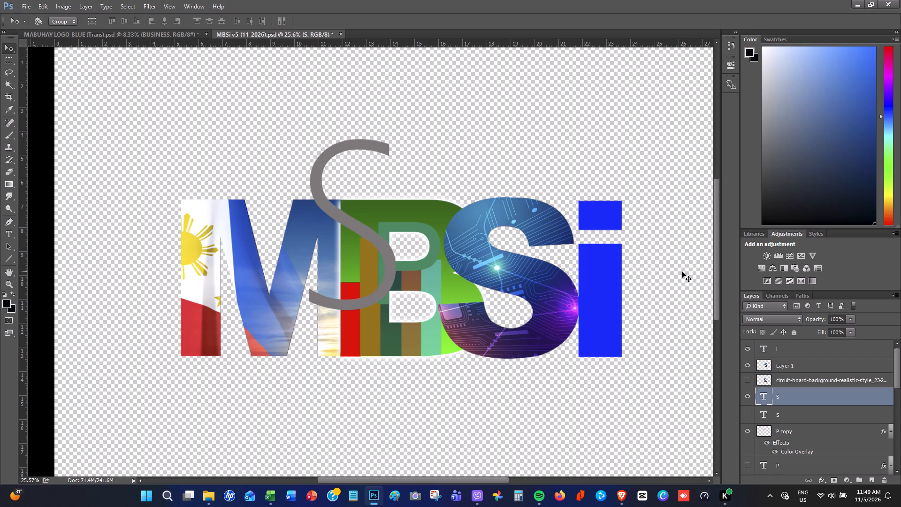
Scale the thin grey S proportionally to about 61% and move it over the openings of the B.
key("ctrl+t")
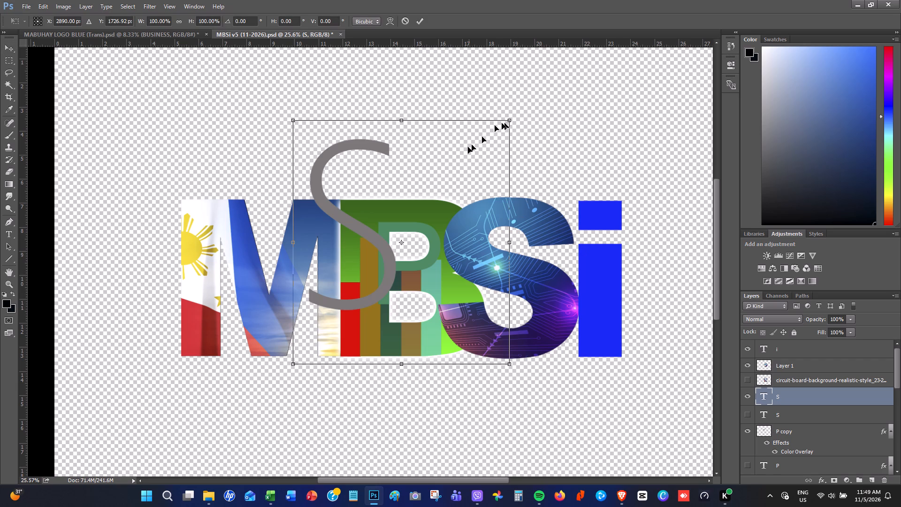
left_click_drag(465, 150, 520, 183)
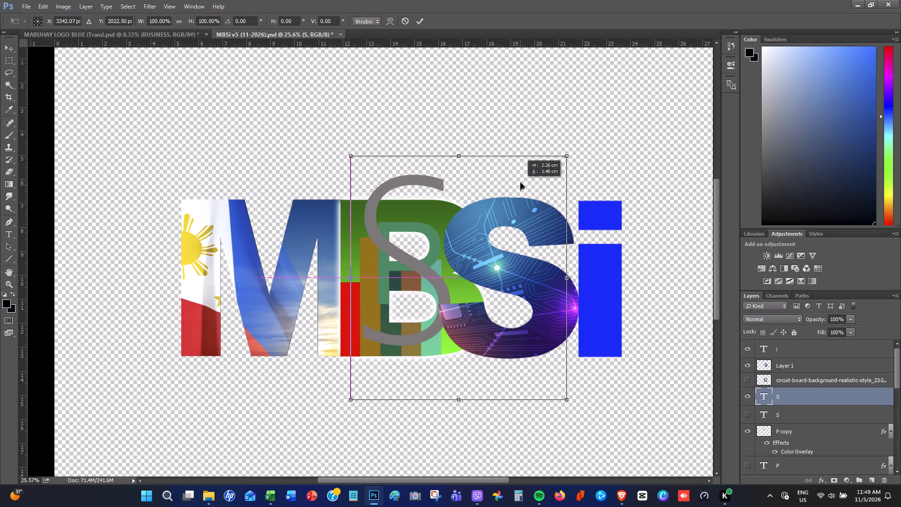
left_click_drag(520, 183, 521, 181)
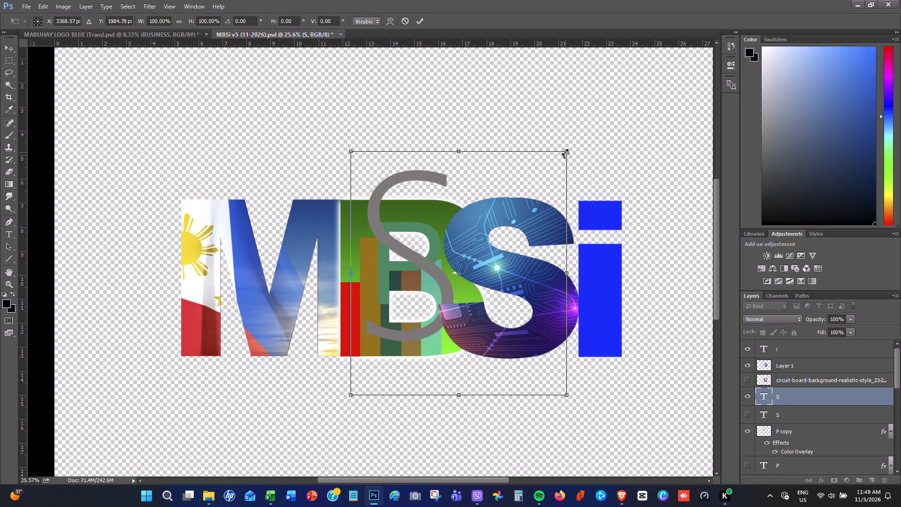
left_click_drag(567, 152, 470, 236, "shift")
left_click_drag(461, 288, 497, 259)
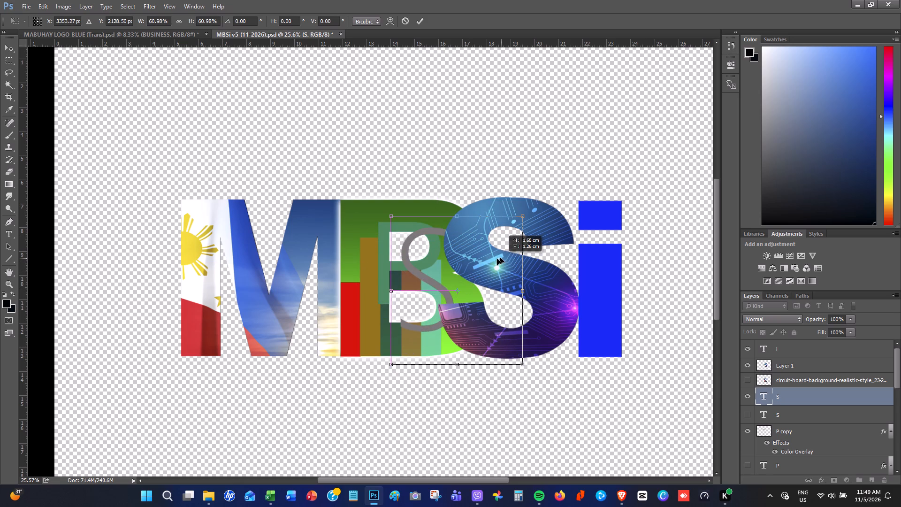
left_click_drag(497, 259, 496, 259)
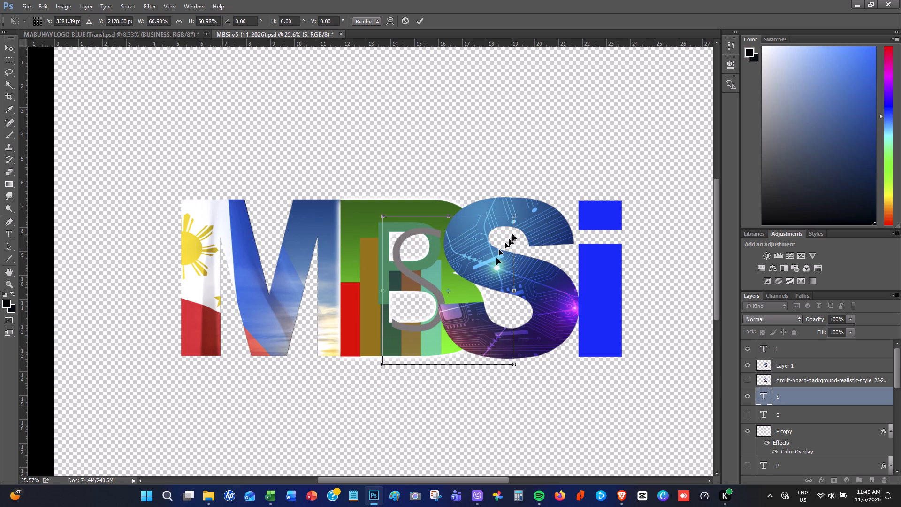
Rotate the grey S about -13.7° and align it with the P's curve inside the B.
left_click_drag(534, 215, 517, 189)
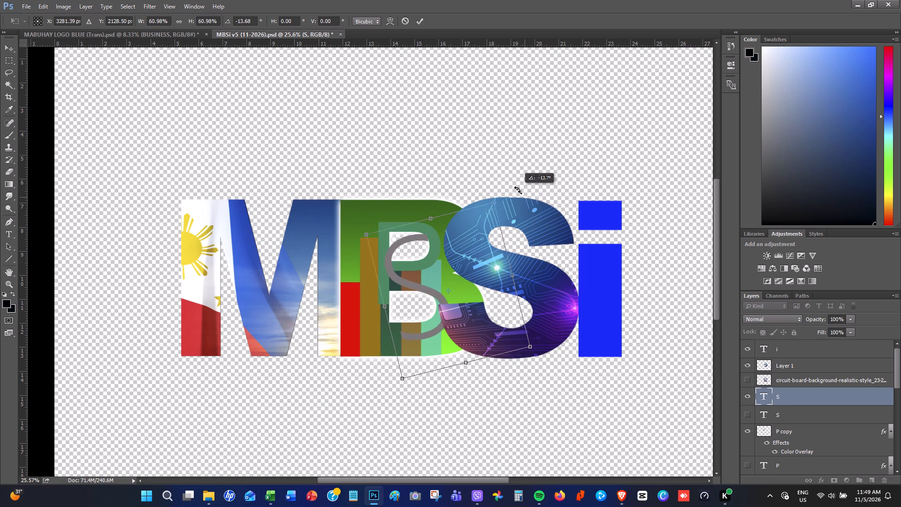
left_click_drag(517, 189, 519, 189)
left_click_drag(487, 245, 483, 237)
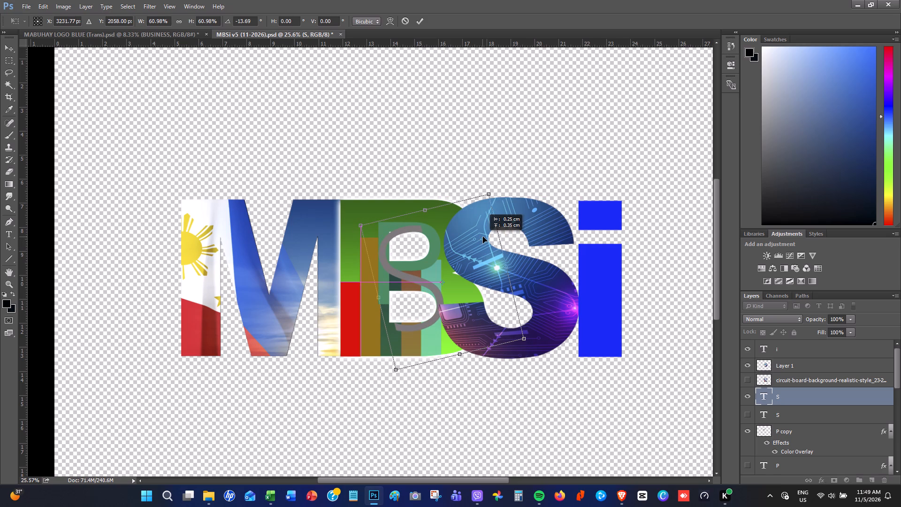
left_click_drag(483, 237, 483, 239)
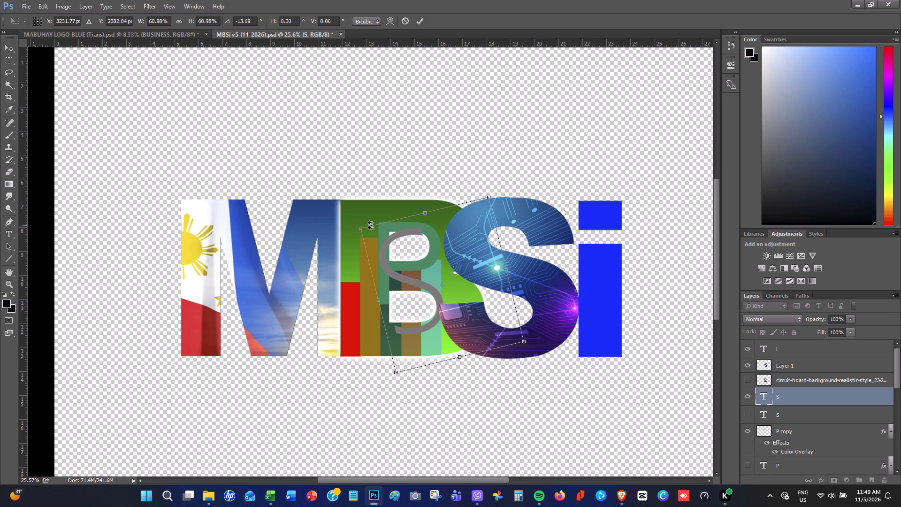
Scale the tilted grey S proportionally to about 69% and reposition it over the openings of the B.
left_click_drag(361, 228, 337, 218, "shift")
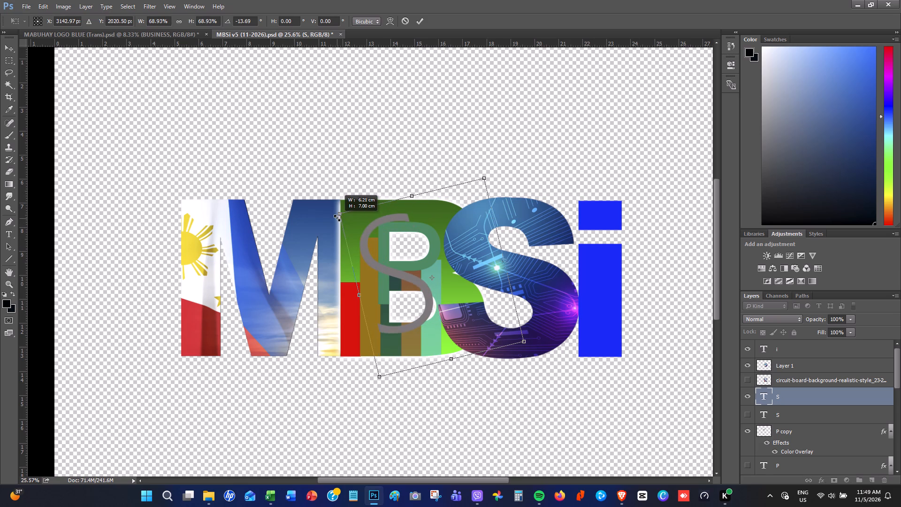
left_click_drag(337, 218, 330, 217, "shift")
left_click_drag(459, 258, 466, 260)
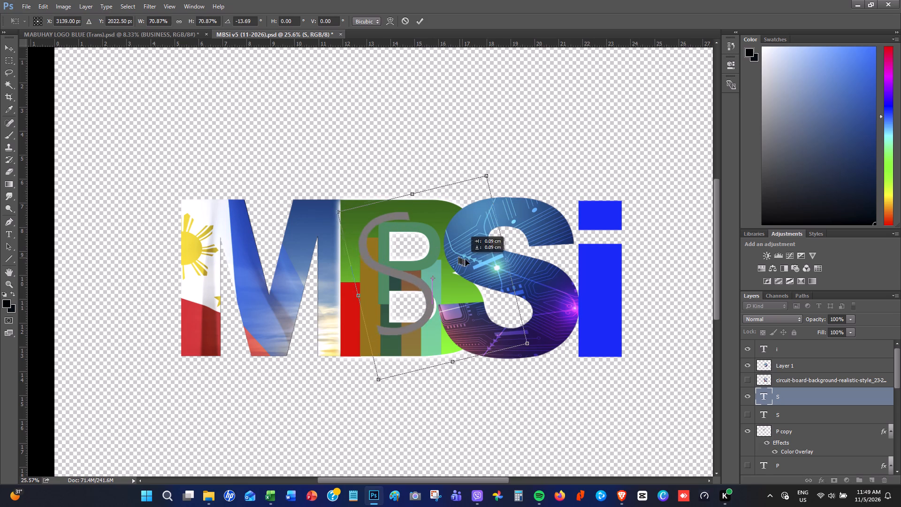
left_click_drag(466, 260, 475, 263)
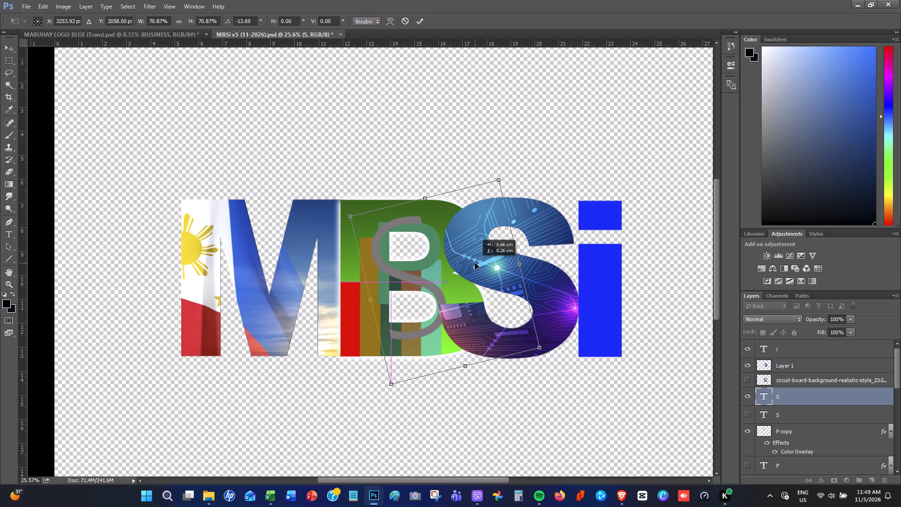
left_click_drag(475, 263, 473, 263)
left_click(541, 347, "shift")
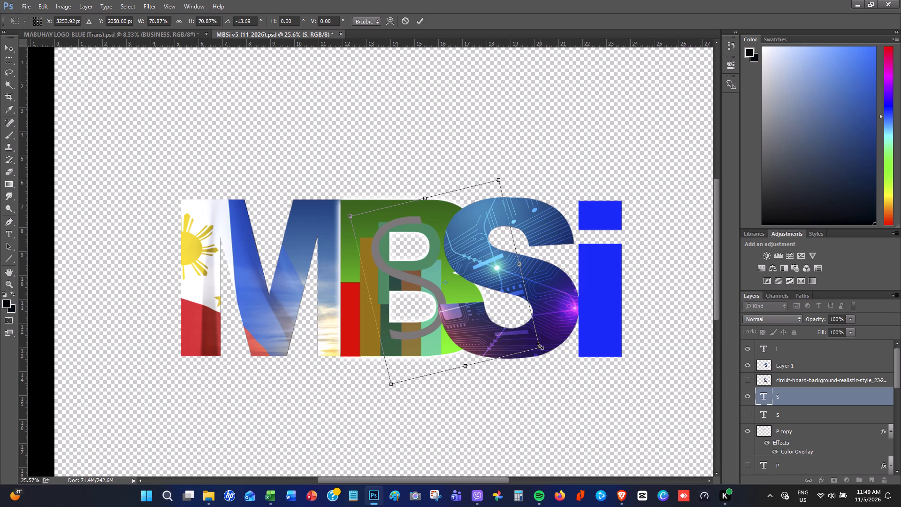
left_click(496, 307)
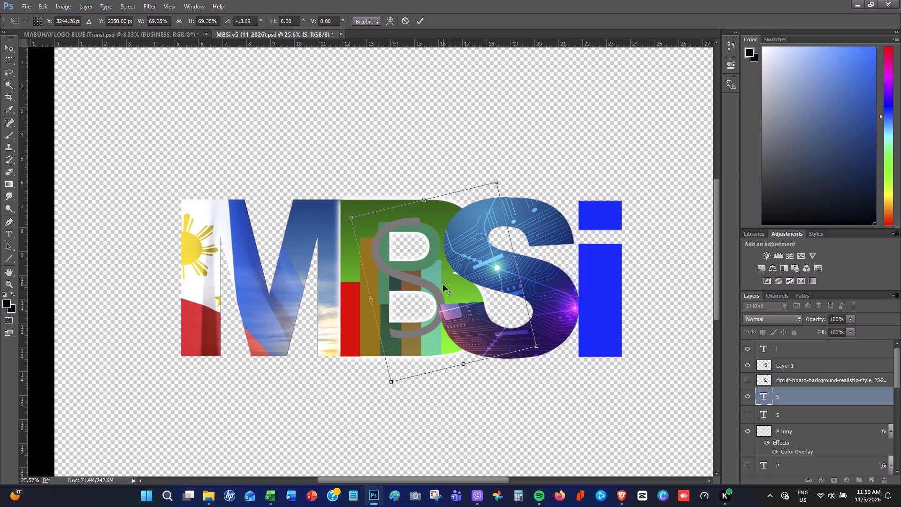
Nudge the grey S slightly upward so that its upper curve wraps around the green P.
scroll(443, 285, "up", 6, "alt")
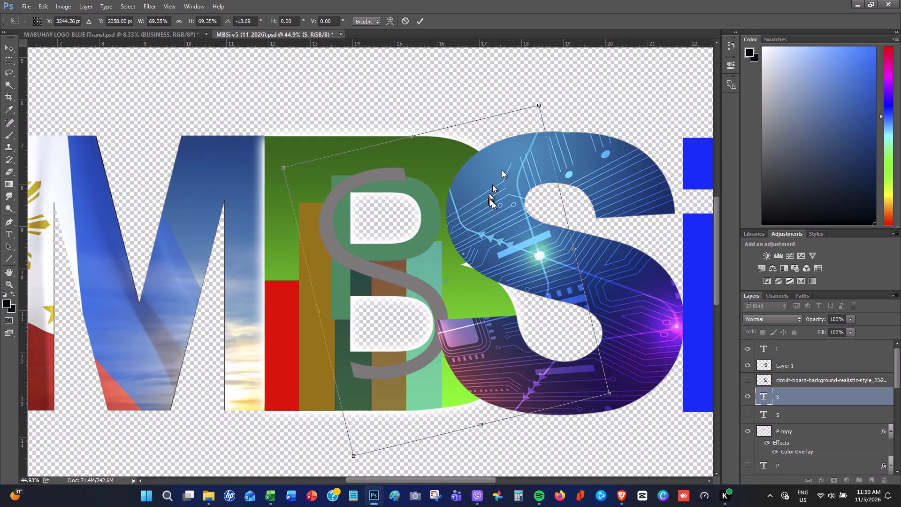
left_click_drag(493, 219, 496, 208)
left_click(462, 193)
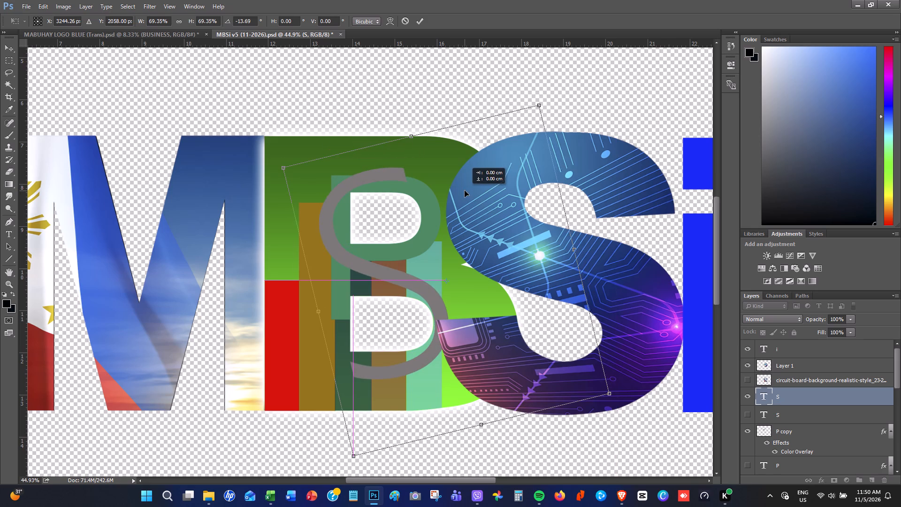
key("Left")
key("Left")
key("Left")
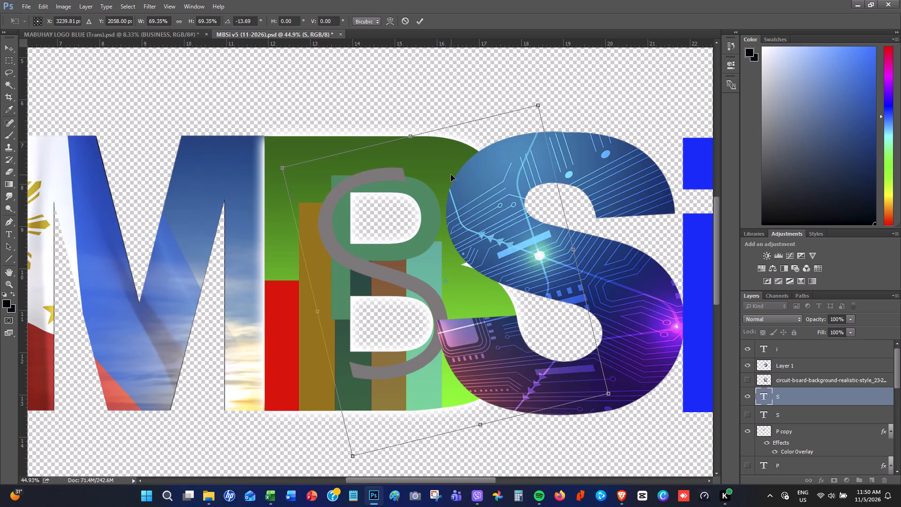
key("Left")
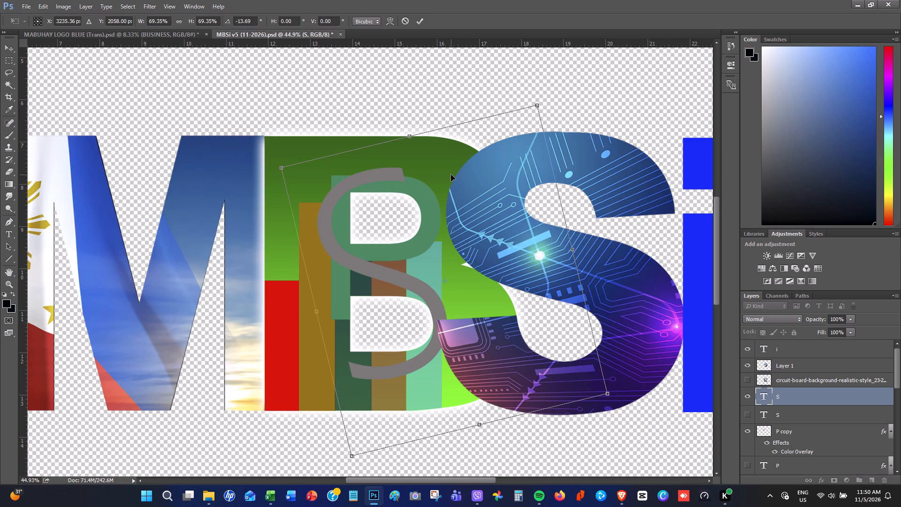
key("Up")
key("Up")
key("Up")
key("Up")
key("Up")
key("Right")
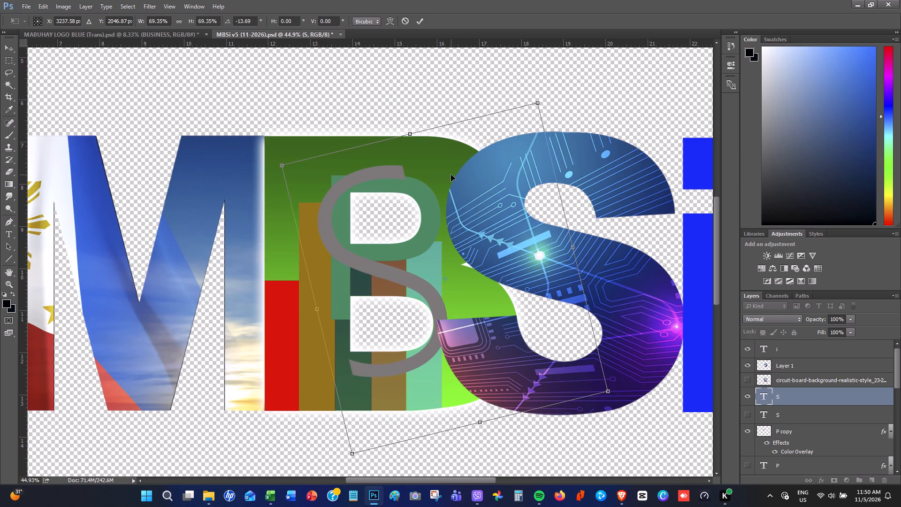
key("Right")
key("Right")
key("Right")
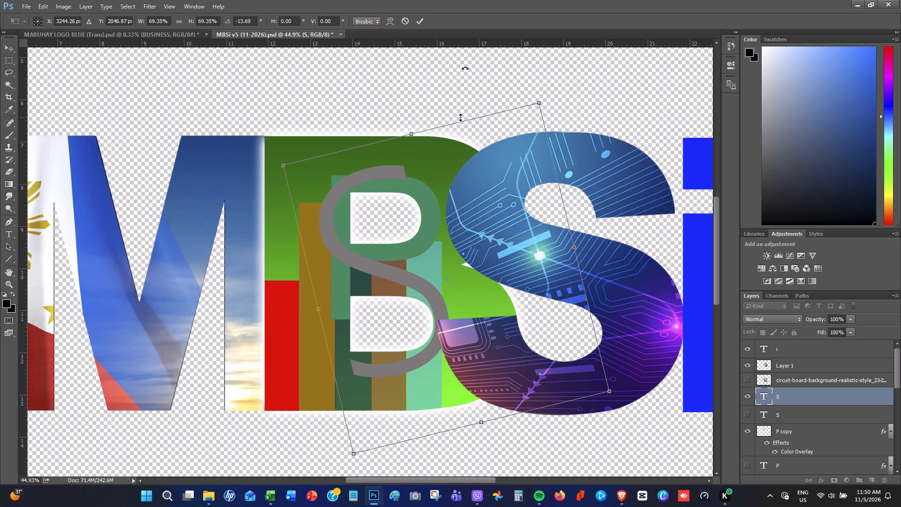
Rotate the grey S to about -12.4°, nudge it slightly down and to the right, and apply the transformation.
left_click_drag(571, 83, 575, 86)
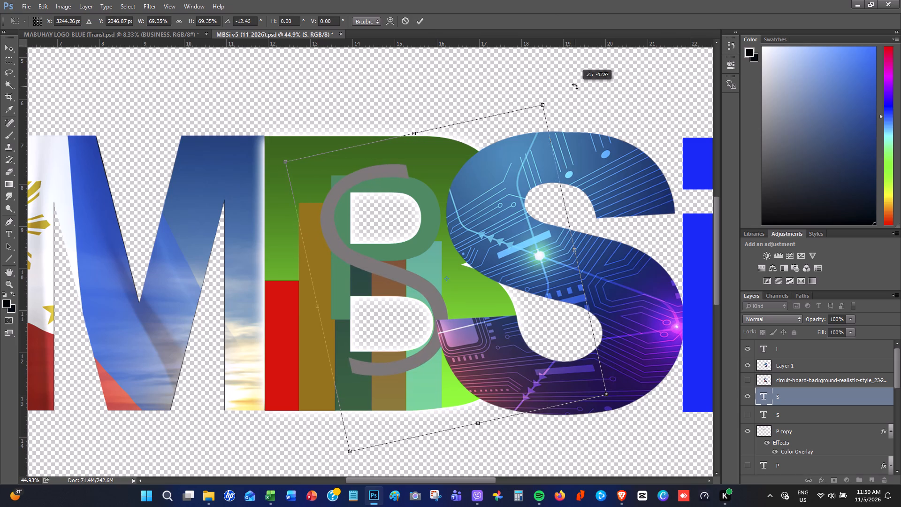
left_click_drag(575, 86, 575, 86)
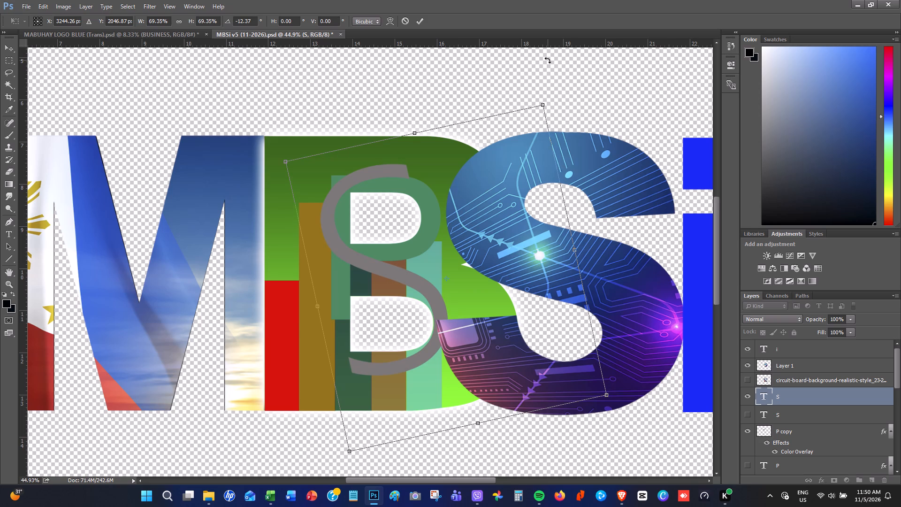
key("Down")
key("Down")
key("Down")
key("Right")
key("Right")
key("Right")
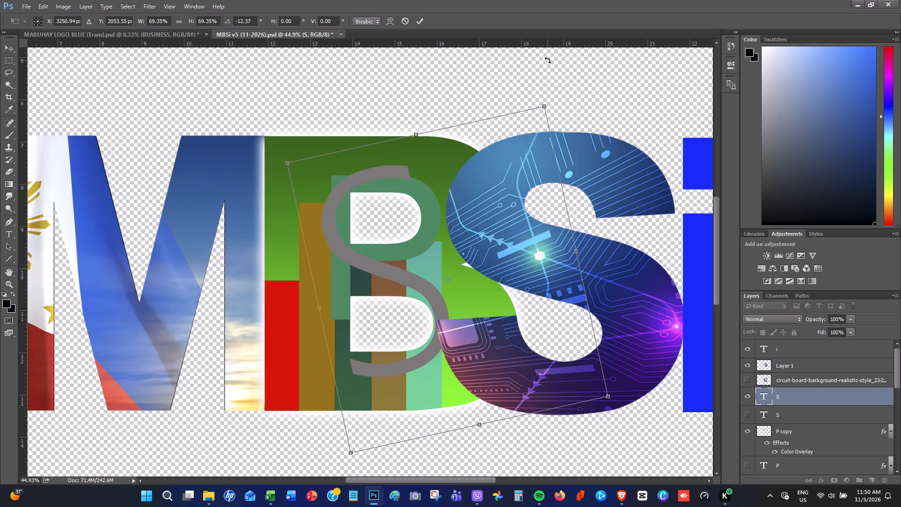
key("Down")
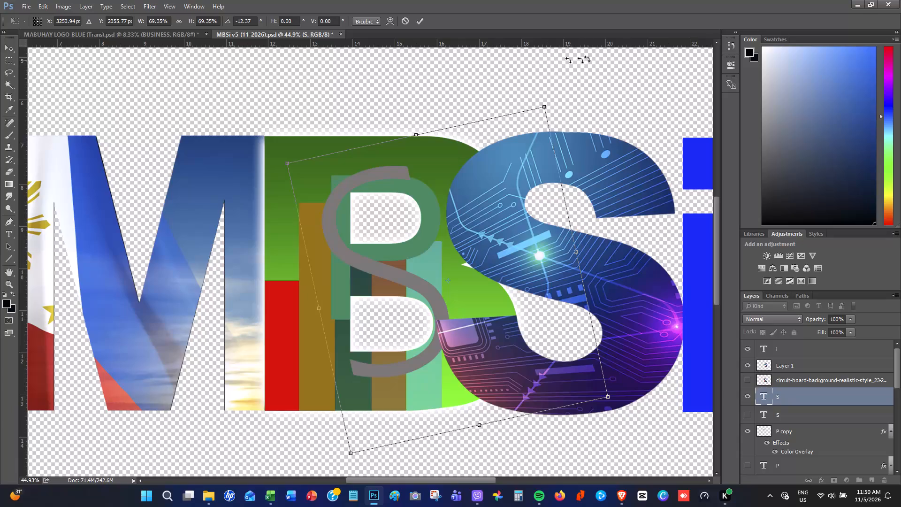
left_click(421, 23)
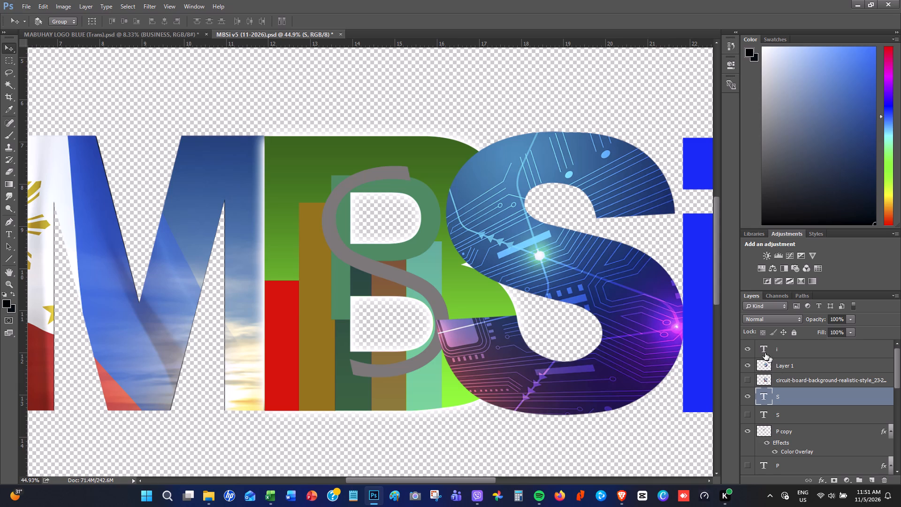
Rasterize the grey S type layer.
right_click(810, 394)
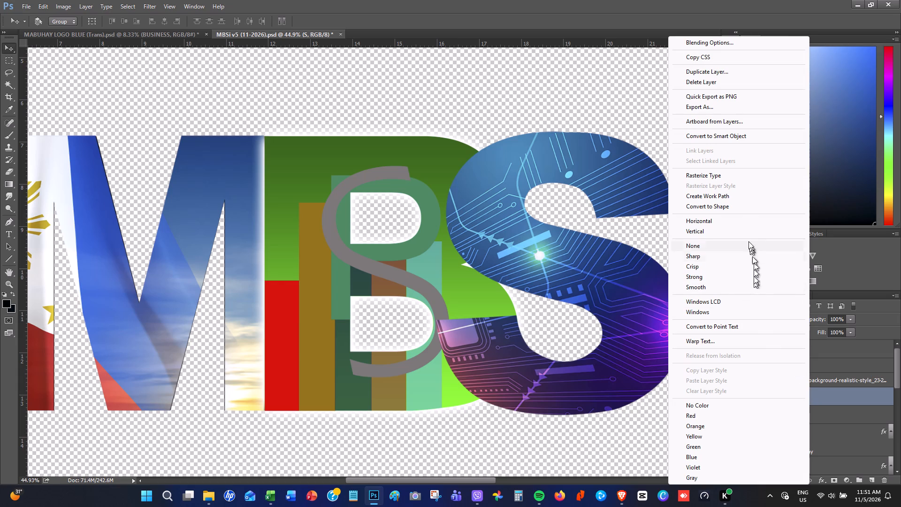
left_click(742, 176)
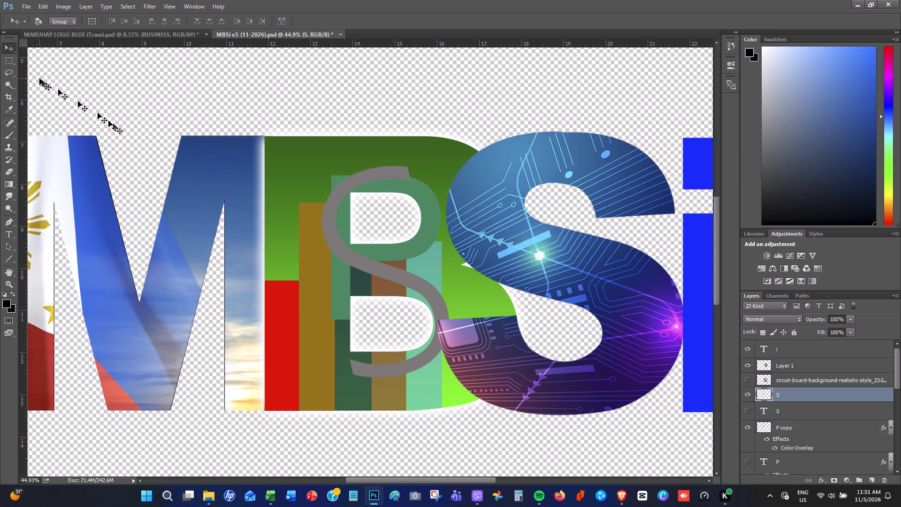
Select a narrow vertical rectangle about 0.7 cm tall, extending down from the grey S's bottom curve in line with the B's openings.
left_click(8, 63)
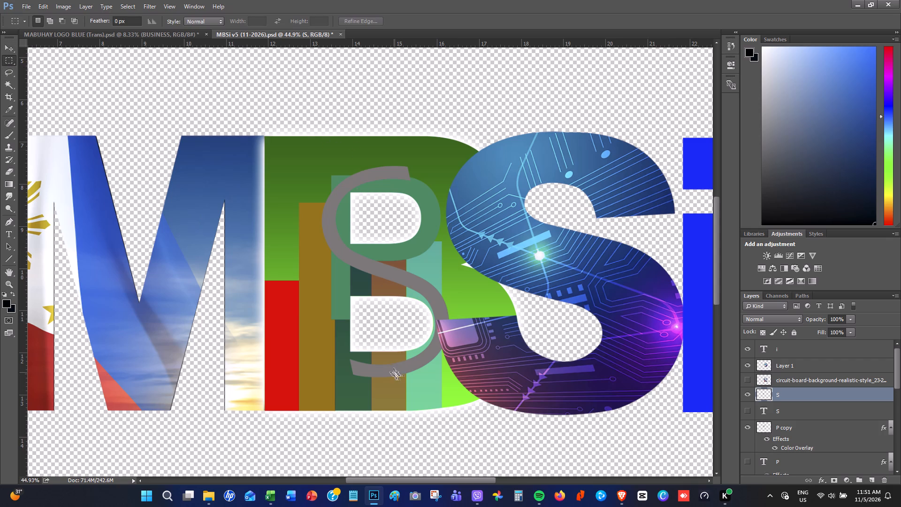
left_click_drag(389, 369, 405, 399)
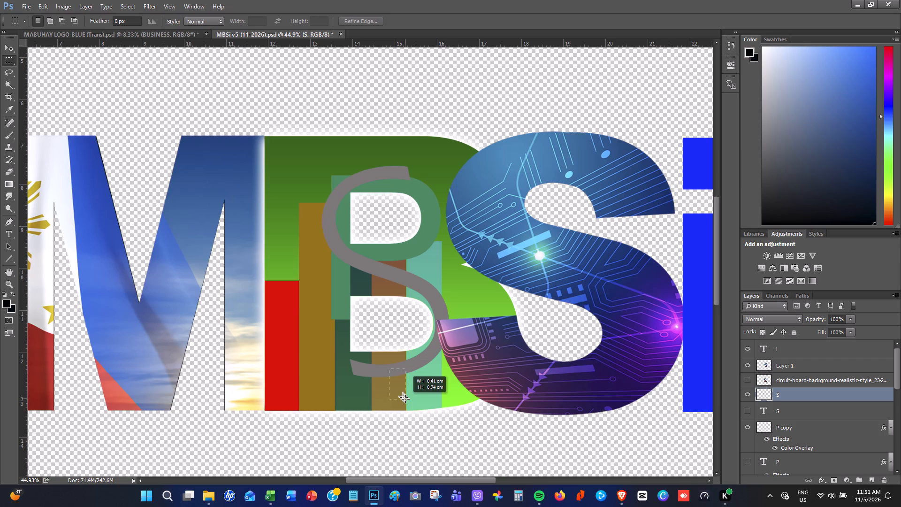
left_click_drag(405, 399, 399, 399)
key("Left")
key("Left")
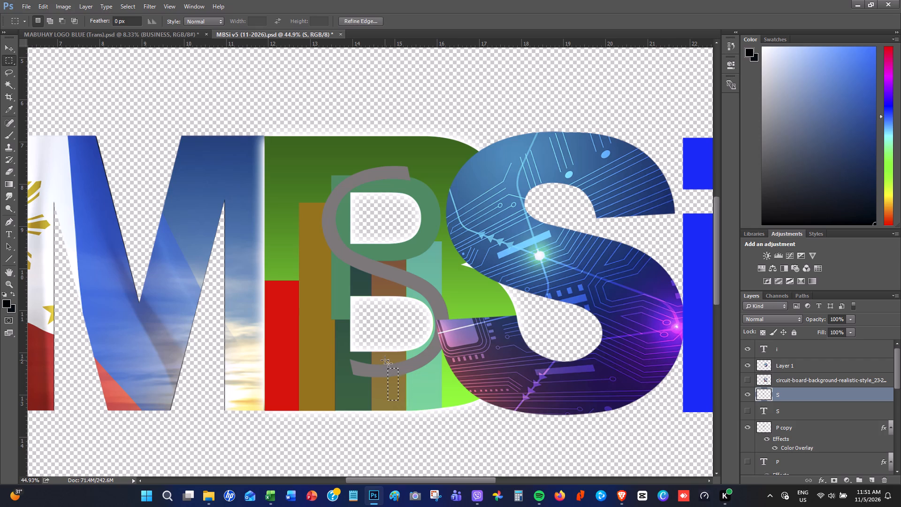
key("Left")
key("Left")
key("Left")
key("Left")
key("Left")
key("Left")
key("Left")
key("Left")
key("Right")
Sample the S's grey and paint the selected rectangle with a 120 px brush to form the lower dollar-sign stroke, then deselect.
left_click(5, 109)
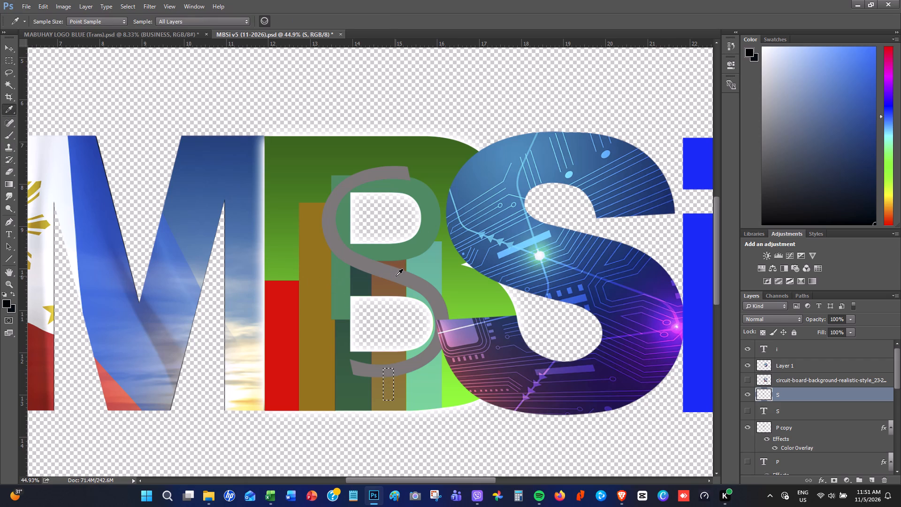
left_click(396, 276)
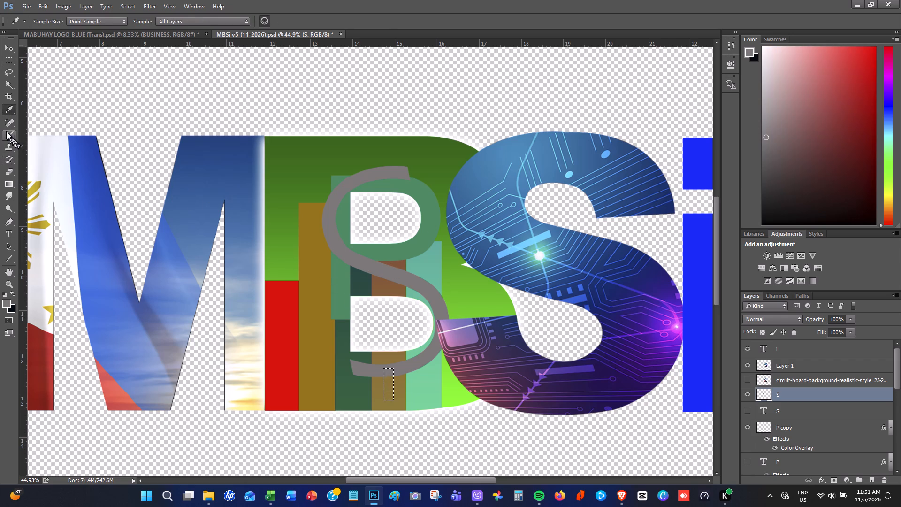
left_click(10, 134)
right_click(352, 344)
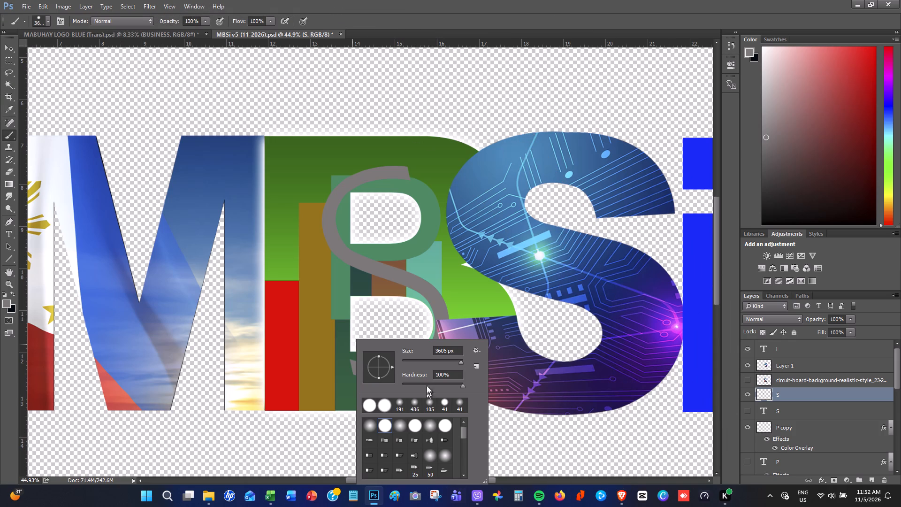
left_click(435, 361)
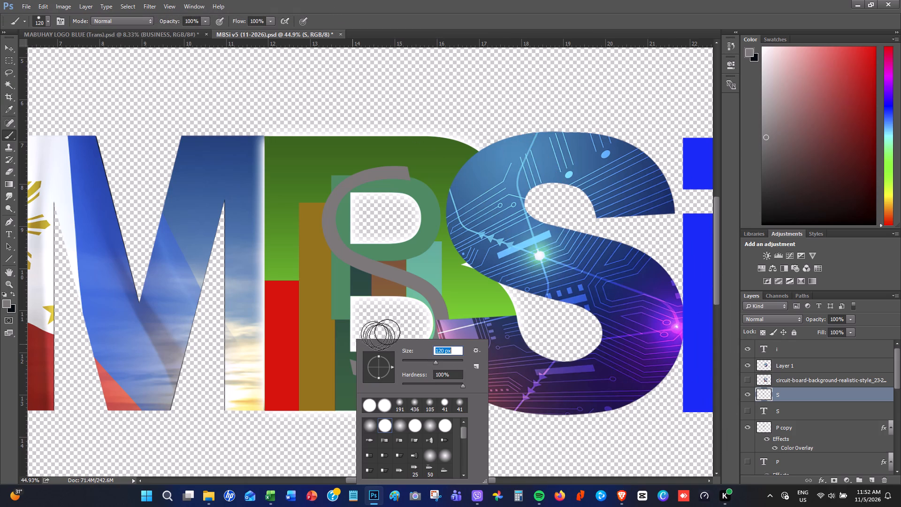
left_click(388, 328)
left_click_drag(389, 363, 388, 395)
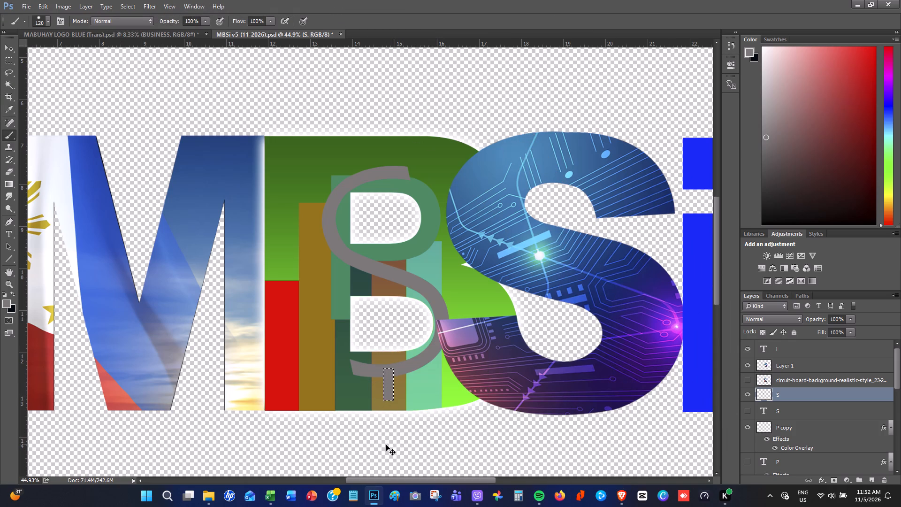
key("ctrl+d")
Restore the narrow selection, move it straight up to the S's top curve, paint it grey as the upper dollar-sign stroke, and deselect.
key("ctrl+alt+z")
key("Up")
key("Up")
key("Up")
key("Up")
key("Up")
key("Up")
key("Up")
key("Up")
key("Up")
key("Up")
key("Up")
key("Up")
key("Up")
key("Up")
key("Up")
key("Up")
key("Up")
key("Up")
key("Up")
key("Up")
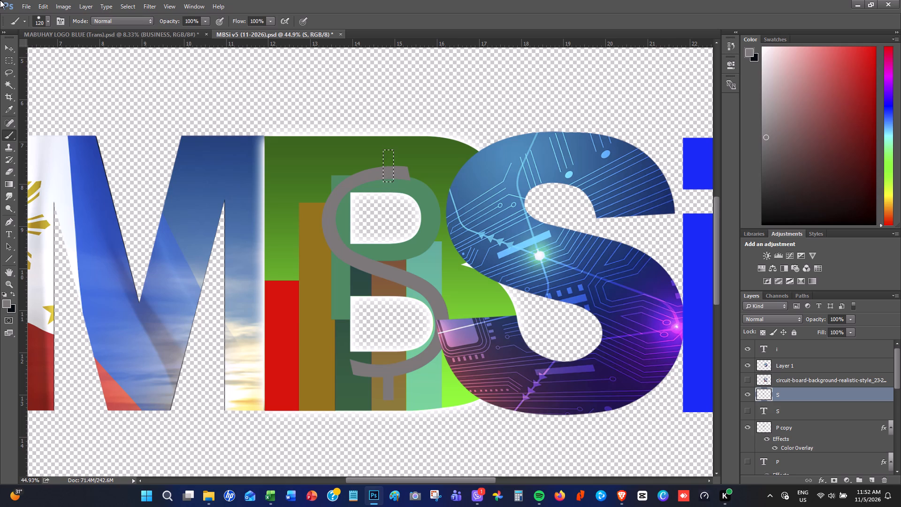
key("Up")
key("Up")
key("Up")
key("Up")
key("Up")
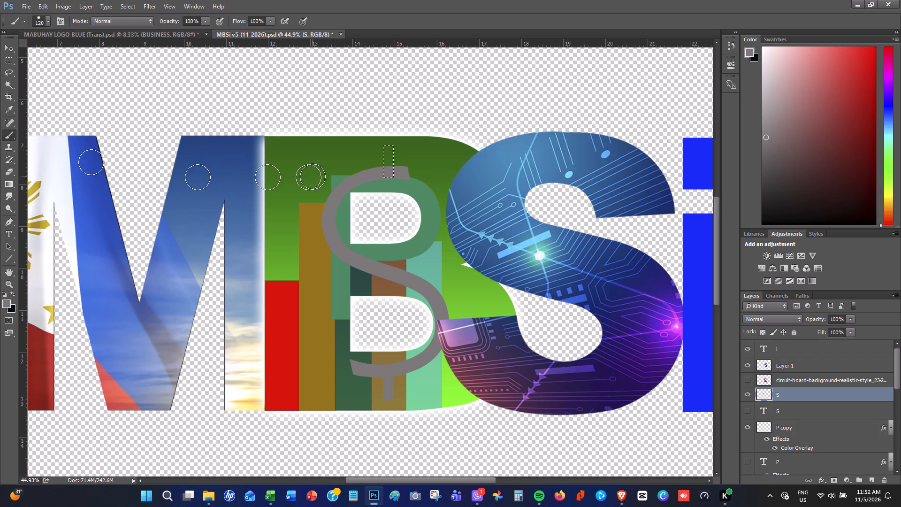
left_click_drag(392, 172, 392, 141)
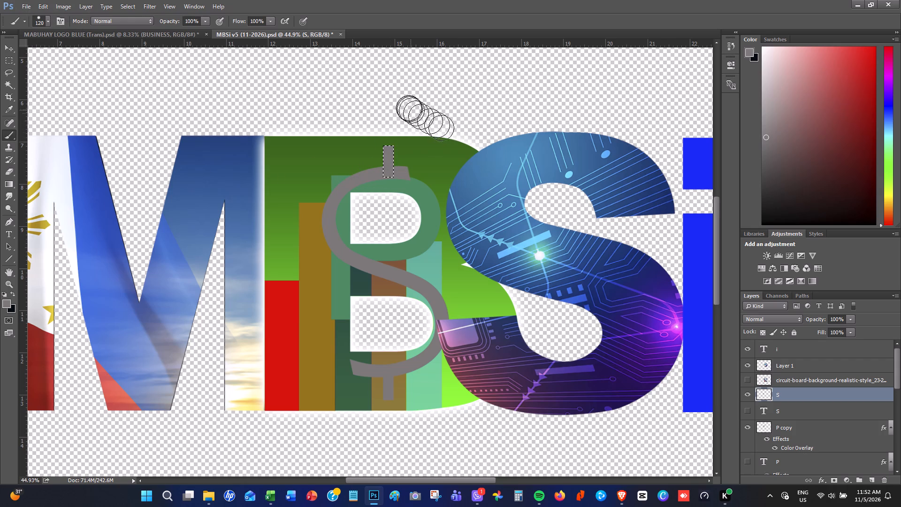
key("ctrl+d")
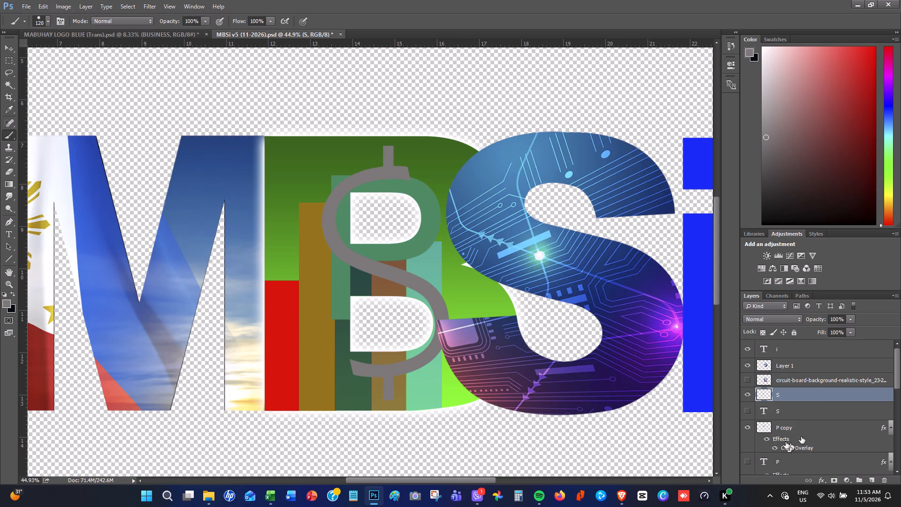
Select a horizontal rectangle about 0.72 cm wide and 0.28 cm tall, extending outward from the outer edge of the green P's bowl.
left_click(750, 426)
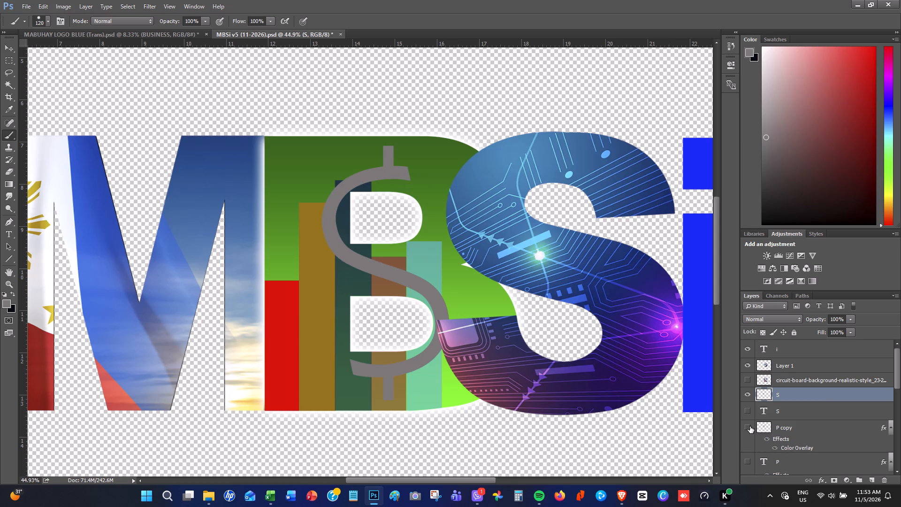
left_click(750, 426)
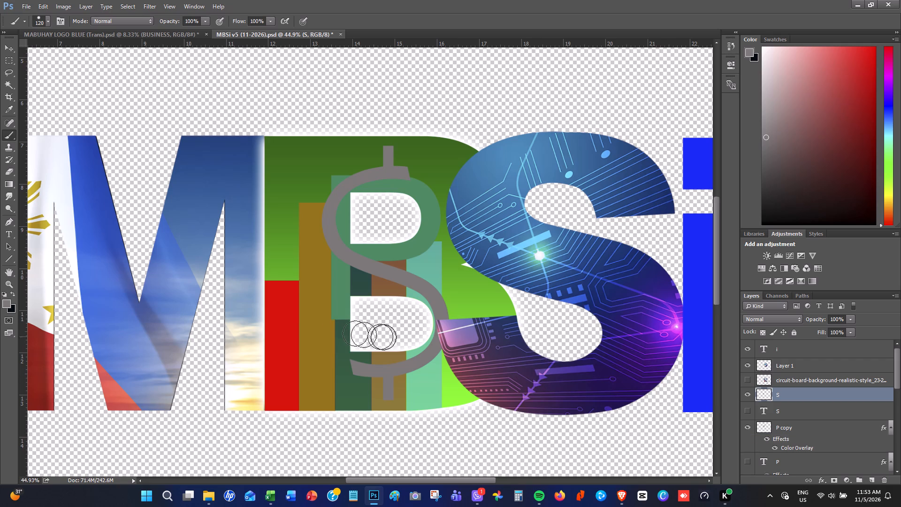
left_click(8, 62)
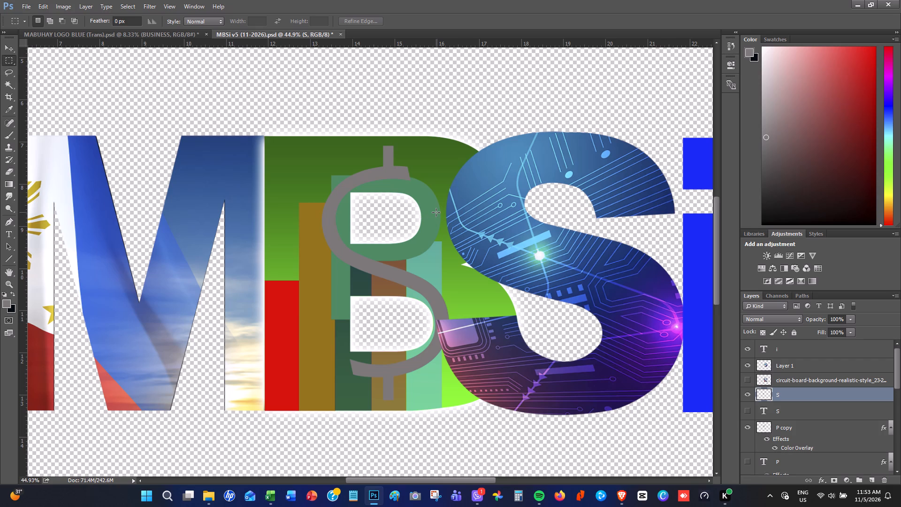
left_click_drag(436, 212, 461, 223)
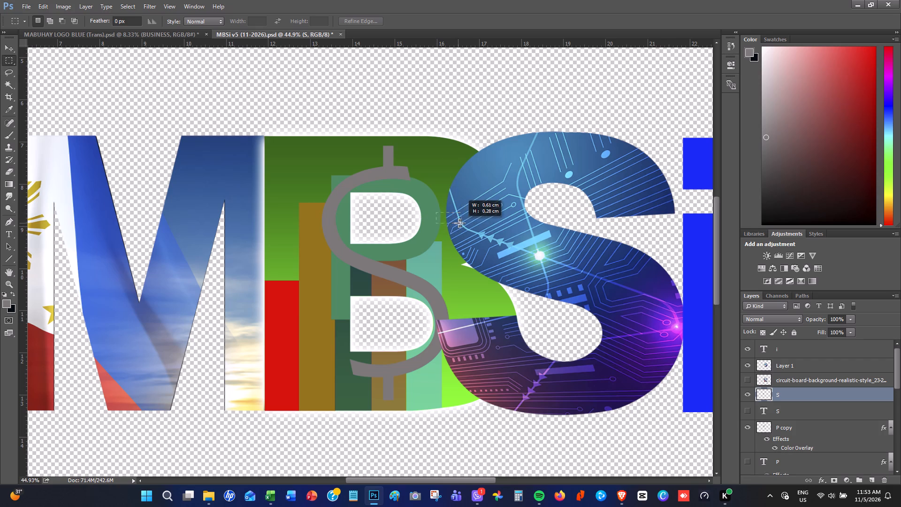
left_click_drag(461, 223, 466, 223)
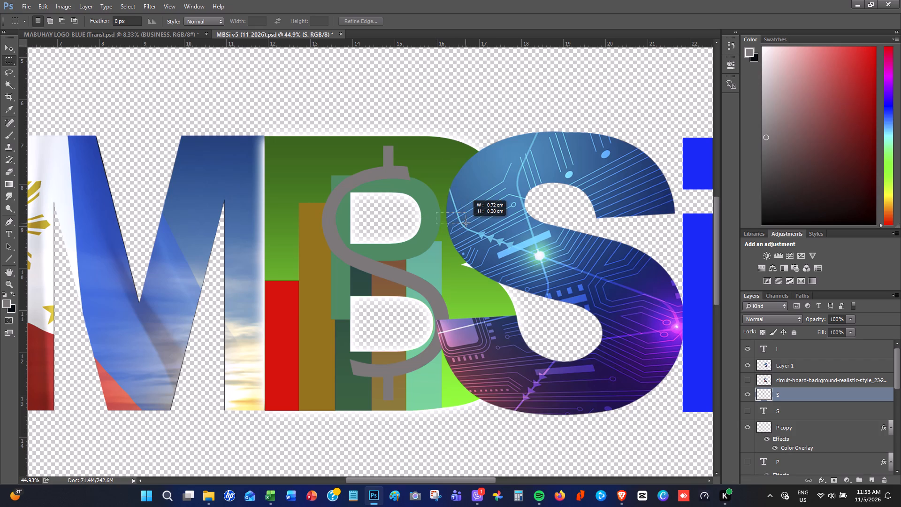
left_click_drag(466, 223, 466, 223)
key("Down")
key("Down")
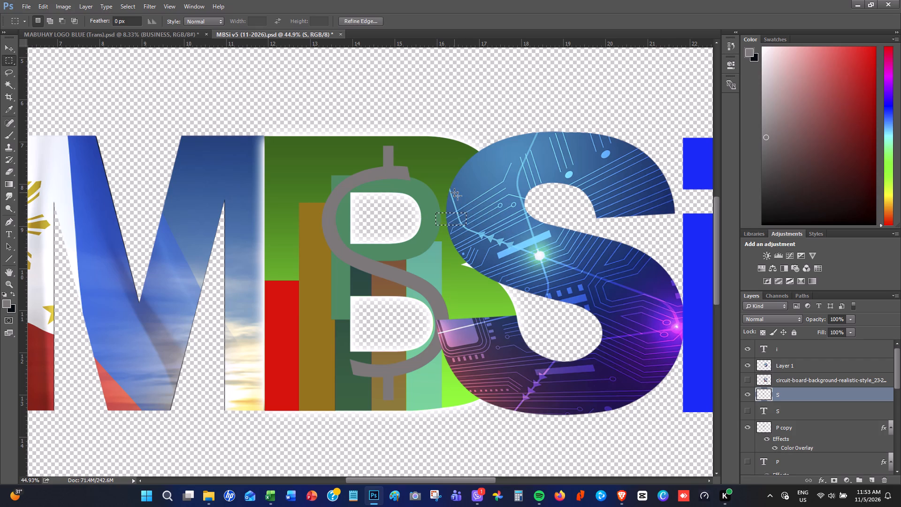
key("Down")
key("Down")
On the P copy layer, sample the P's green and paint the selected rectangle as the peso stroke beside the bowl.
left_click(767, 427)
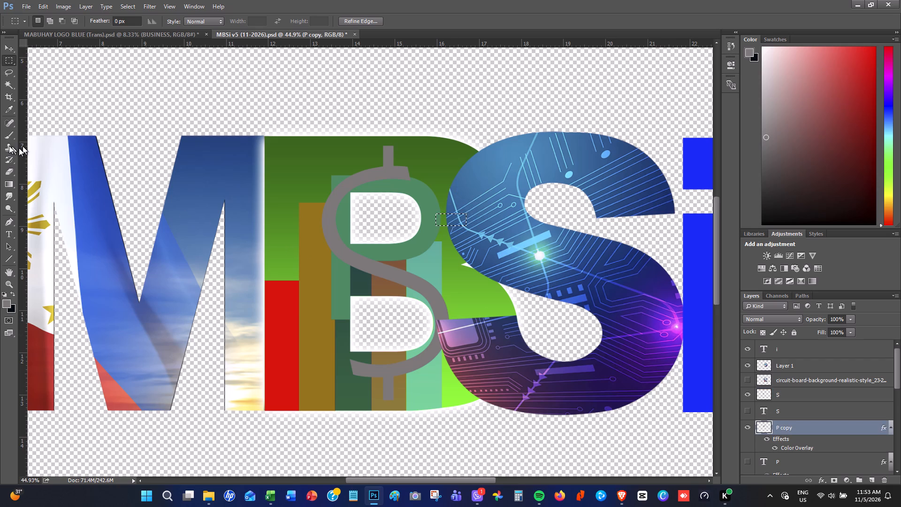
left_click(10, 108)
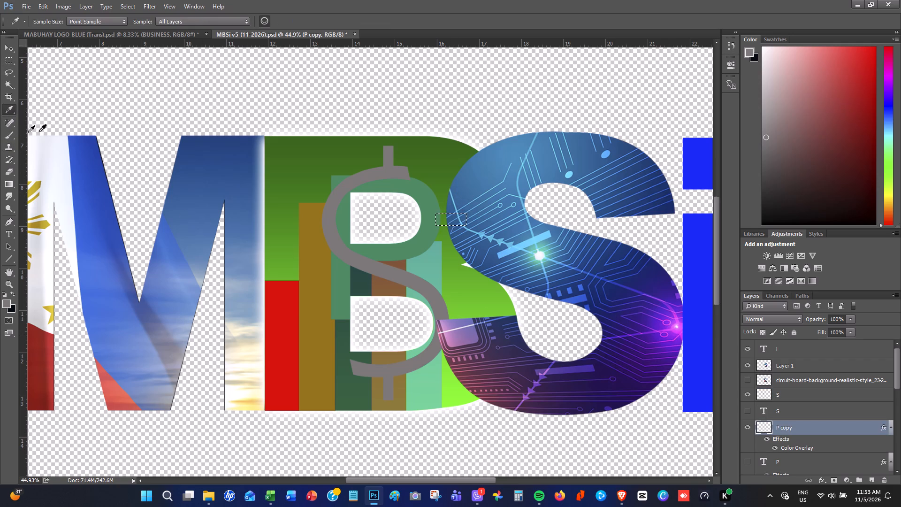
left_click(426, 238)
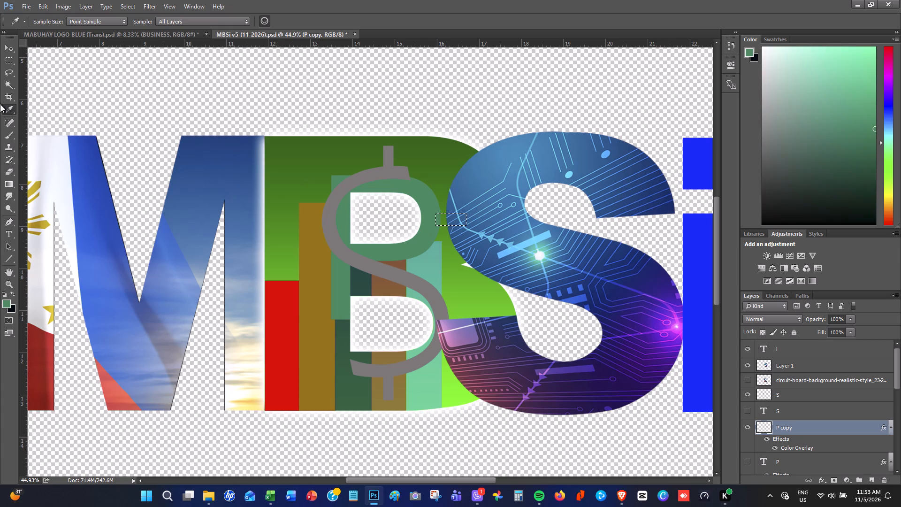
left_click(9, 136)
left_click_drag(432, 219, 475, 219)
left_click_drag(466, 219, 441, 219)
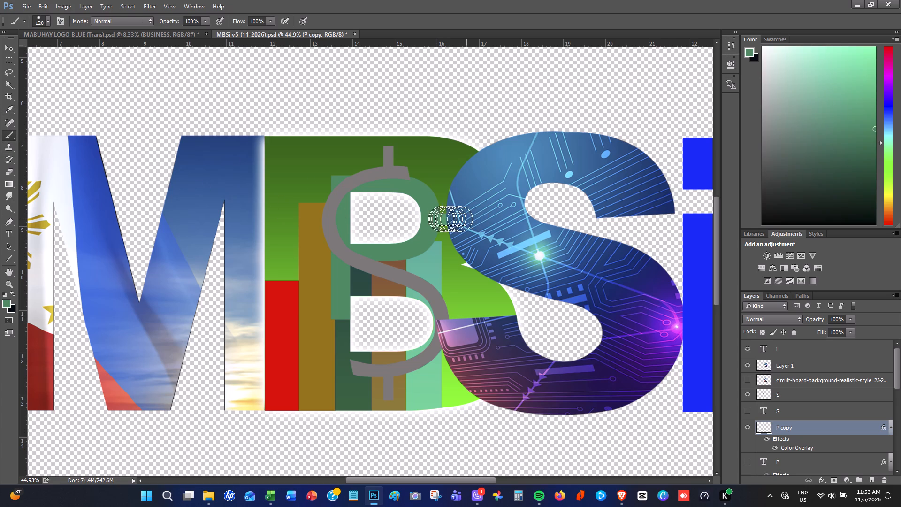
left_click_drag(441, 219, 431, 220)
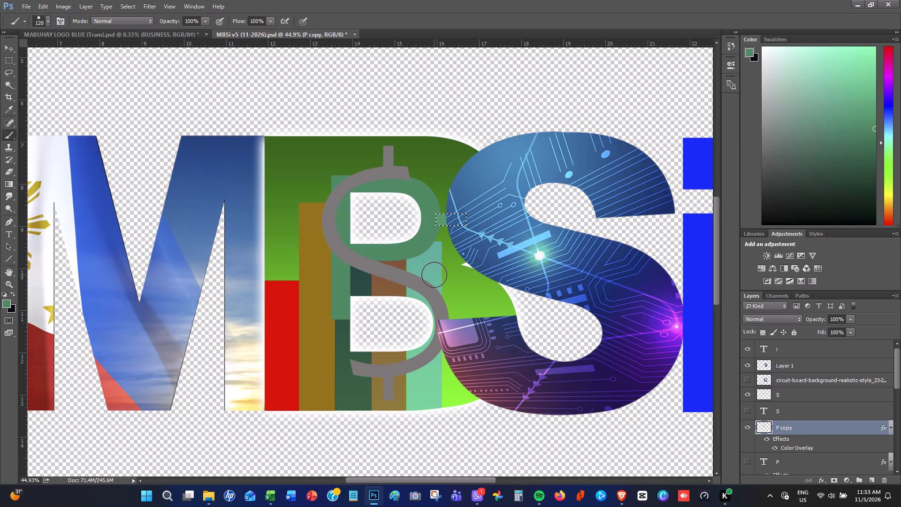
Move the selection straight across to the outer side of the P's stem, paint it green as the matching peso stroke, and deselect.
key("Left")
key("Left")
key("Left")
key("Left")
key("Left")
key("Left")
key("Left")
key("Left")
key("Left")
key("Left")
key("Left")
key("Left")
key("Left")
key("Left")
key("Left")
key("Left")
key("Left")
key("Left")
key("Left")
key("Left")
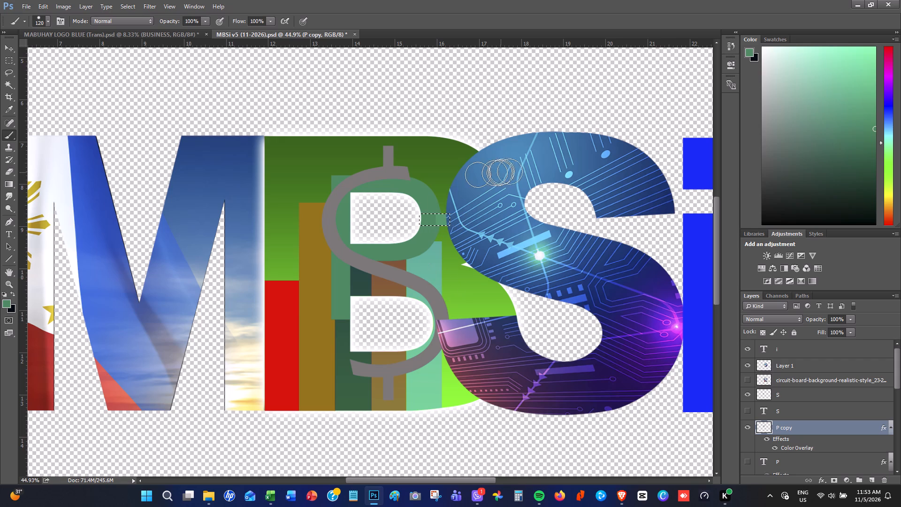
key("Left")
key("Left")
key("Left")
key("Left")
key("Left")
key("Left")
key("Left")
key("Left")
key("Left")
key("Left")
key("Left")
key("Left")
key("Left")
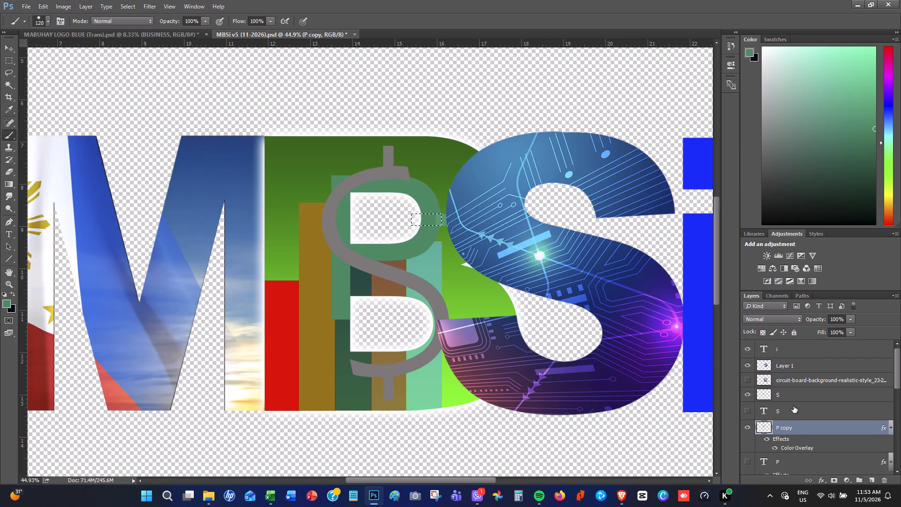
left_click(749, 429)
left_click(749, 429)
key("Left")
key("Left")
key("Left")
key("Left")
key("Left")
key("Left")
key("Left")
key("Left")
key("Left")
key("Left")
key("Left")
key("Left")
key("Left")
key("Left")
key("Left")
key("Left")
key("Left")
key("Left")
key("Left")
key("Left")
key("Left")
key("Left")
key("Left")
key("Left")
key("Left")
key("Left")
key("Left")
key("Left")
key("Left")
key("Left")
key("Left")
key("Left")
key("Left")
key("Left")
key("Left")
key("Left")
key("Left")
key("Left")
key("Left")
key("Left")
key("Left")
key("Left")
key("Left")
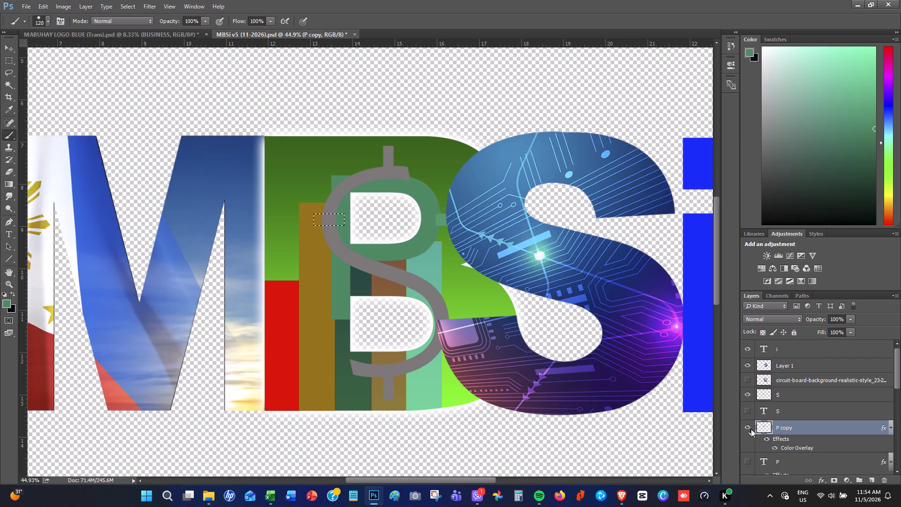
key("Left")
key("Left")
left_click_drag(338, 219, 297, 219)
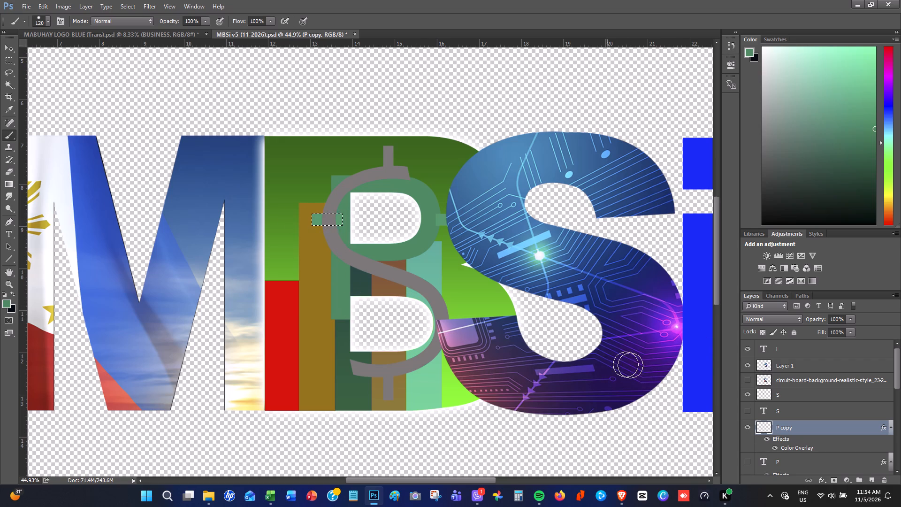
left_click(765, 439)
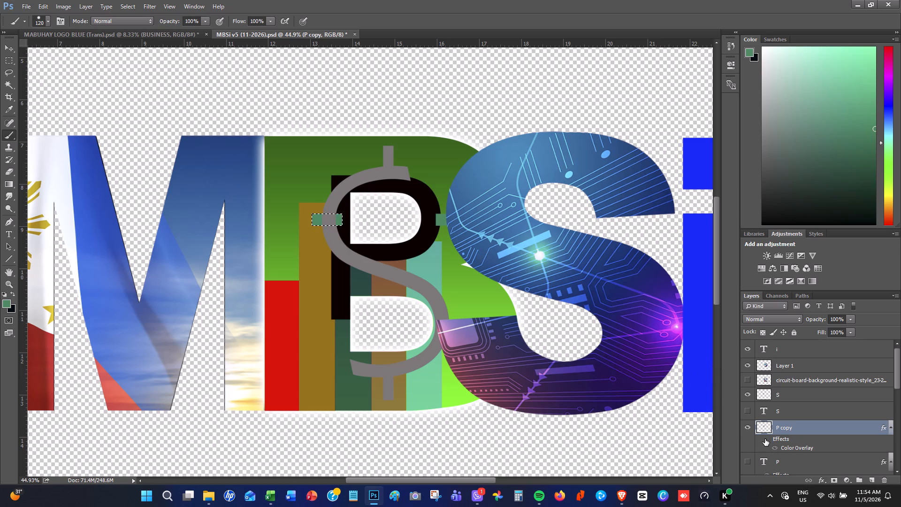
left_click(765, 439)
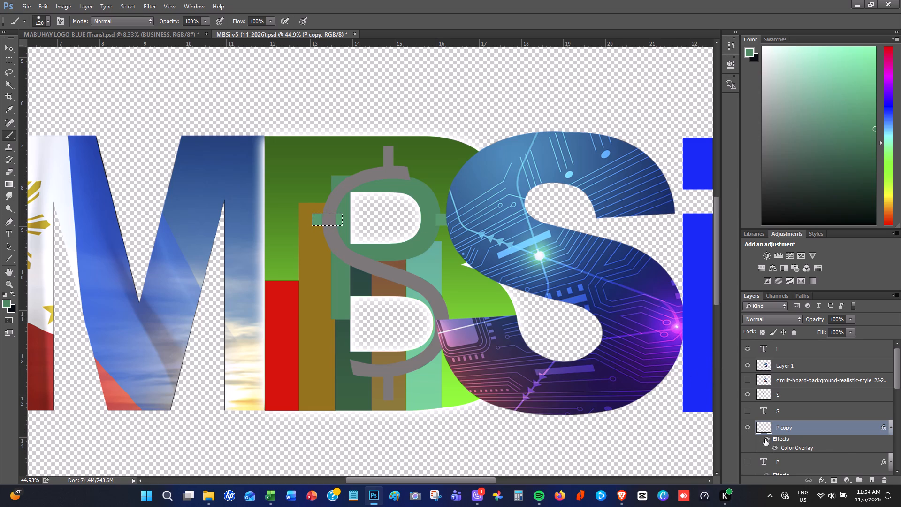
left_click(765, 439)
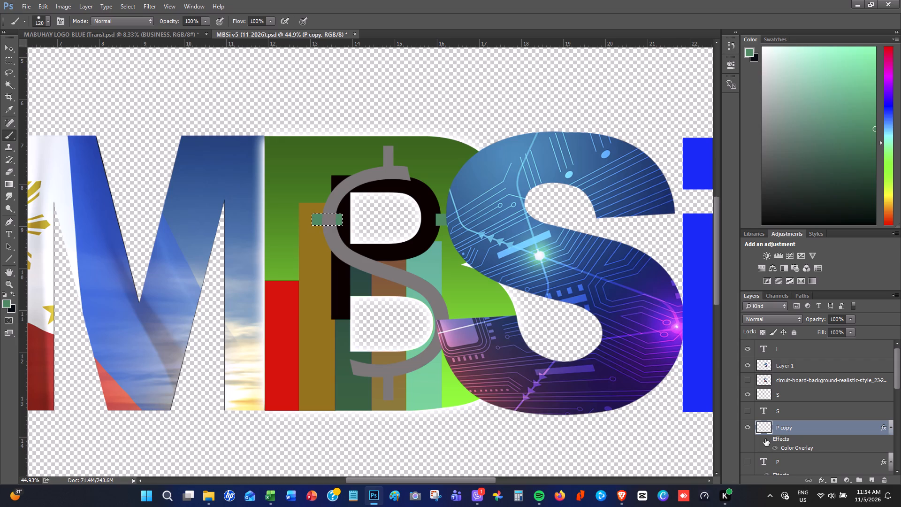
left_click(748, 426)
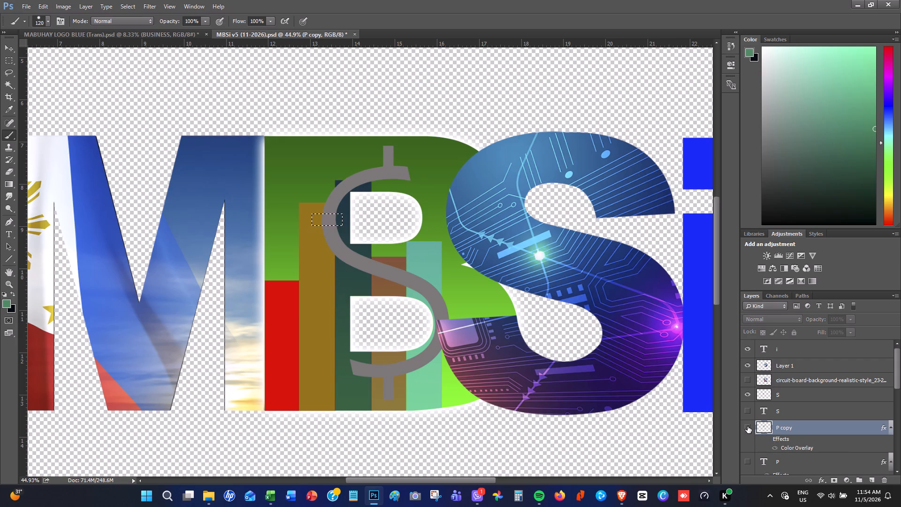
left_click(748, 426)
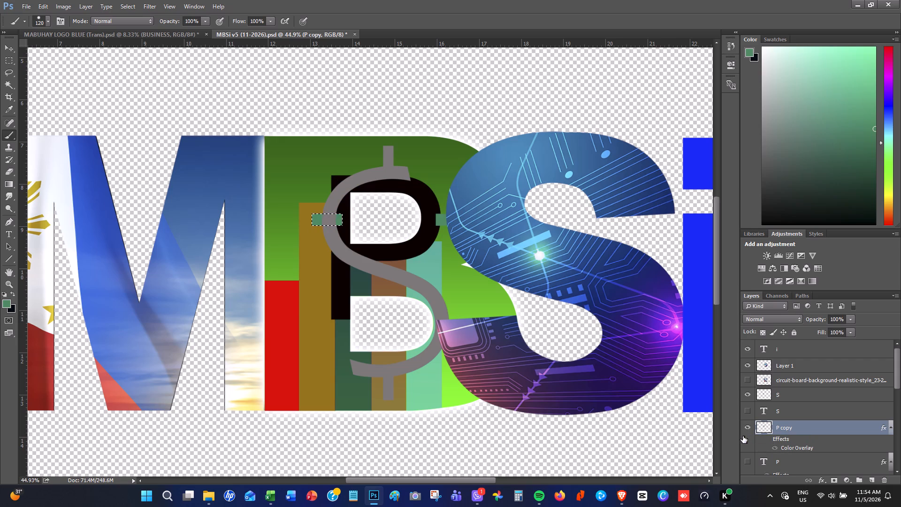
key("ctrl+d")
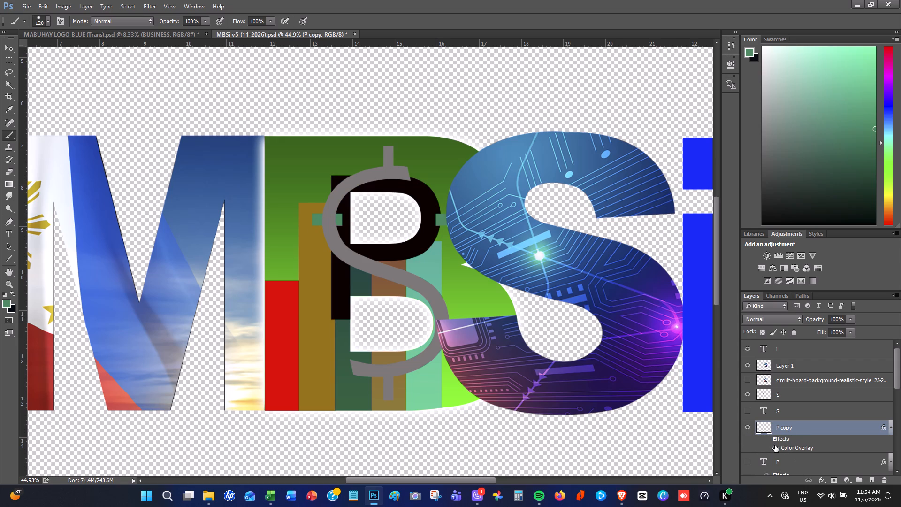
left_click(768, 440)
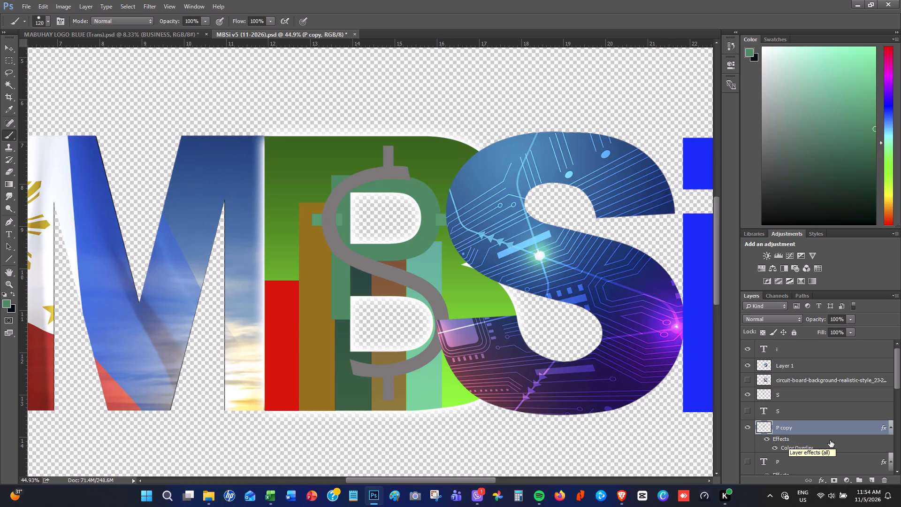
Compare the P copy layer hidden and shown, and check its Color Overlay in the blending options, keeping the overlay enabled.
left_click(746, 426)
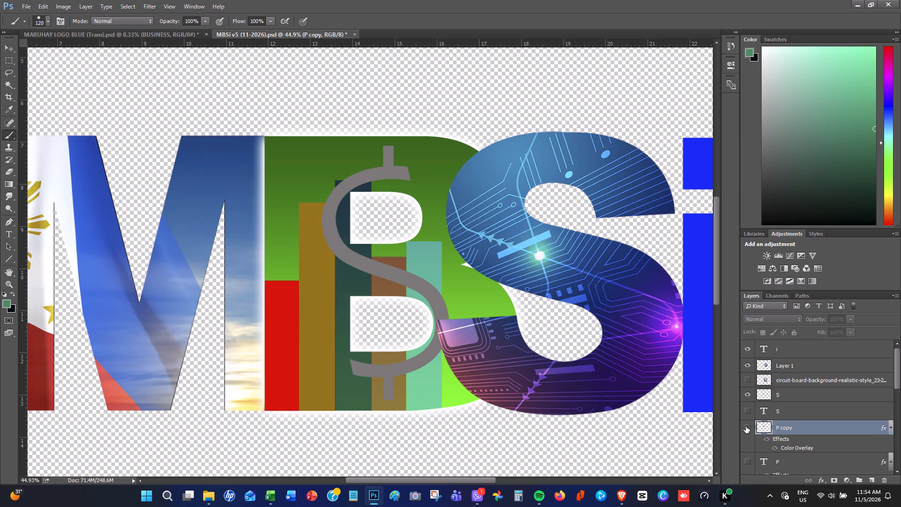
left_click(746, 426)
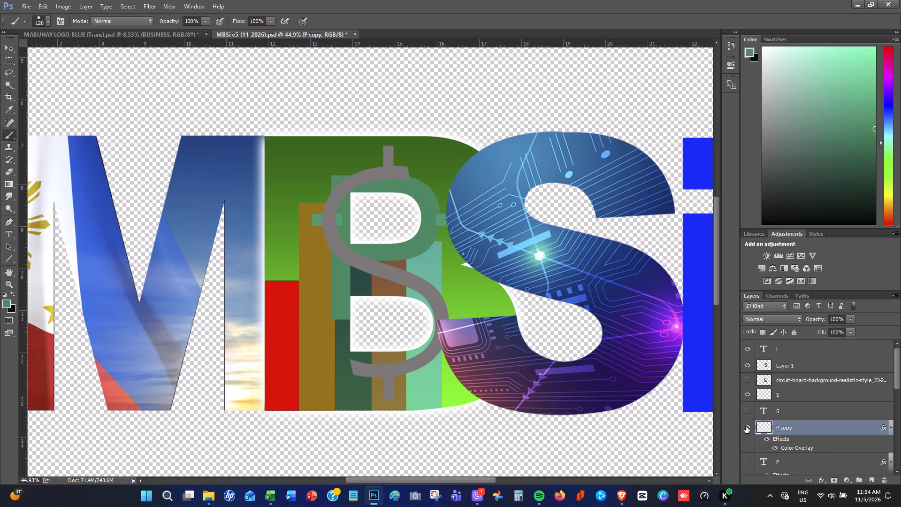
right_click(764, 429)
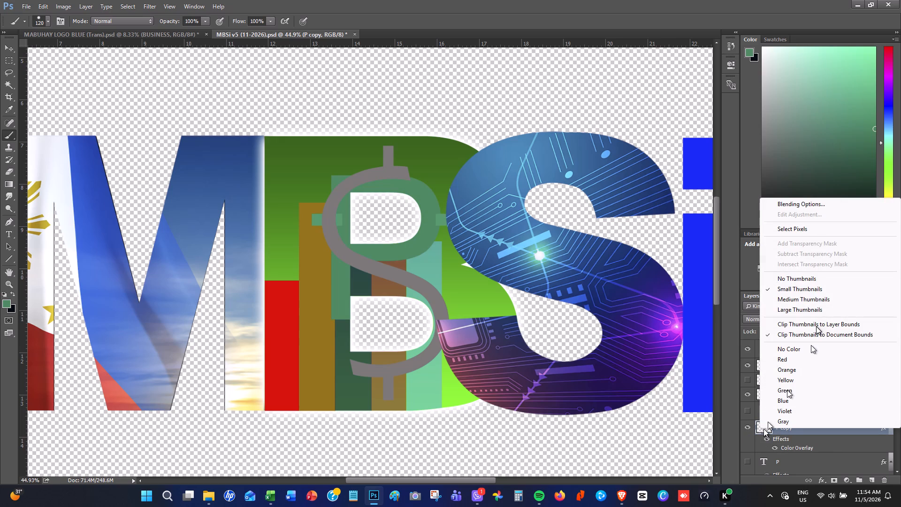
left_click(812, 205)
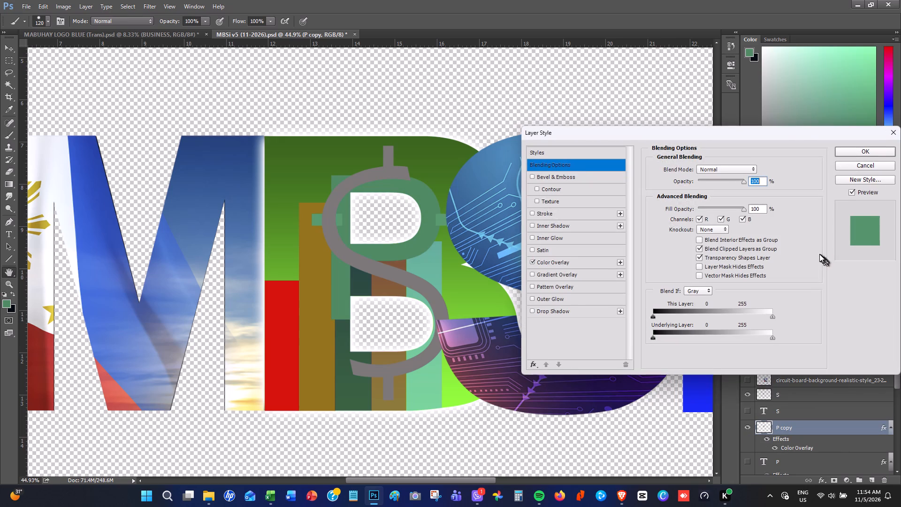
left_click(534, 262)
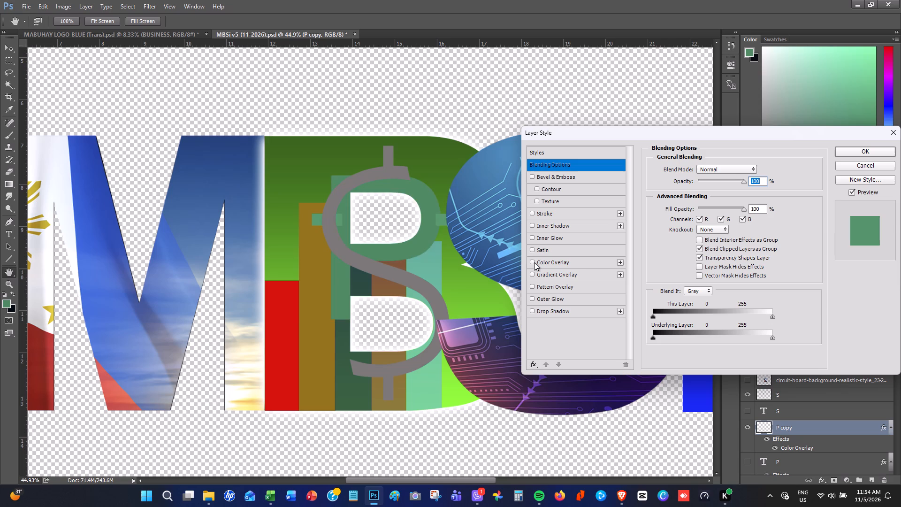
left_click(534, 262)
left_click(534, 262)
left_click(534, 262)
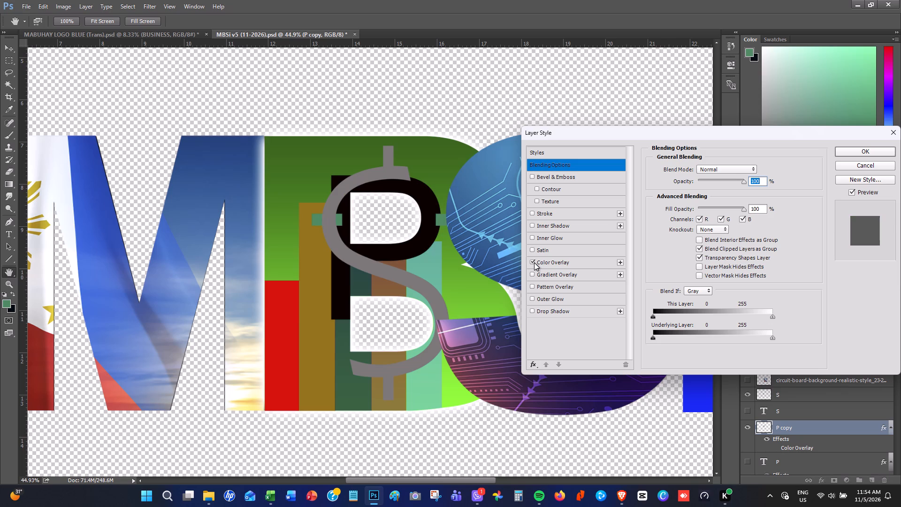
left_click(872, 153)
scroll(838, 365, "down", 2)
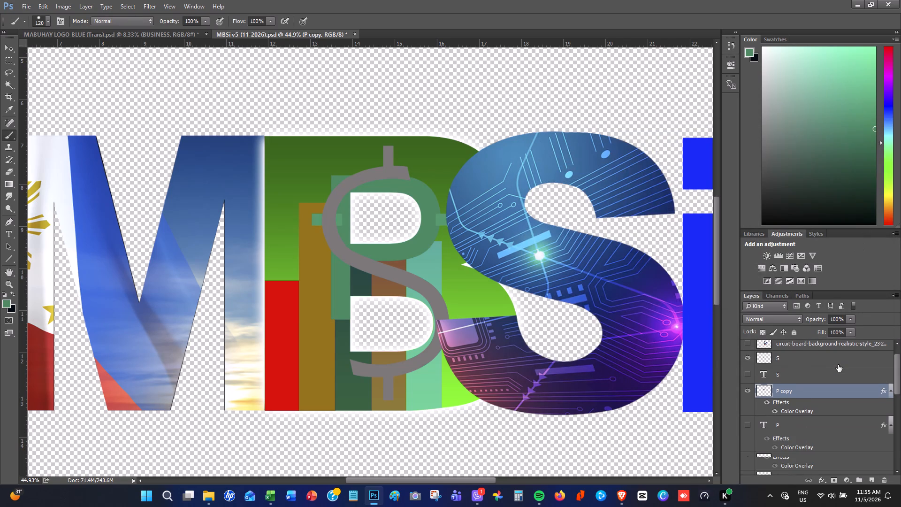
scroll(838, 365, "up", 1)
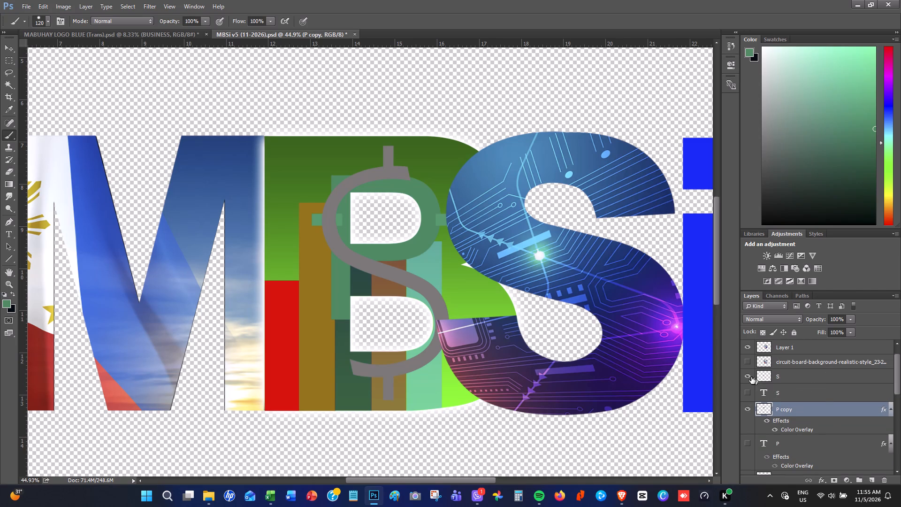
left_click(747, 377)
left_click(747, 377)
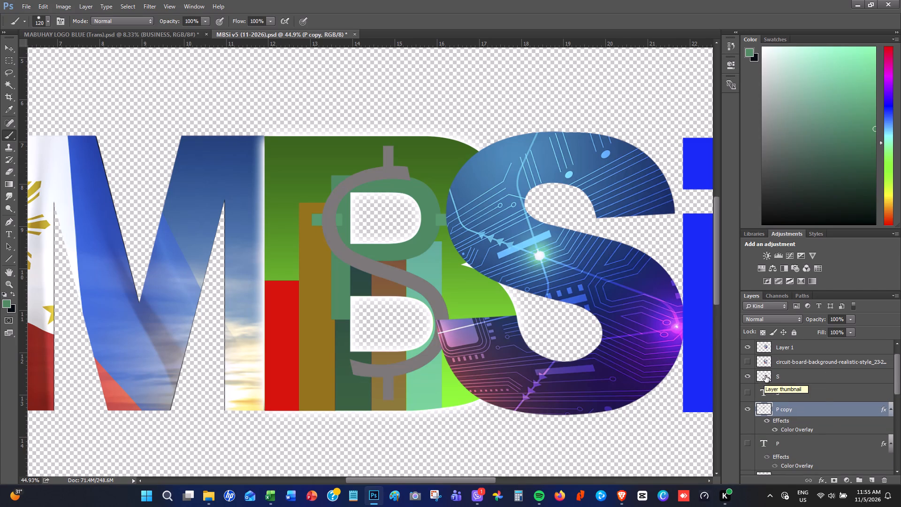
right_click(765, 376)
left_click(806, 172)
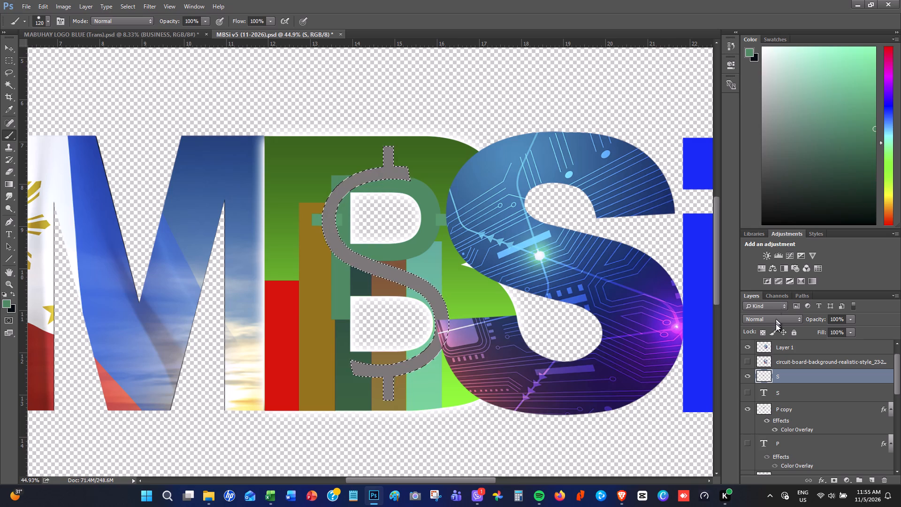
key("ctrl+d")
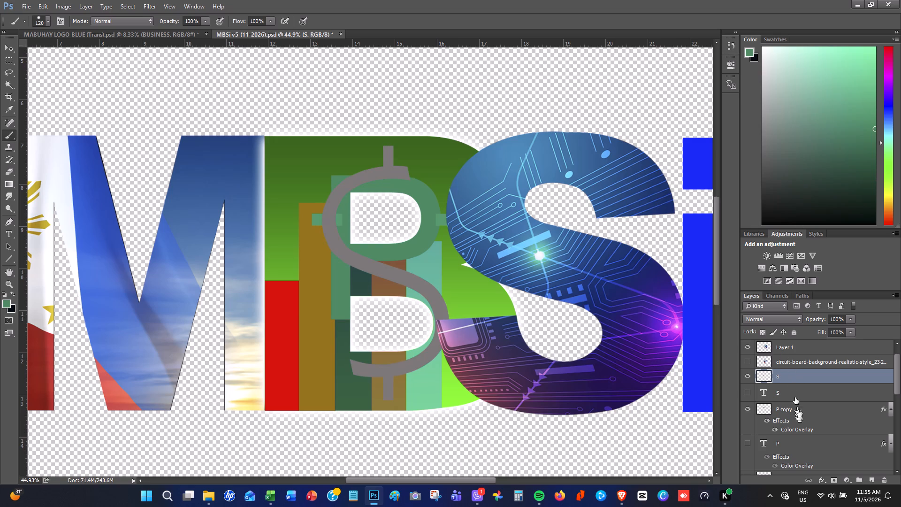
Select the P copy layer's pixels, brush the sampled green over the whole peso sign, and deselect.
left_click(764, 408)
right_click(764, 408)
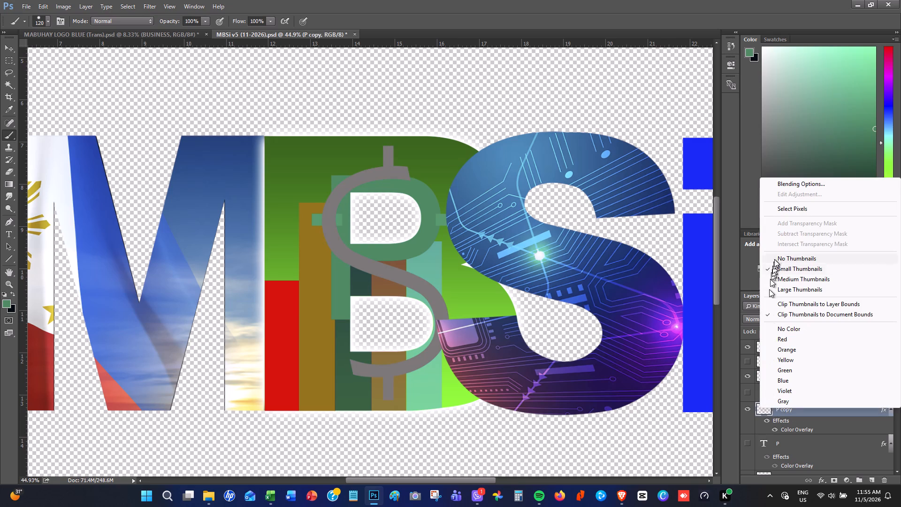
left_click(792, 207)
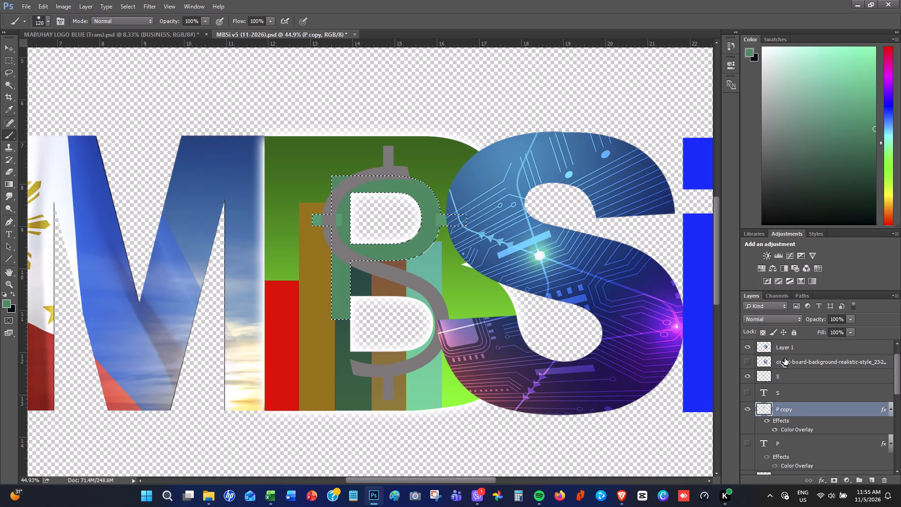
left_click(11, 134)
left_click_drag(319, 217, 352, 184)
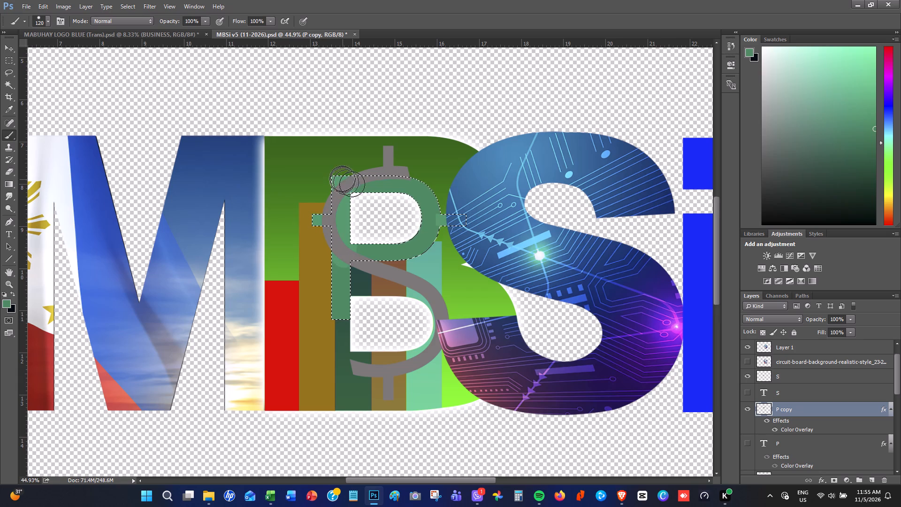
left_click_drag(352, 184, 421, 241)
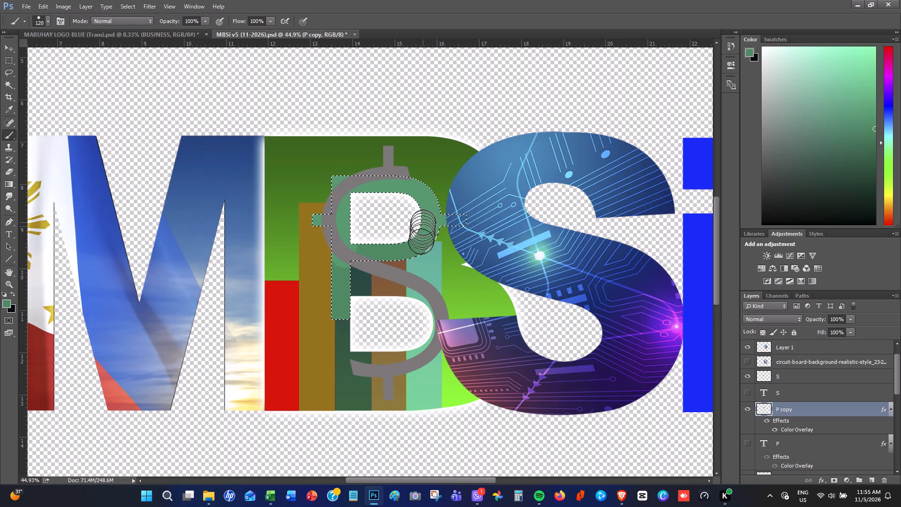
left_click_drag(421, 241, 340, 180)
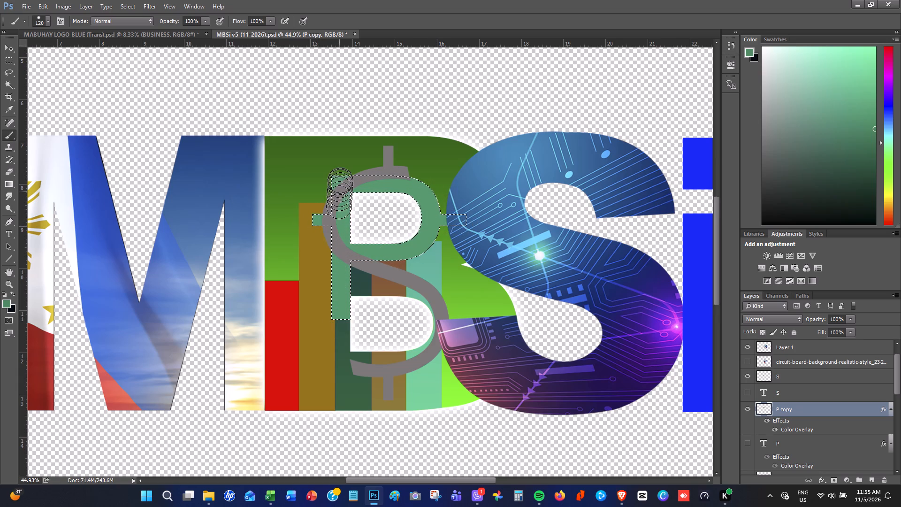
left_click_drag(340, 180, 470, 223)
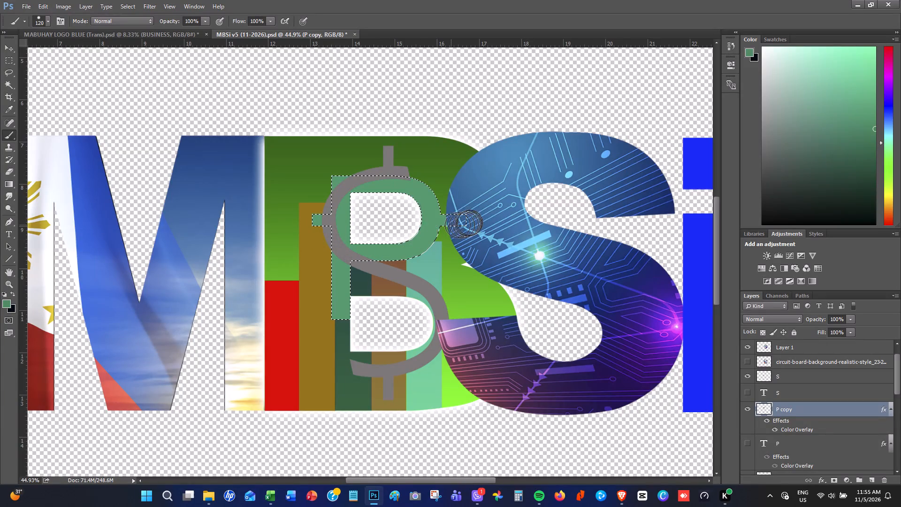
left_click_drag(470, 223, 331, 179)
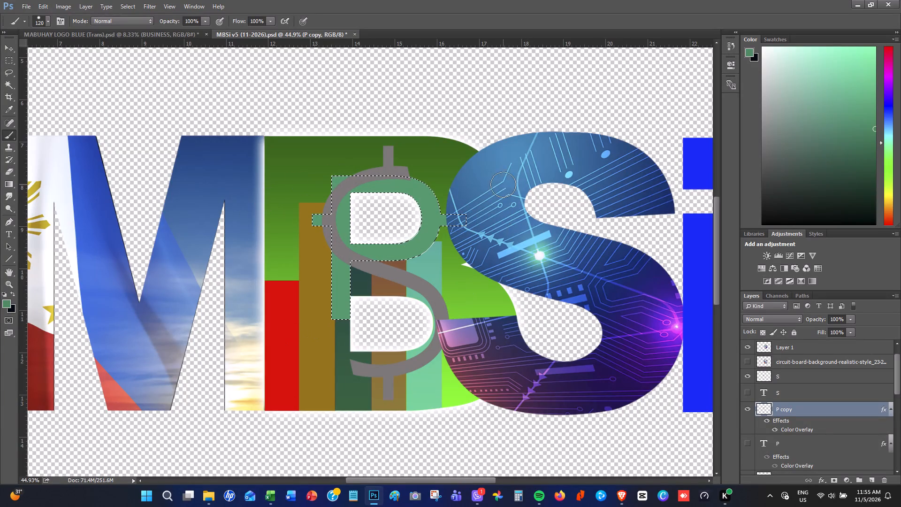
key("ctrl+d")
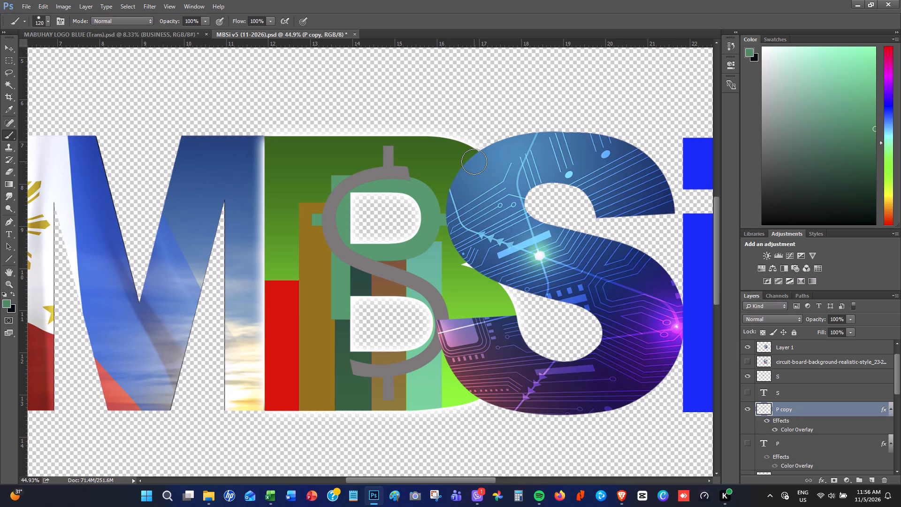
Move the S layer with the grey dollar sign down the layer stack, below both P layers and just above Layer 3.
left_click(804, 376)
key("ctrl+bracketleft")
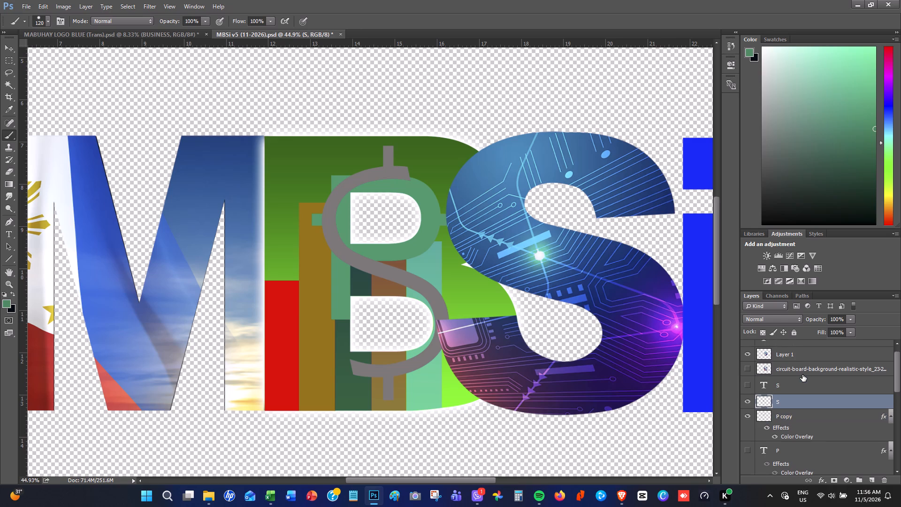
key("ctrl+bracketleft")
key("ctrl+bracketleft")
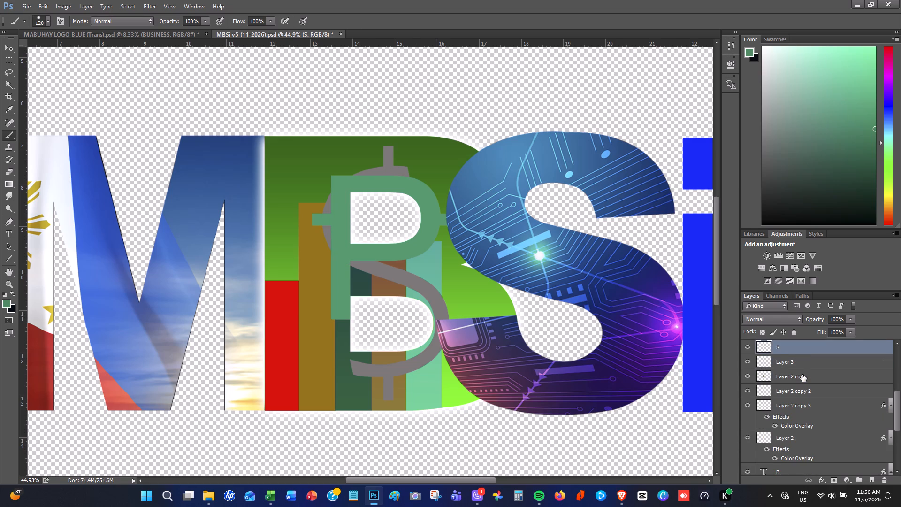
key("ctrl+bracketright")
key("ctrl+bracketright")
key("ctrl+bracketright")
key("ctrl+bracketleft")
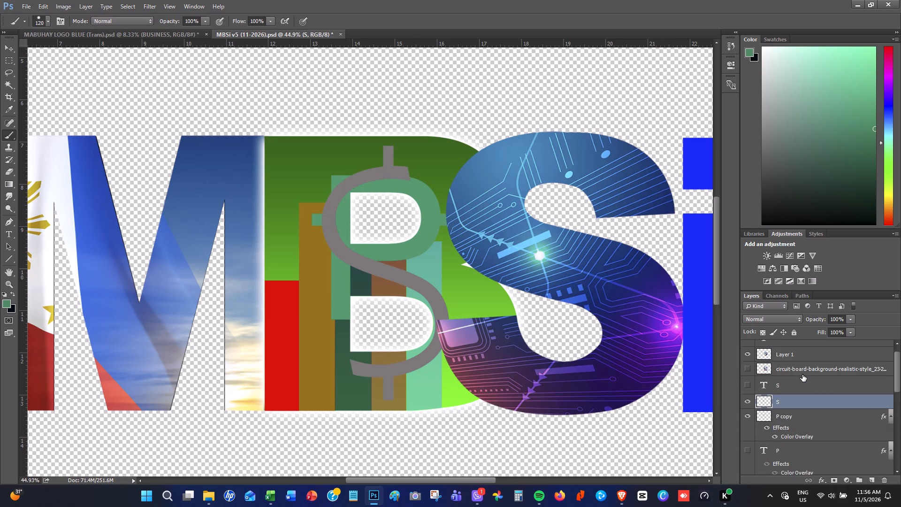
key("ctrl+bracketleft")
key("ctrl+bracketleft")
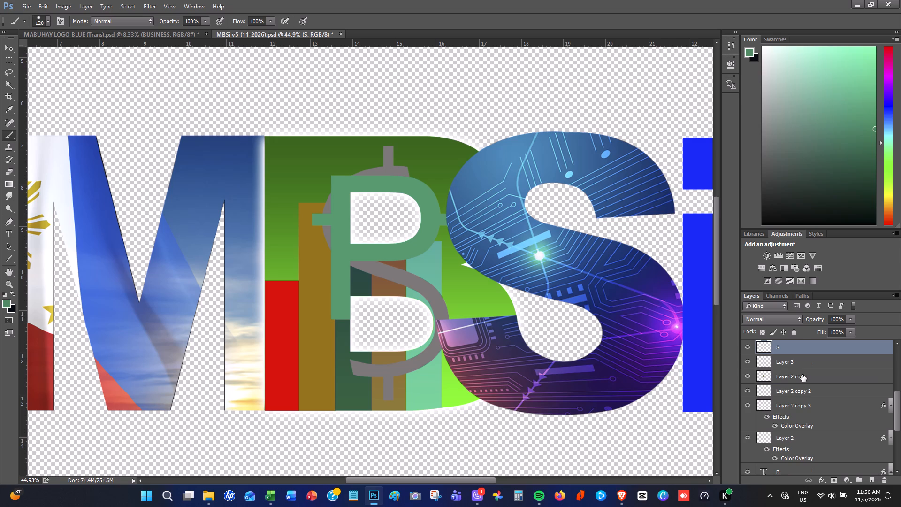
Identify the dollar-sign layer by hiding and showing it, and rename it from S as $.
scroll(687, 412, "down", 6, "alt")
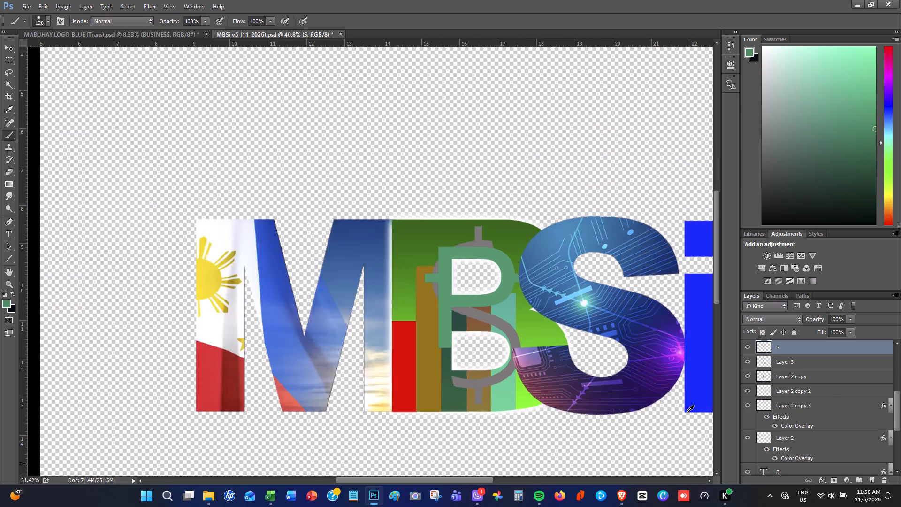
scroll(687, 412, "down", 2, "alt")
scroll(686, 412, "up", 3, "alt")
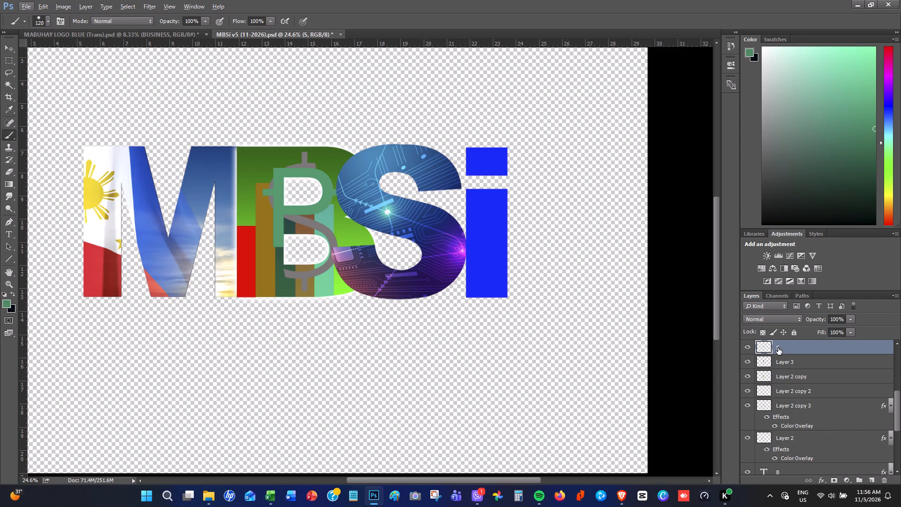
left_click(747, 347)
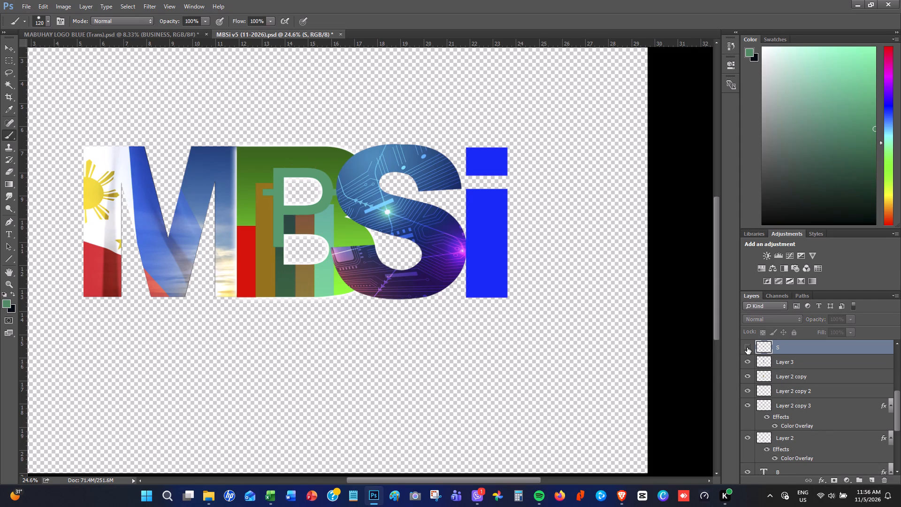
left_click(747, 347)
double_click(779, 347)
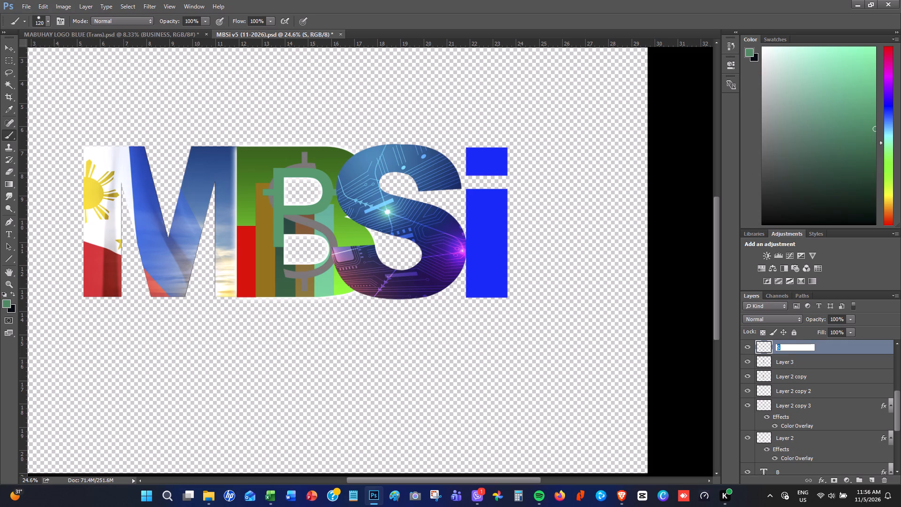
key("shift+dollar")
left_click(805, 362)
Identify the P copy layer by hiding and showing it, and rename it as Php.
scroll(808, 383, "up", 2)
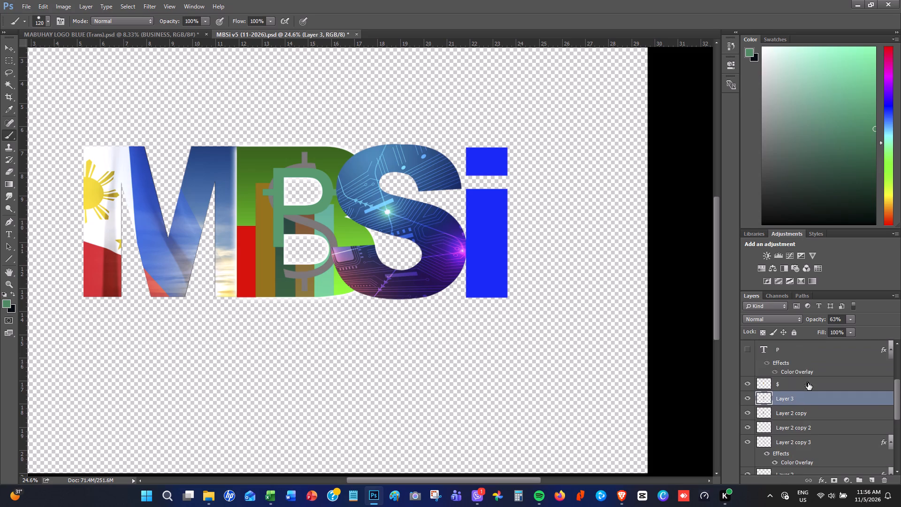
scroll(809, 383, "up", 2)
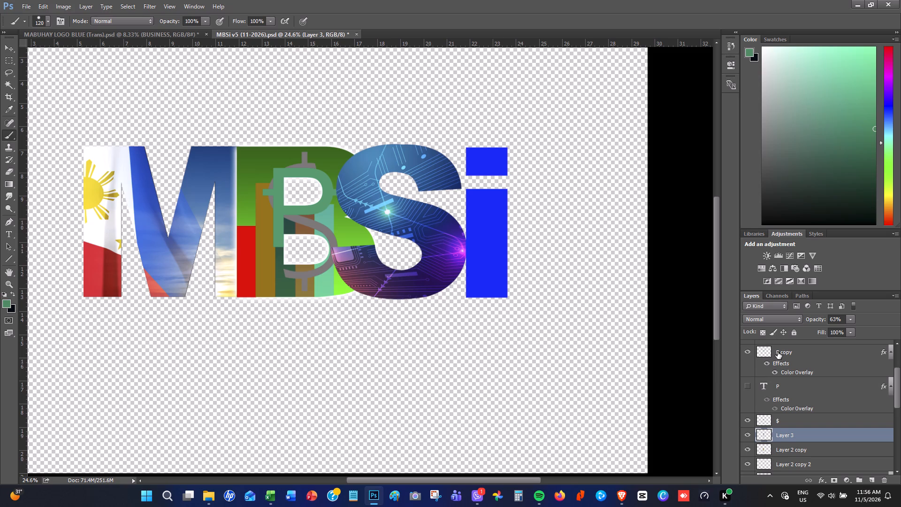
left_click(748, 352)
left_click(748, 352)
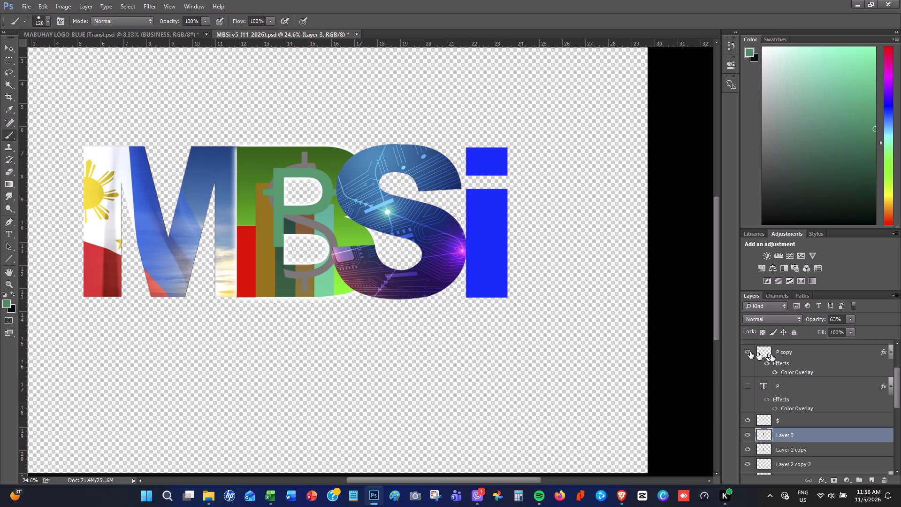
double_click(779, 354)
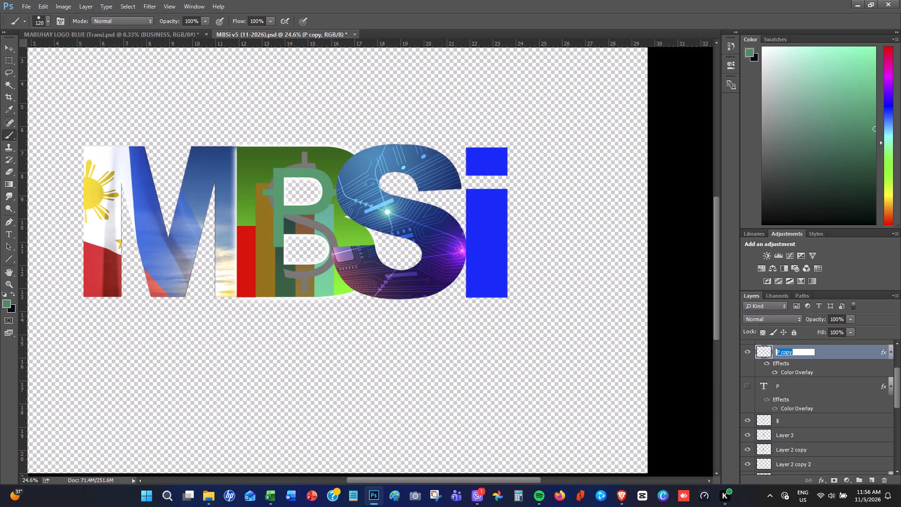
type("Php")
left_click(826, 358)
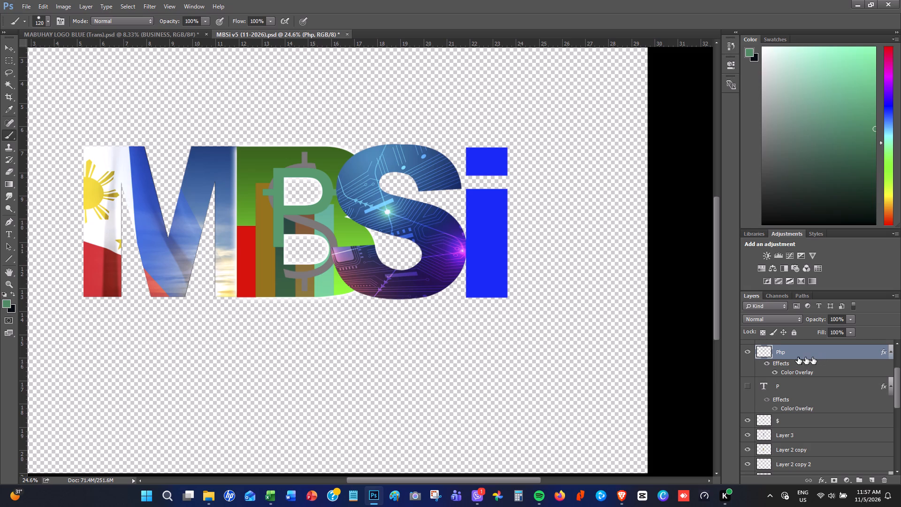
Add a white outer glow to the Php layer with a size of 35 px and reduced opacity, in Screen mode.
right_click(764, 350)
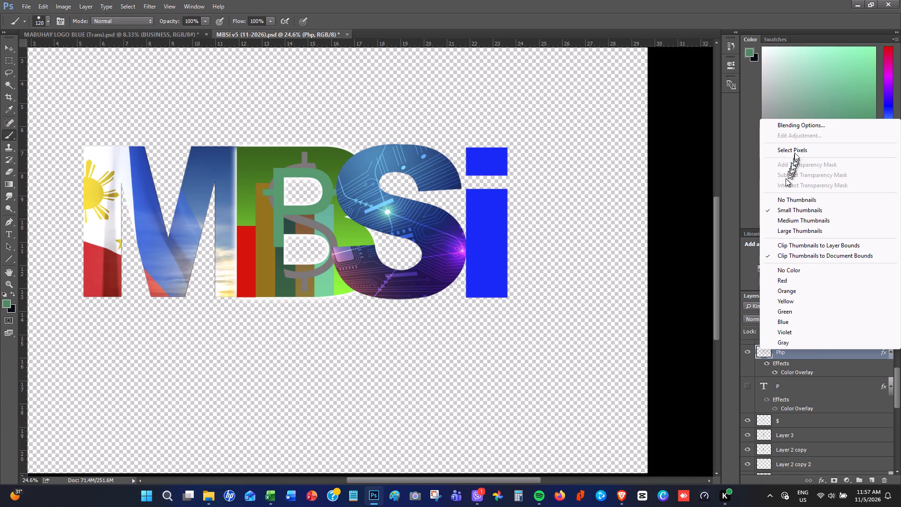
left_click(796, 124)
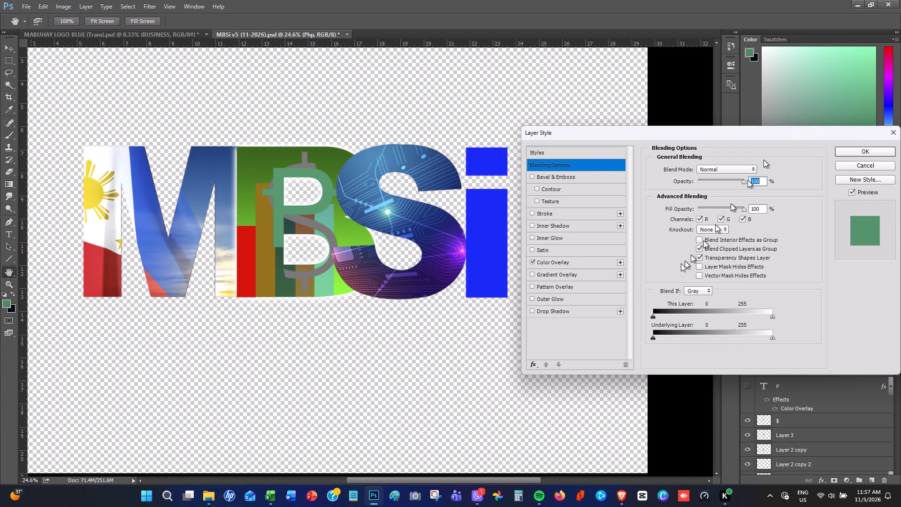
left_click(531, 298)
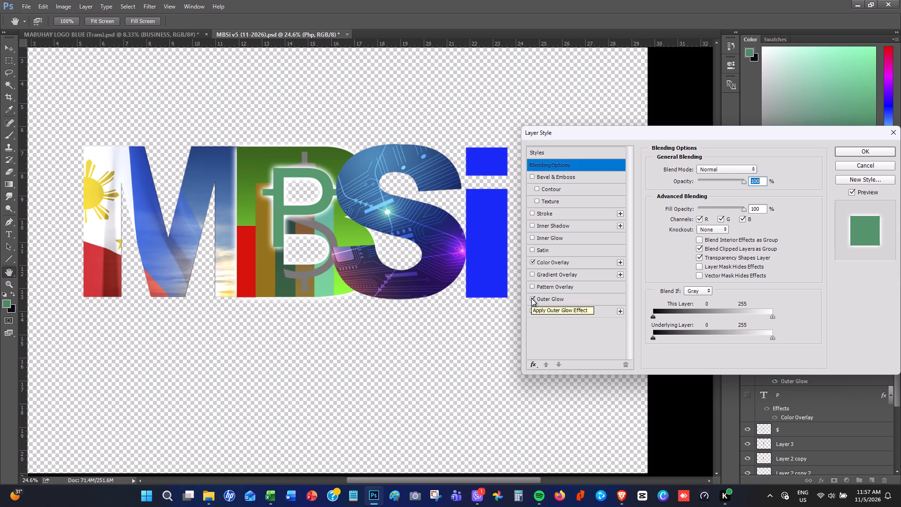
left_click(542, 301)
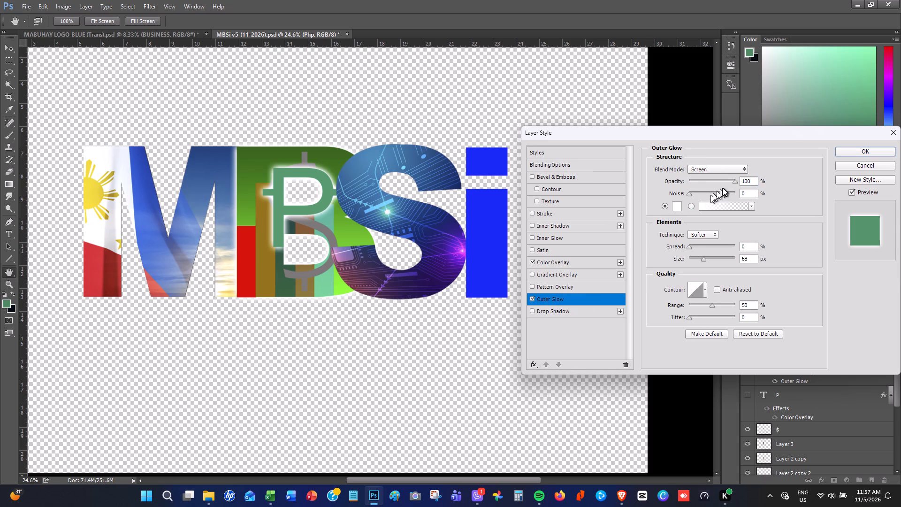
left_click_drag(734, 182, 719, 183)
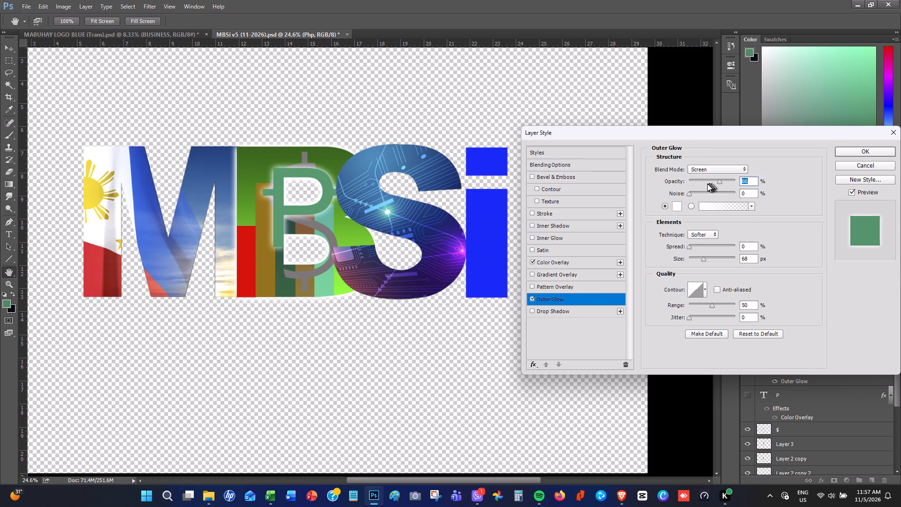
left_click(670, 189)
left_click_drag(718, 181, 706, 182)
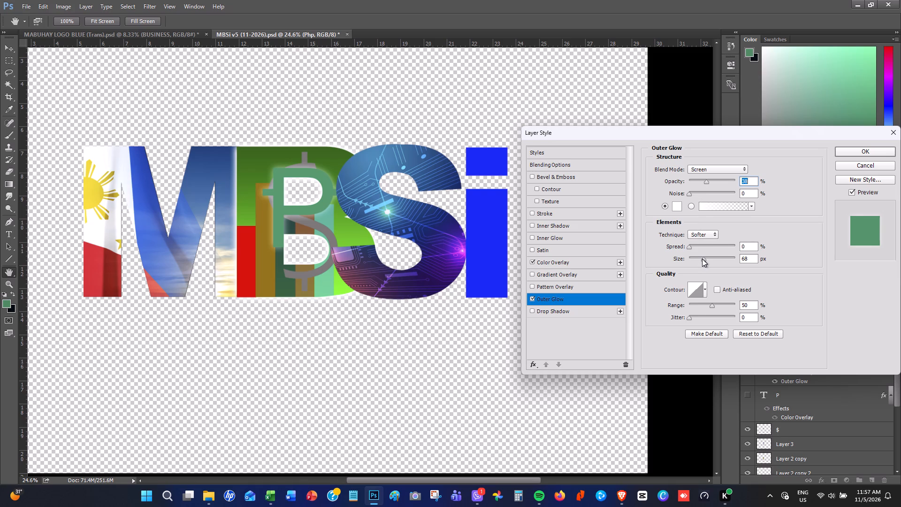
left_click(702, 259)
left_click_drag(707, 182, 739, 184)
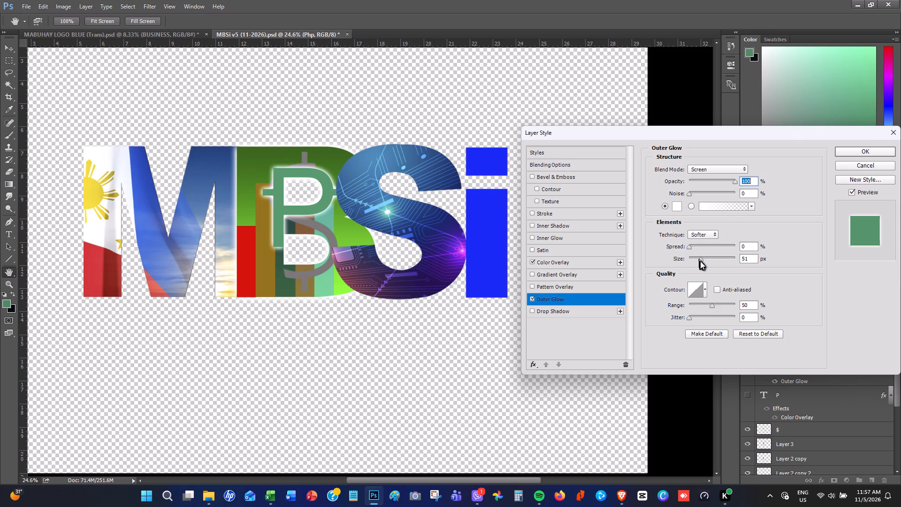
left_click(701, 259)
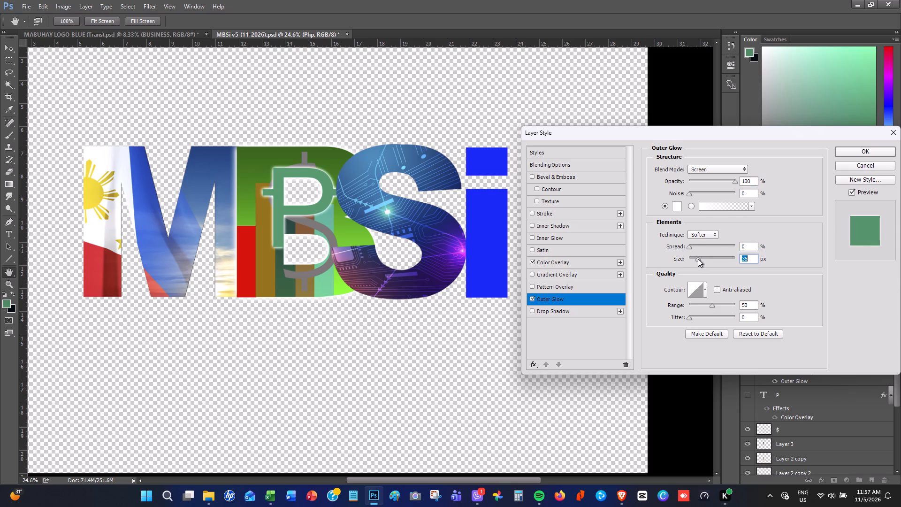
left_click_drag(732, 181, 717, 183)
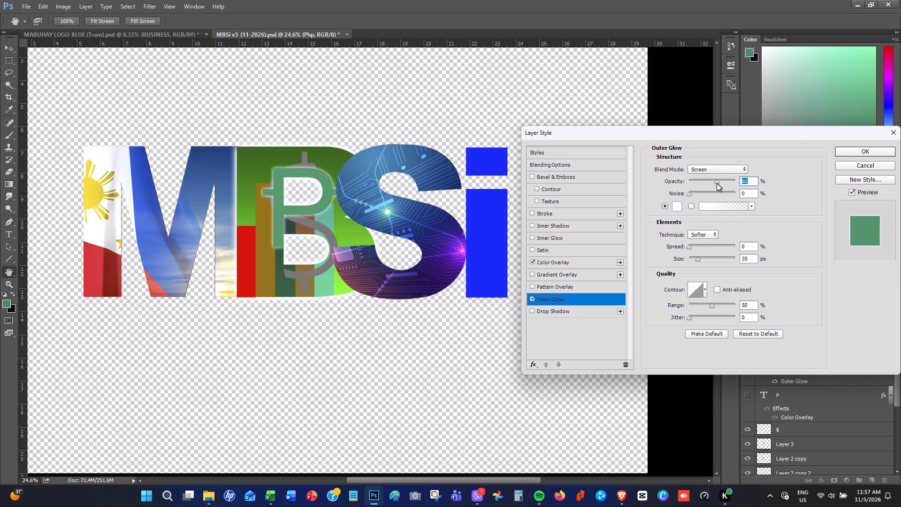
left_click_drag(717, 183, 712, 183)
left_click(850, 148)
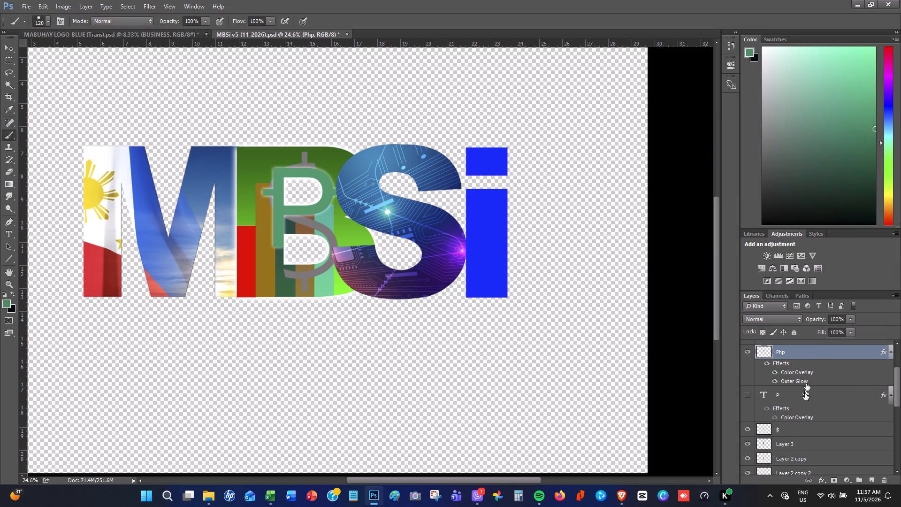
Add a black drop shadow to the $ layer with 46% opacity and a size of 43 px.
left_click(767, 429)
right_click(767, 429)
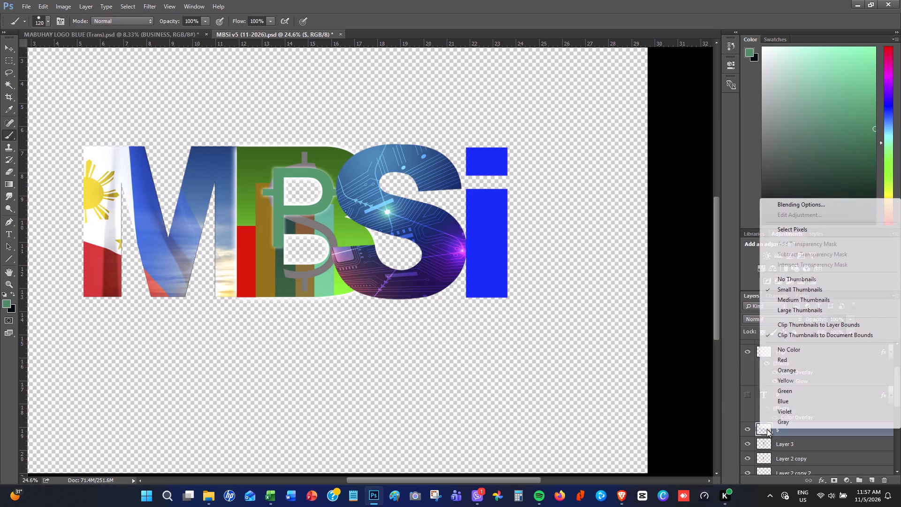
left_click(785, 204)
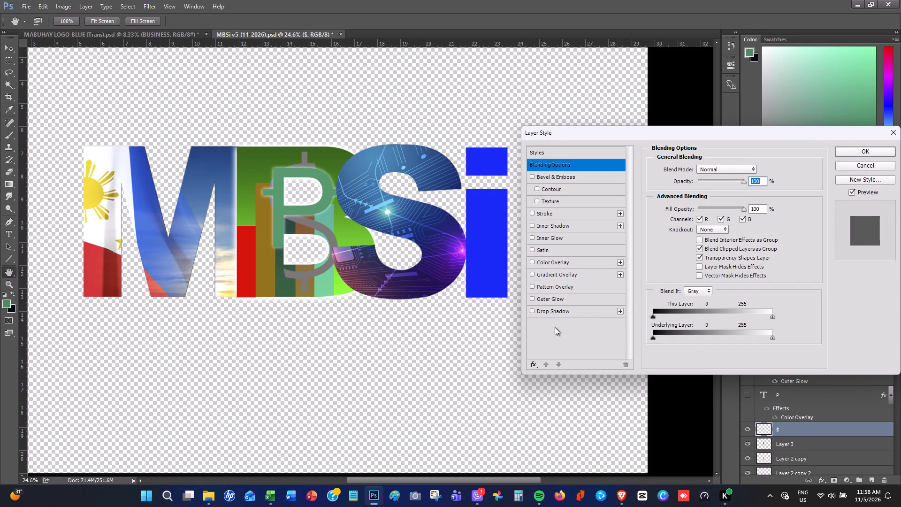
left_click(533, 309)
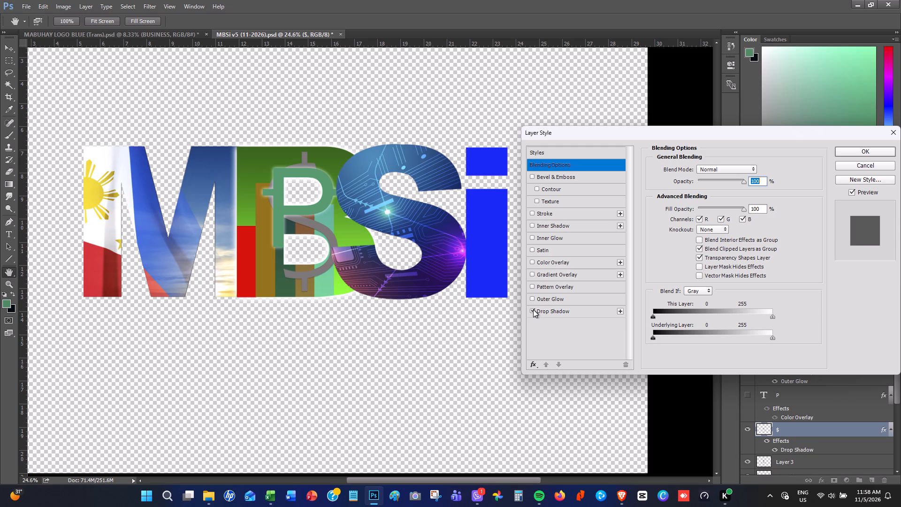
left_click(548, 310)
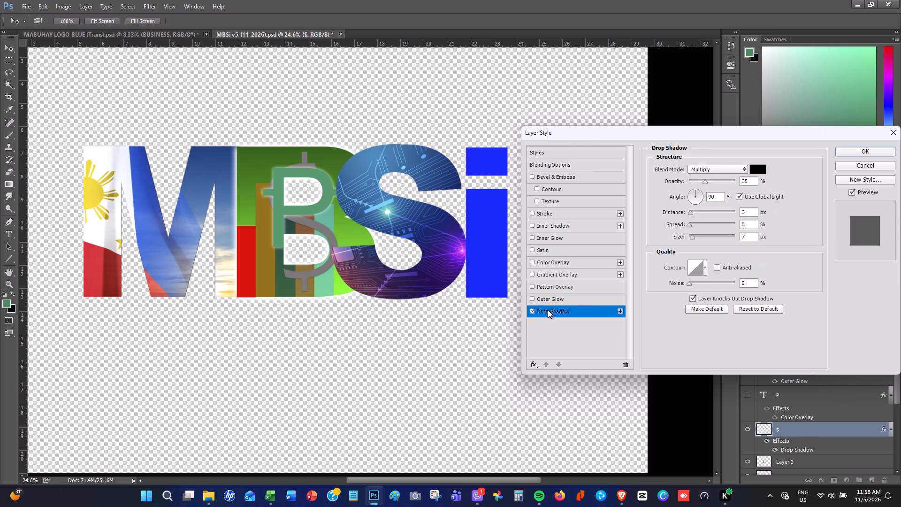
left_click(706, 181)
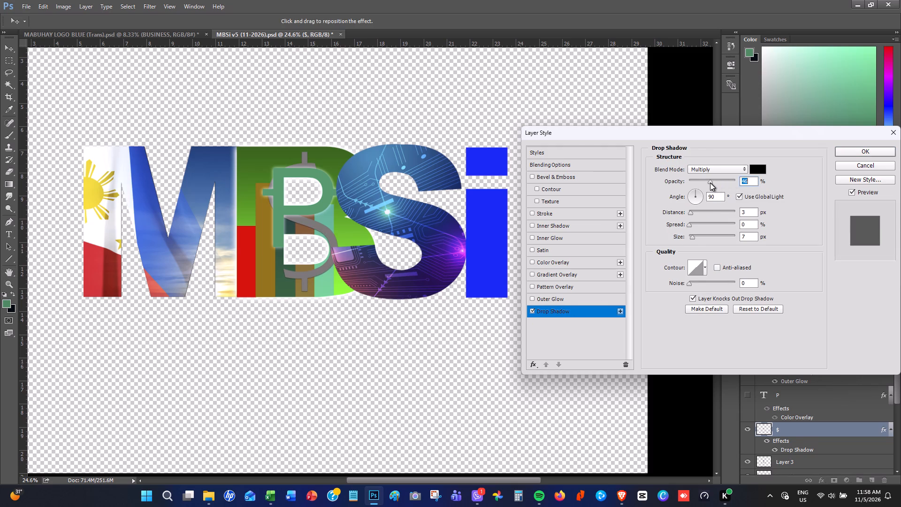
left_click_drag(692, 236, 695, 238)
left_click_drag(695, 238, 702, 242)
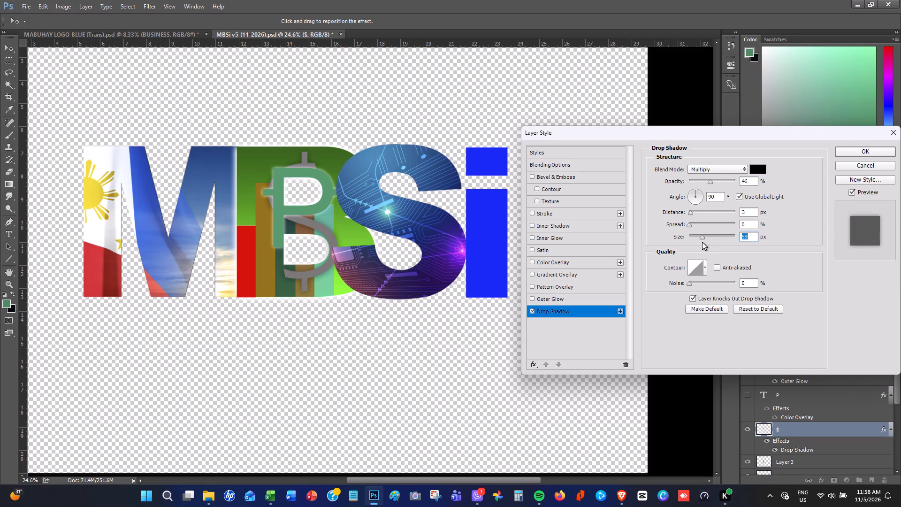
left_click_drag(702, 242, 699, 240)
left_click(854, 151)
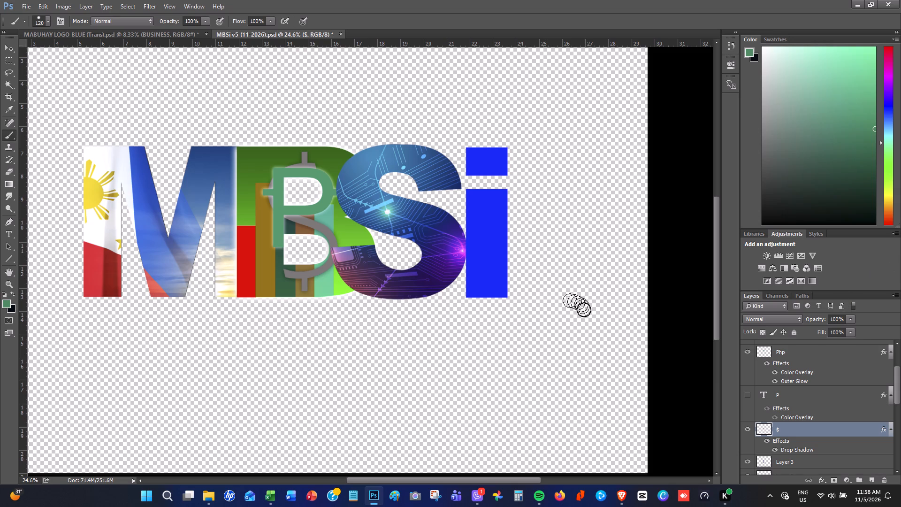
Save the document as MBSi v5 (11-2026) in Photoshop format in the MBSi Logo folder, replacing the existing file.
scroll(584, 311, "down", 2, "alt")
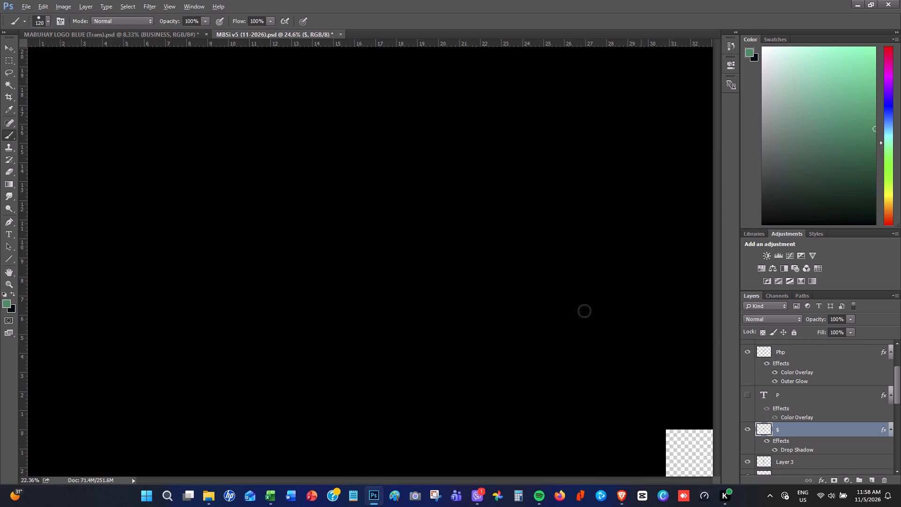
scroll(584, 311, "down", 4, "alt")
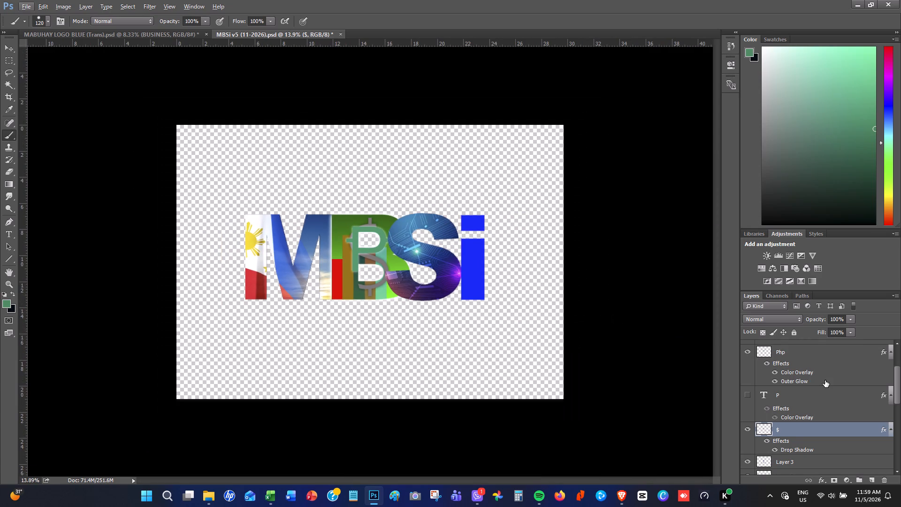
left_click(29, 6)
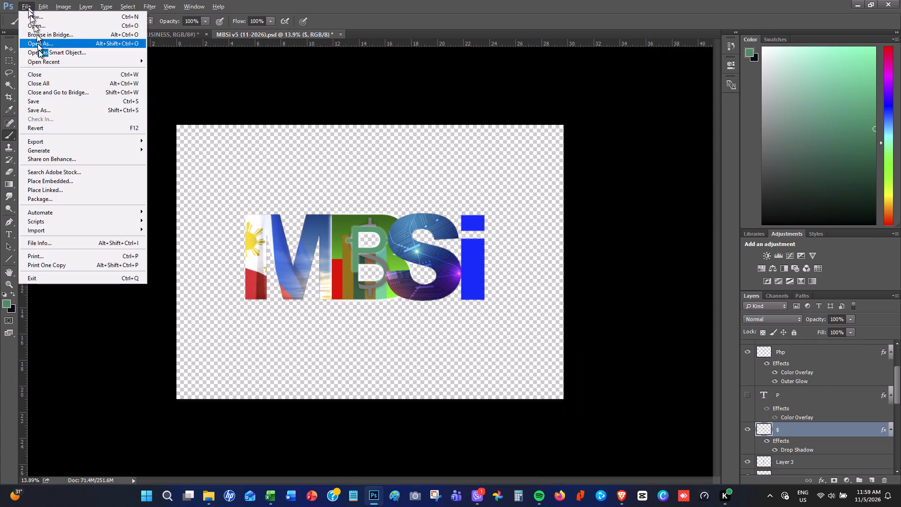
left_click(48, 108)
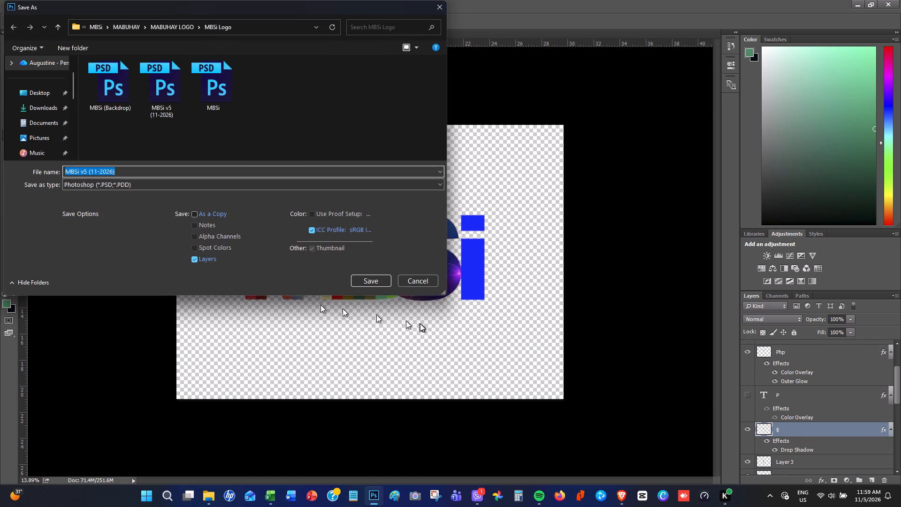
left_click(368, 280)
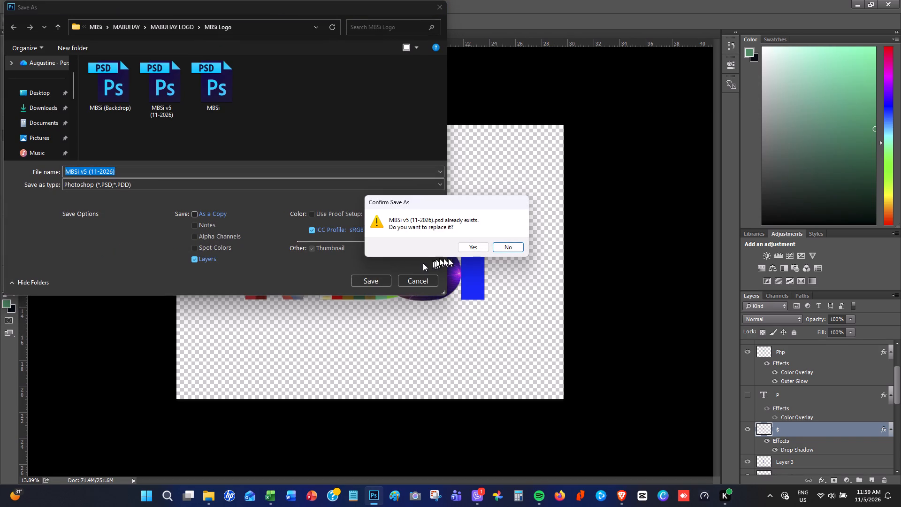
left_click(470, 249)
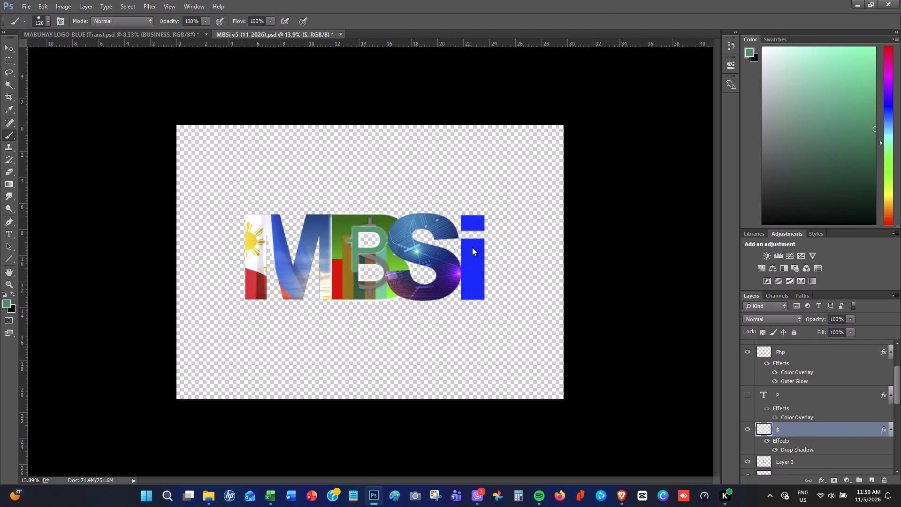
left_click(572, 151)
Inspect the lettering and currency signs up close, and check what Layer 2 copy 3 contains by hiding and showing it.
scroll(428, 265, "up", 8, "alt")
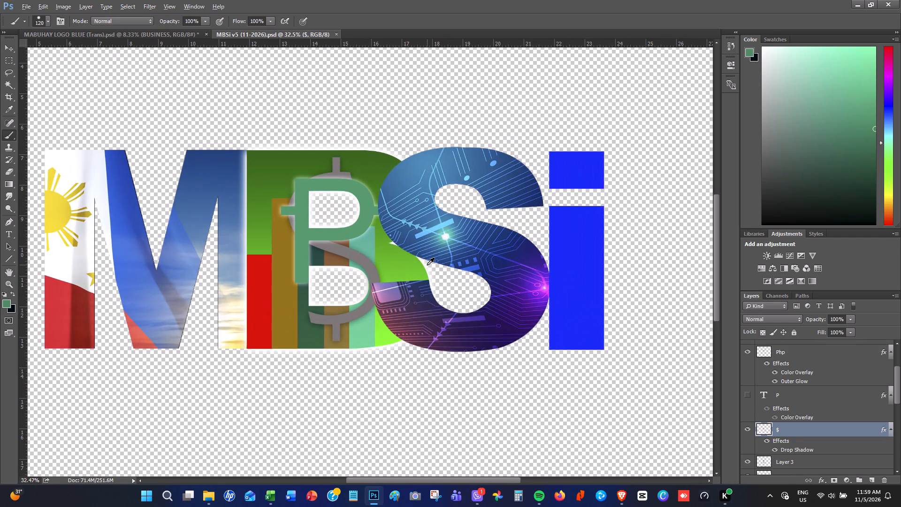
scroll(427, 265, "up", 4, "alt")
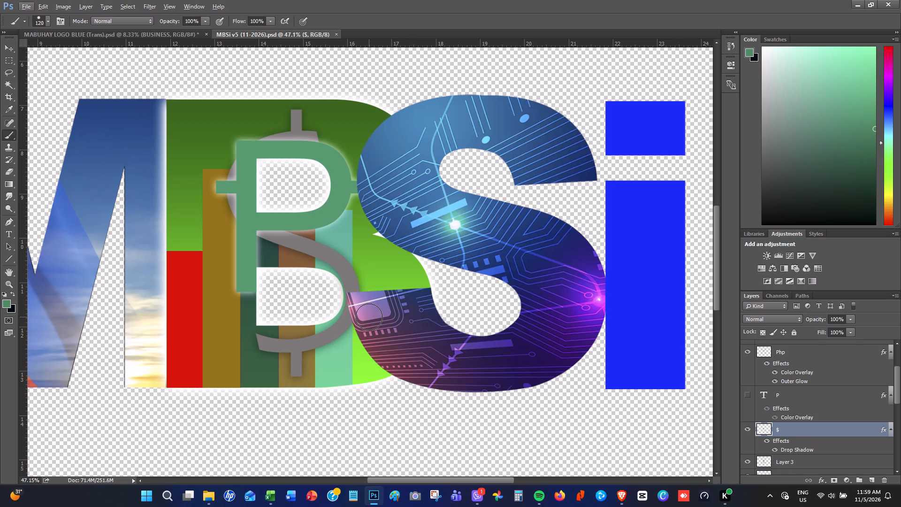
scroll(369, 317, "down", 2)
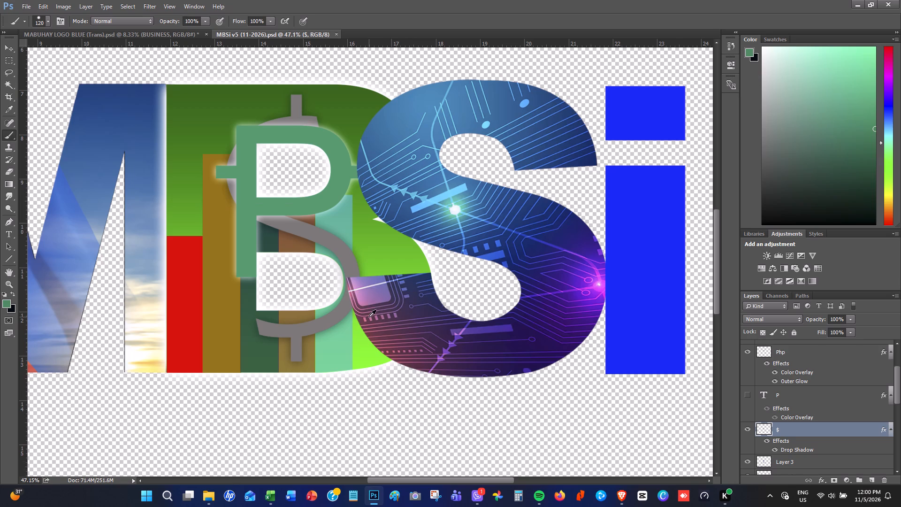
scroll(369, 317, "down", 9, "alt")
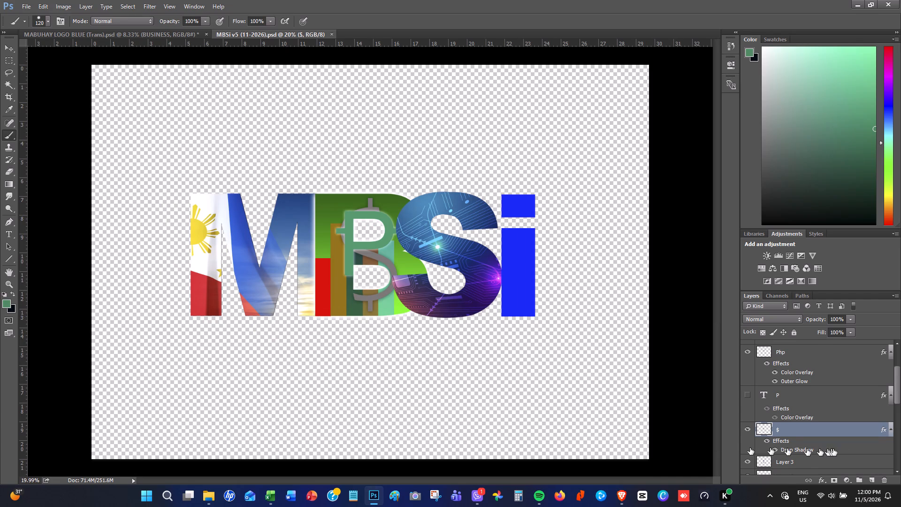
scroll(845, 449, "down", 5)
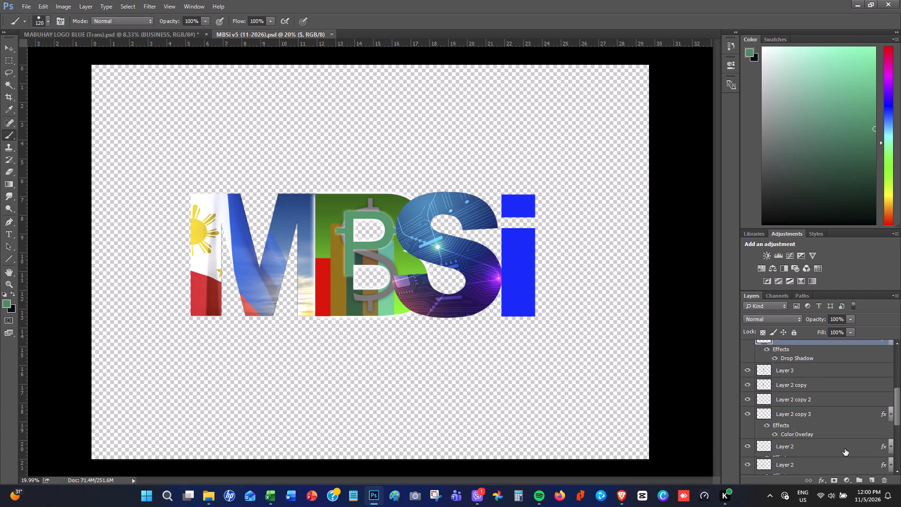
left_click(750, 413)
left_click(750, 413)
left_click(750, 413)
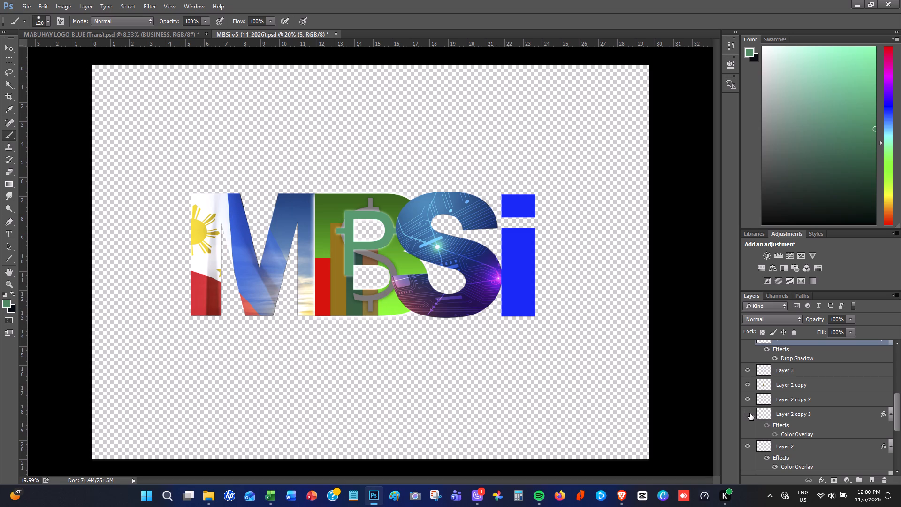
left_click(750, 413)
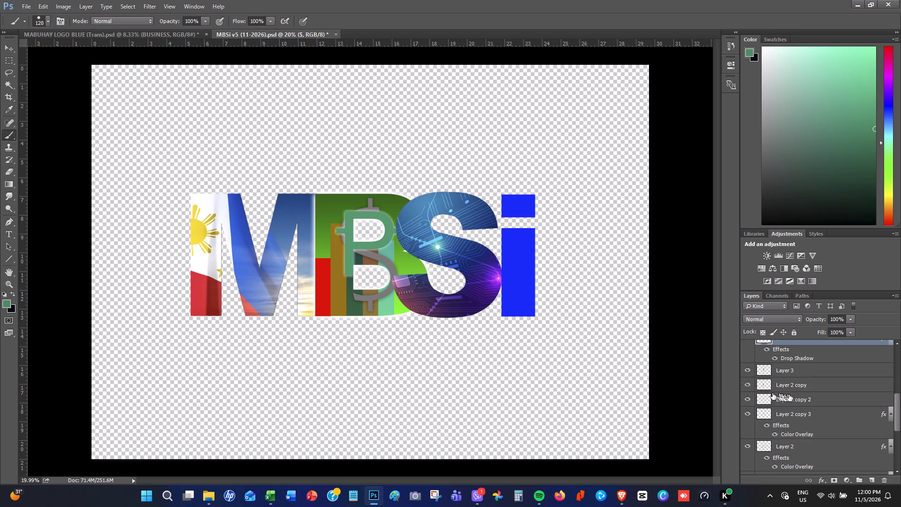
Show the Black layer as a dark backdrop behind the logo.
scroll(790, 394, "down", 7)
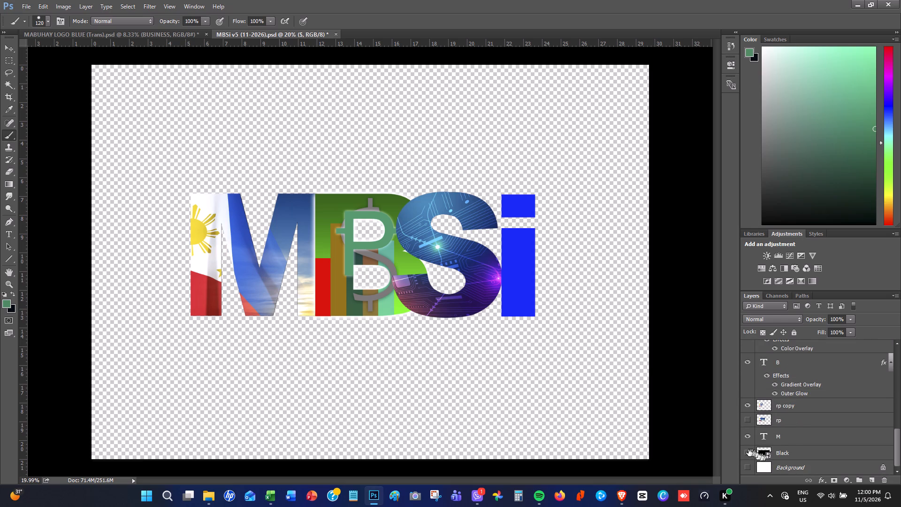
left_click(748, 453)
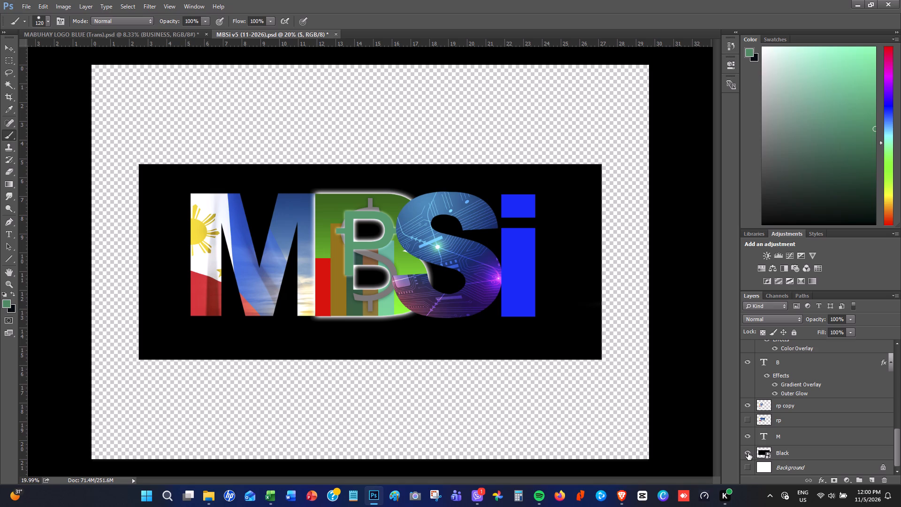
Compare the B against the black backdrop with and without its outer glow, leaving the glow switched on.
scroll(816, 441, "down", 2)
left_click(775, 392)
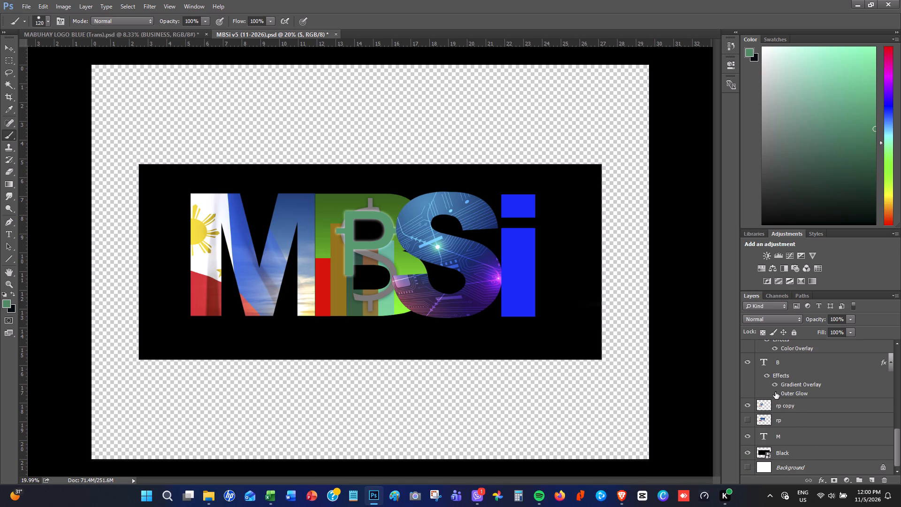
left_click(775, 392)
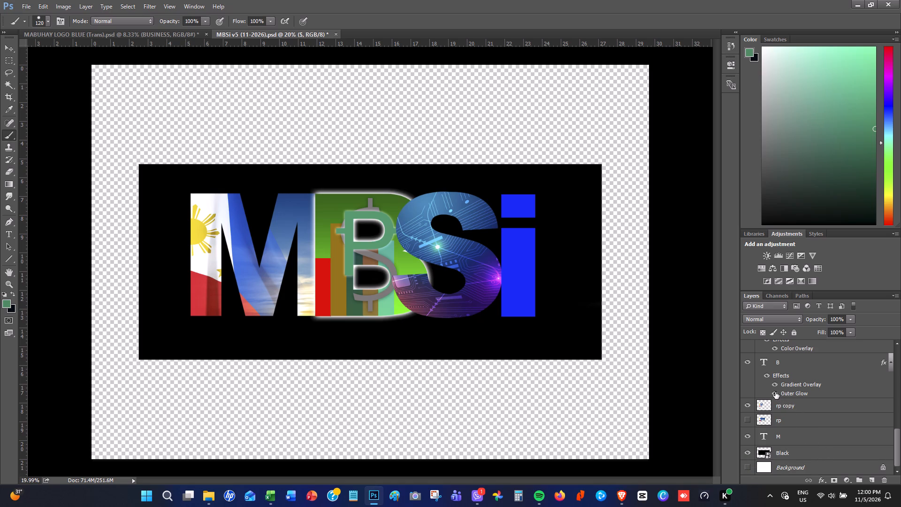
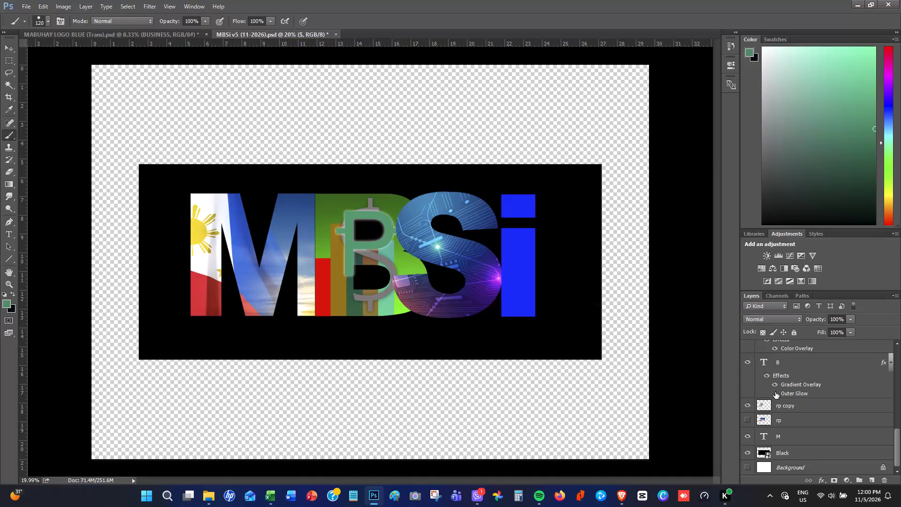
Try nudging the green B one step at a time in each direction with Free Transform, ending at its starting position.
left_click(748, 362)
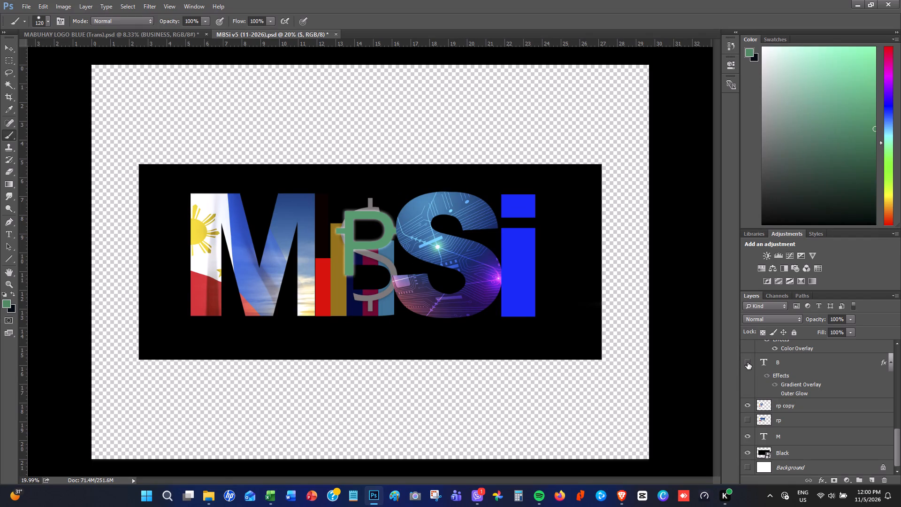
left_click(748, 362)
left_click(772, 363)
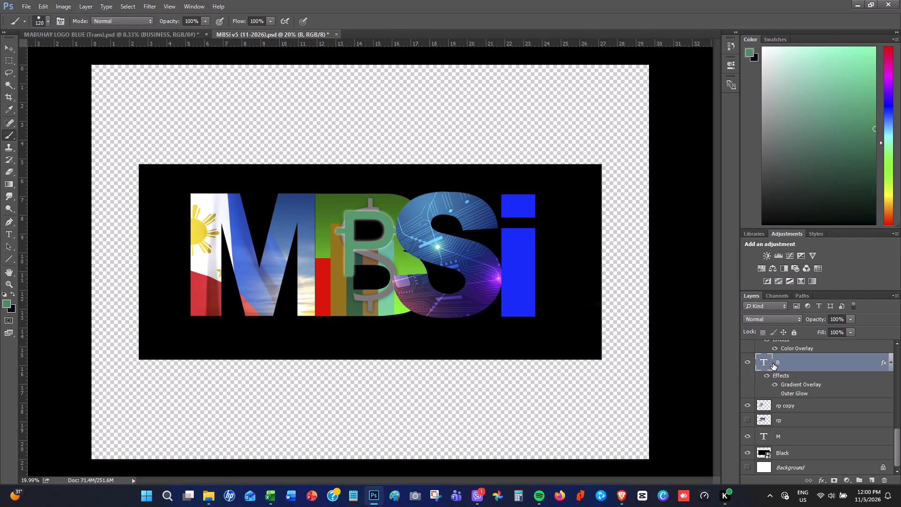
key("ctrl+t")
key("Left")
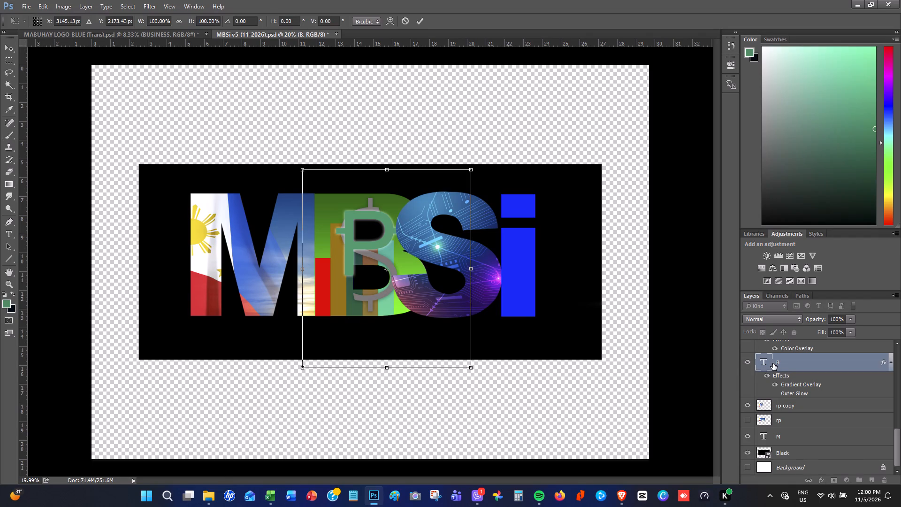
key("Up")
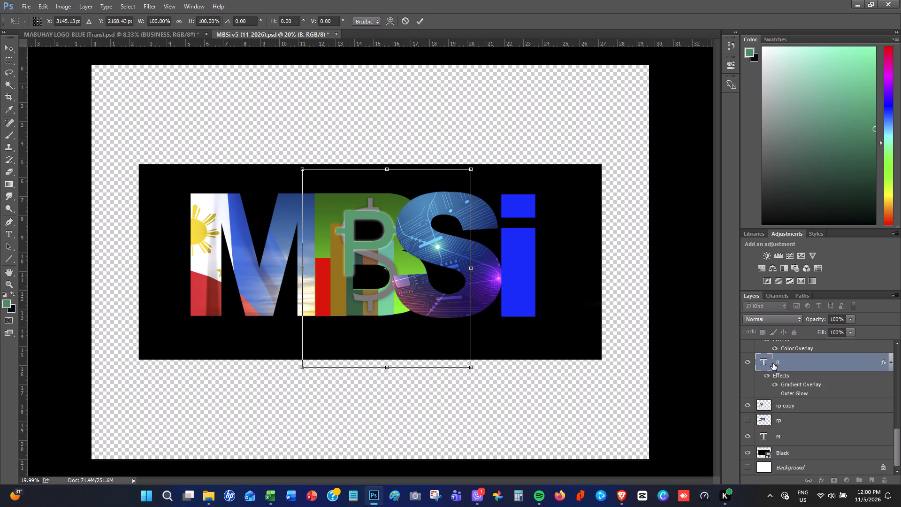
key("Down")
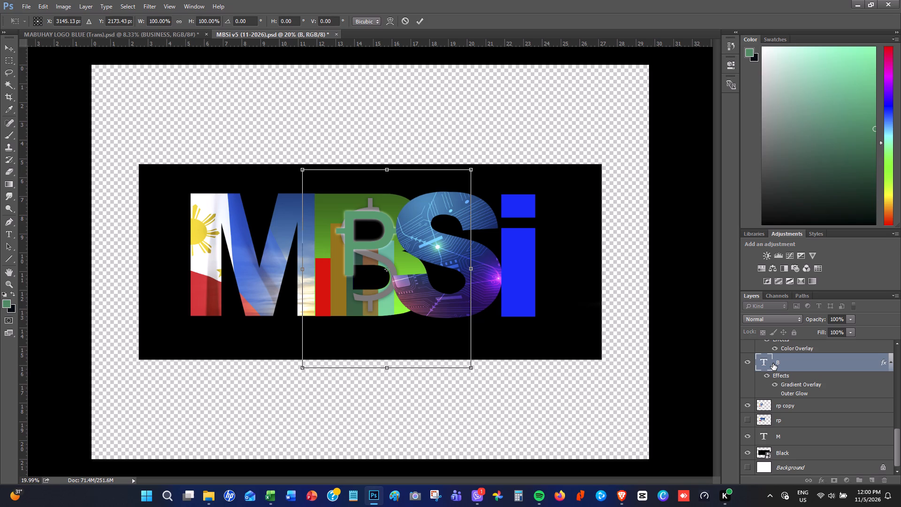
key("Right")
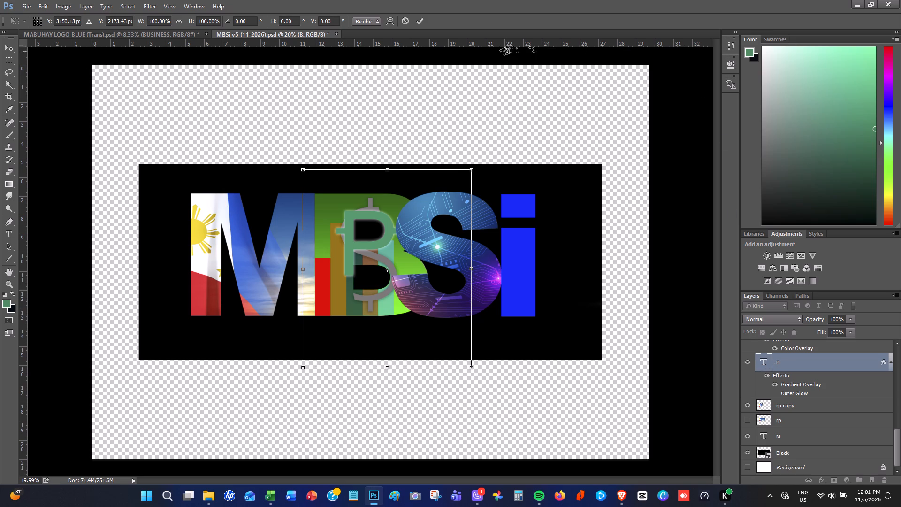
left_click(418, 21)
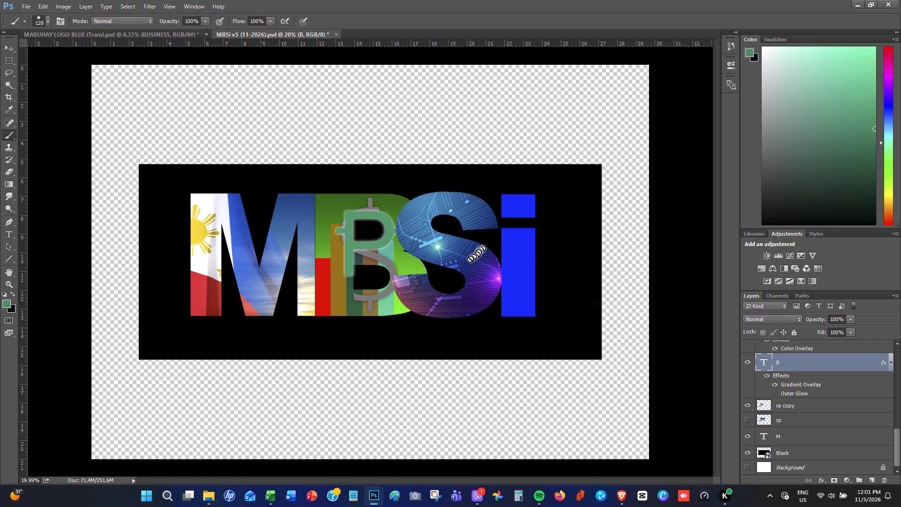
Add a drop shadow to the circuit-patterned S on Layer 1 and set its opacity to 100%.
left_click(10, 50)
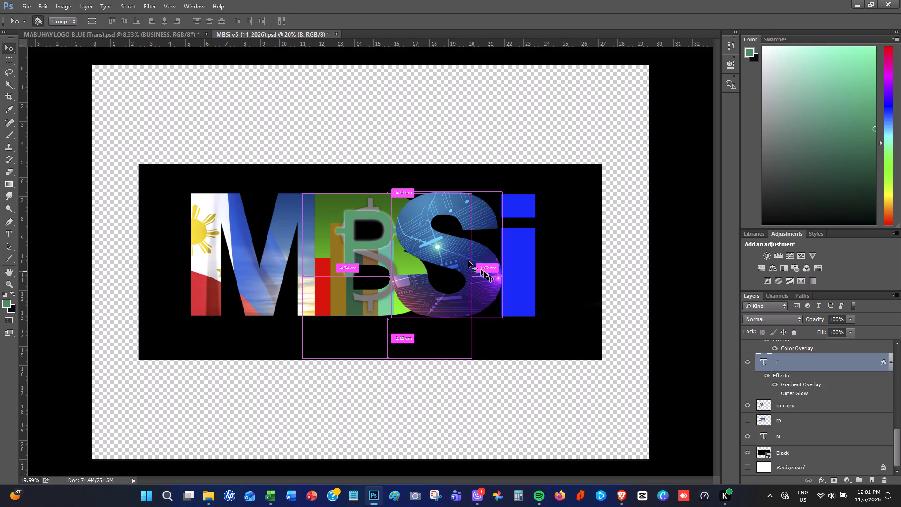
left_click(461, 255, "ctrl")
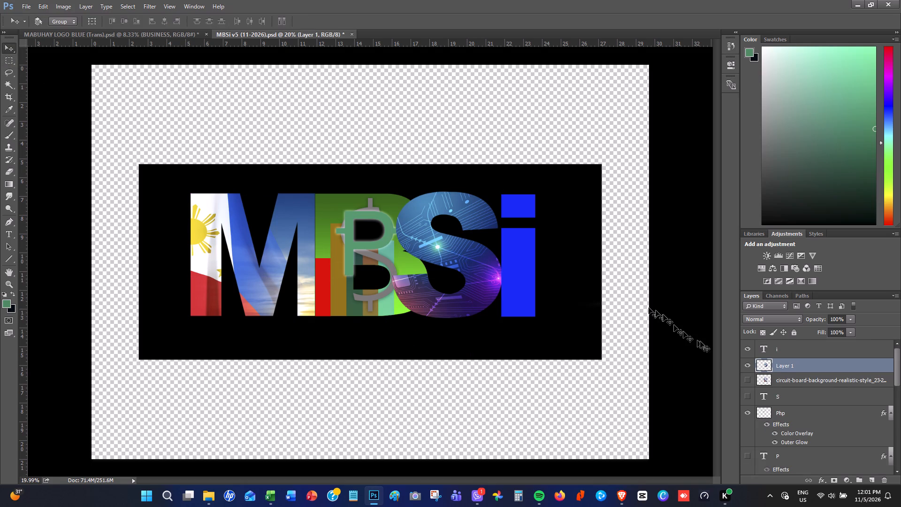
left_click(747, 367)
left_click(747, 367)
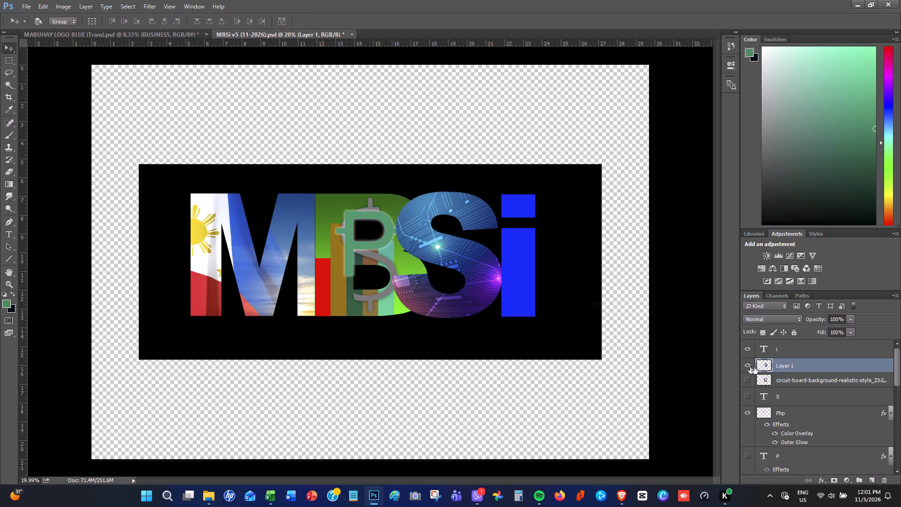
right_click(762, 367)
left_click(786, 142)
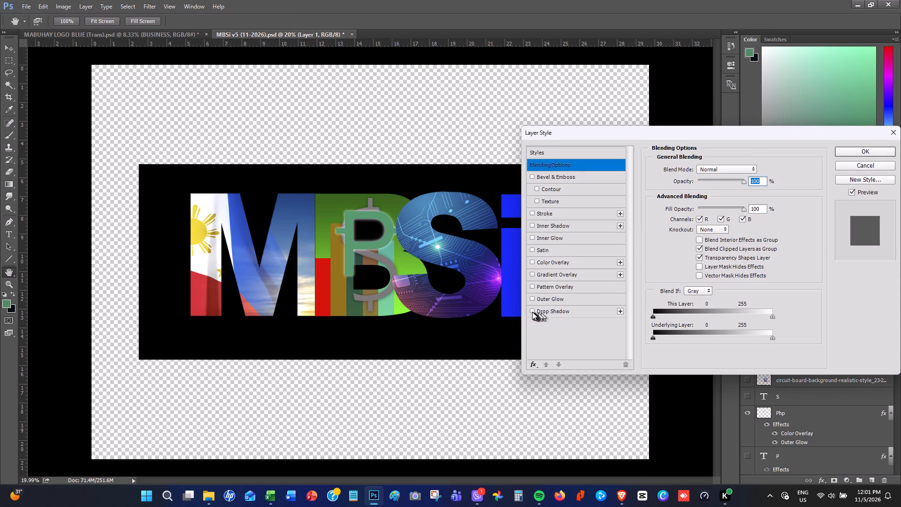
left_click(532, 312)
left_click(532, 312)
left_click(533, 312)
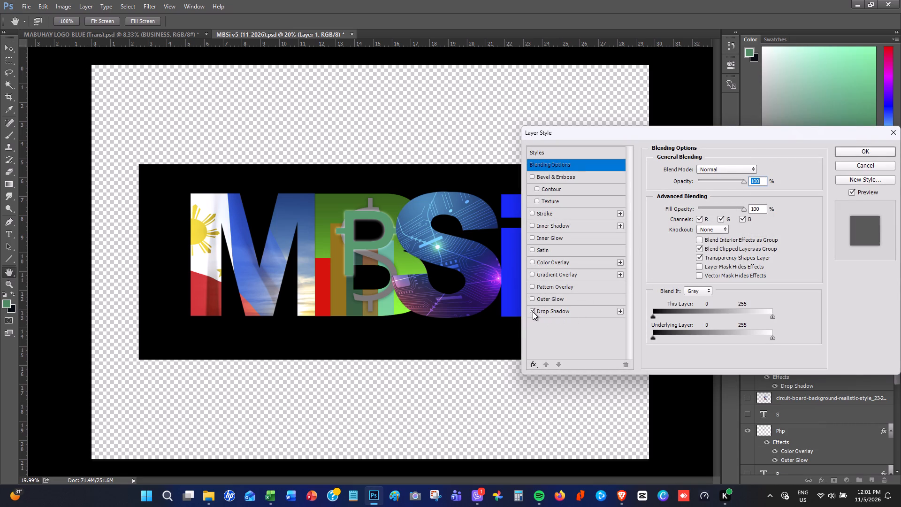
left_click(549, 310)
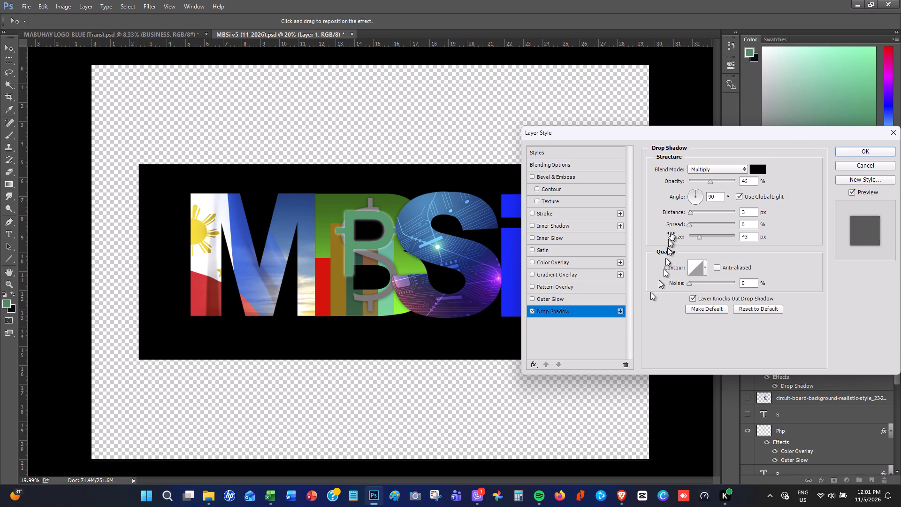
left_click_drag(710, 180, 738, 184)
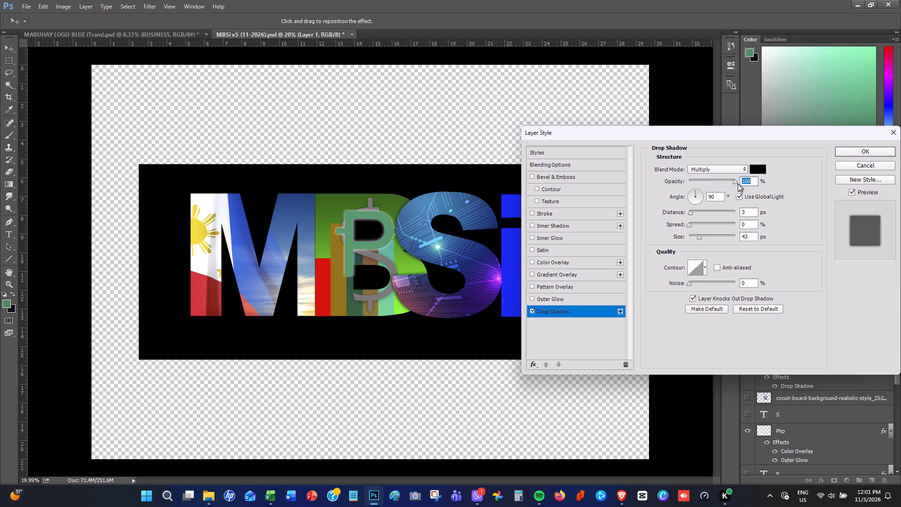
left_click_drag(738, 184, 740, 184)
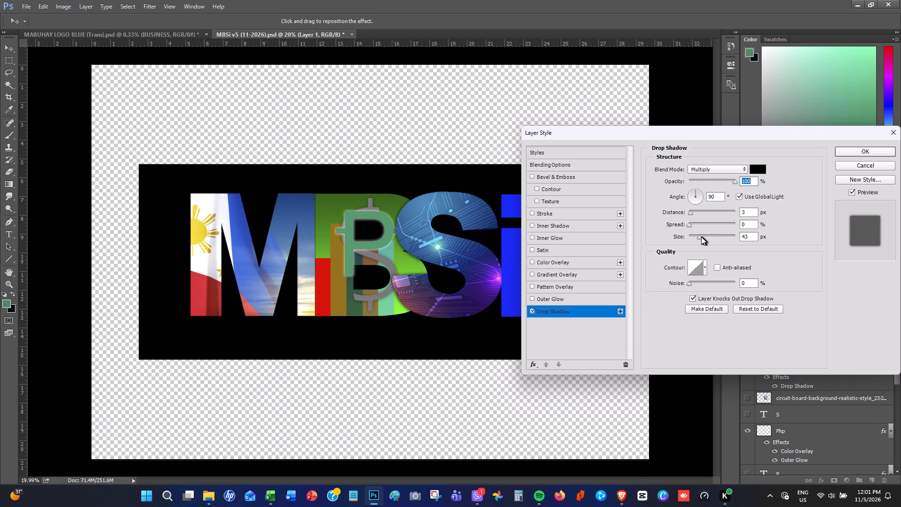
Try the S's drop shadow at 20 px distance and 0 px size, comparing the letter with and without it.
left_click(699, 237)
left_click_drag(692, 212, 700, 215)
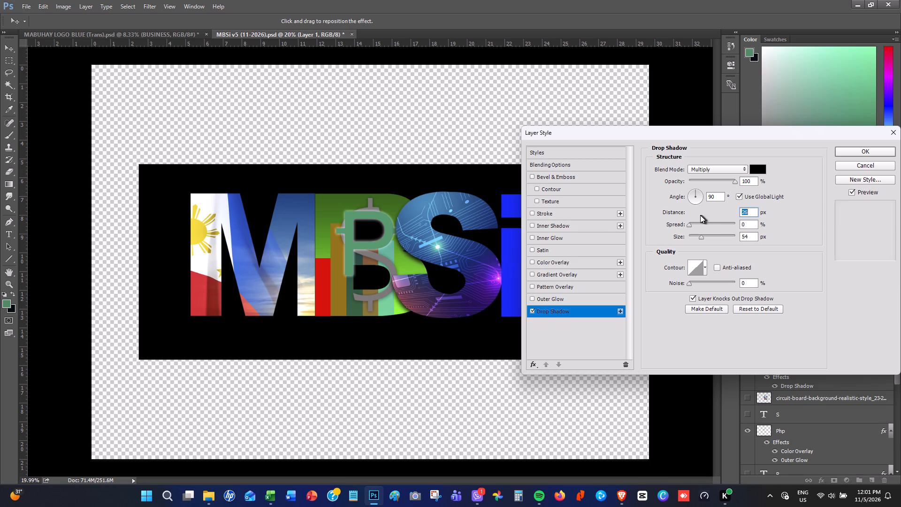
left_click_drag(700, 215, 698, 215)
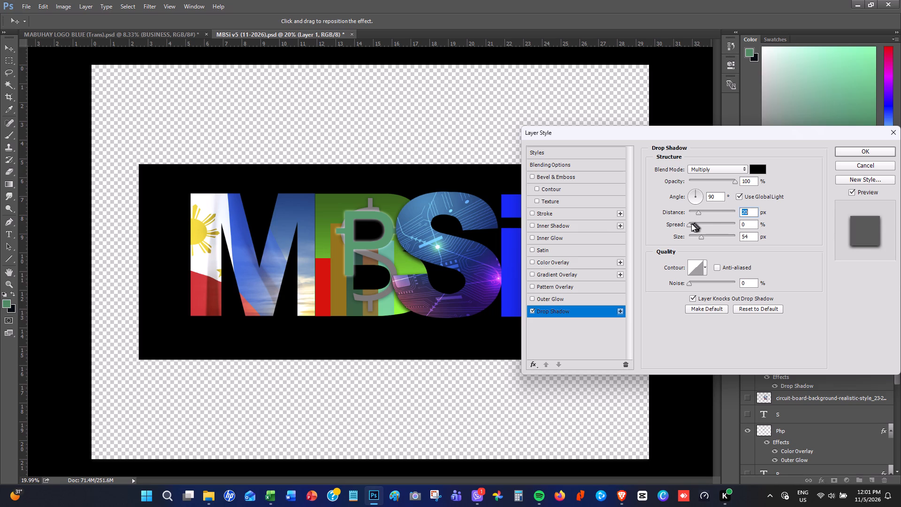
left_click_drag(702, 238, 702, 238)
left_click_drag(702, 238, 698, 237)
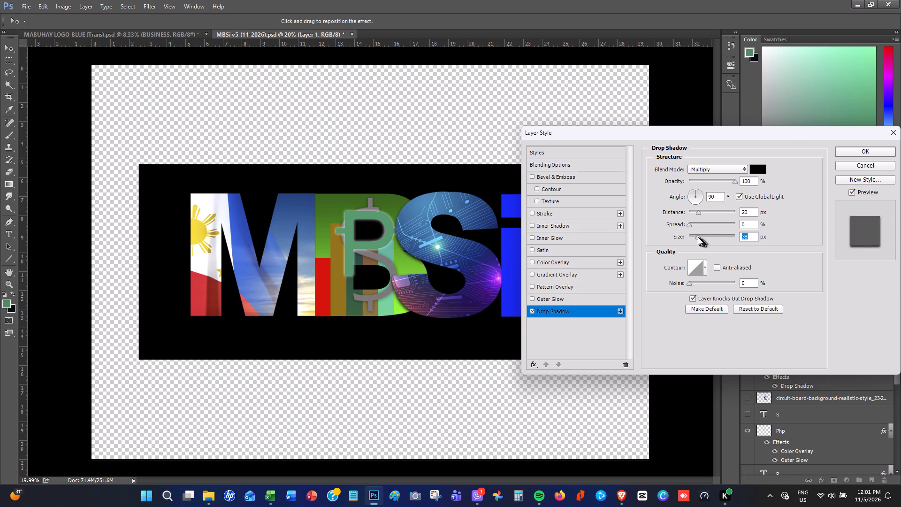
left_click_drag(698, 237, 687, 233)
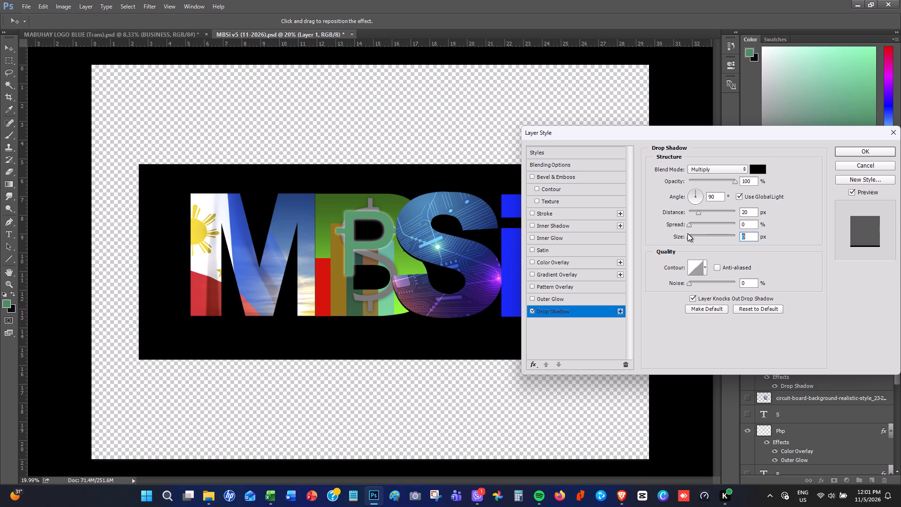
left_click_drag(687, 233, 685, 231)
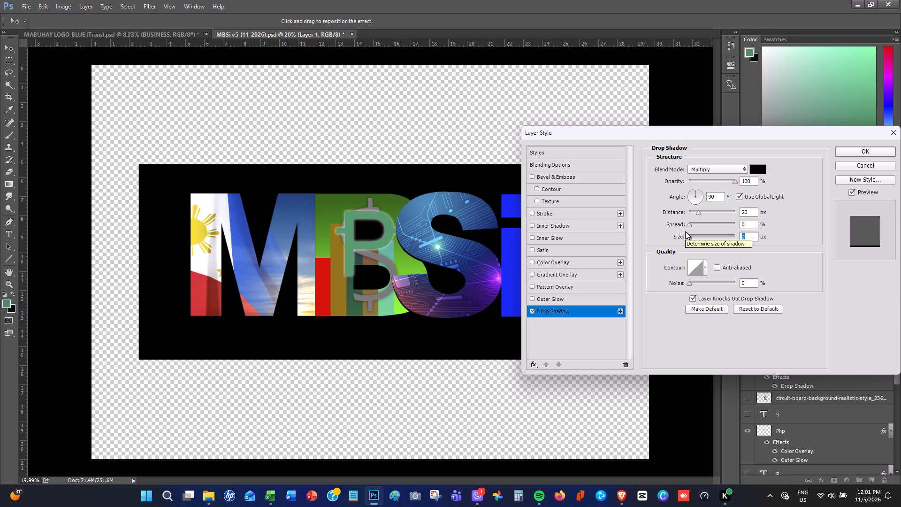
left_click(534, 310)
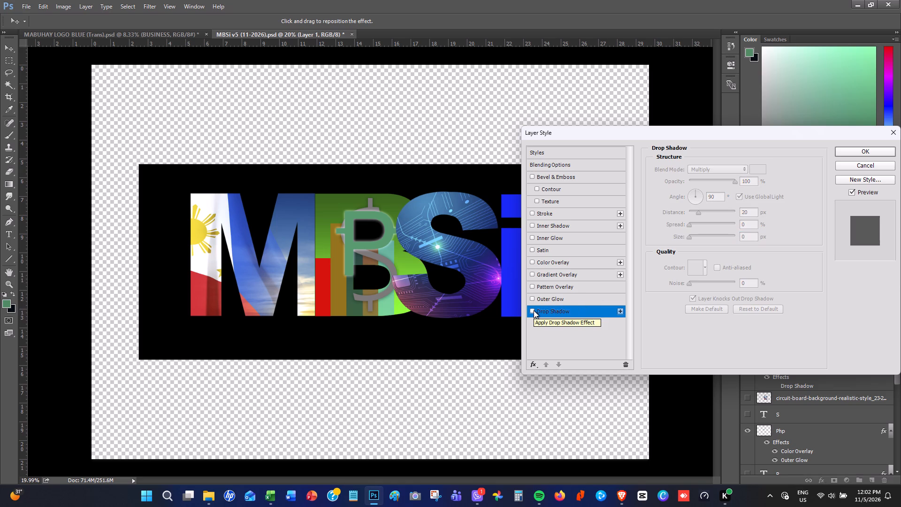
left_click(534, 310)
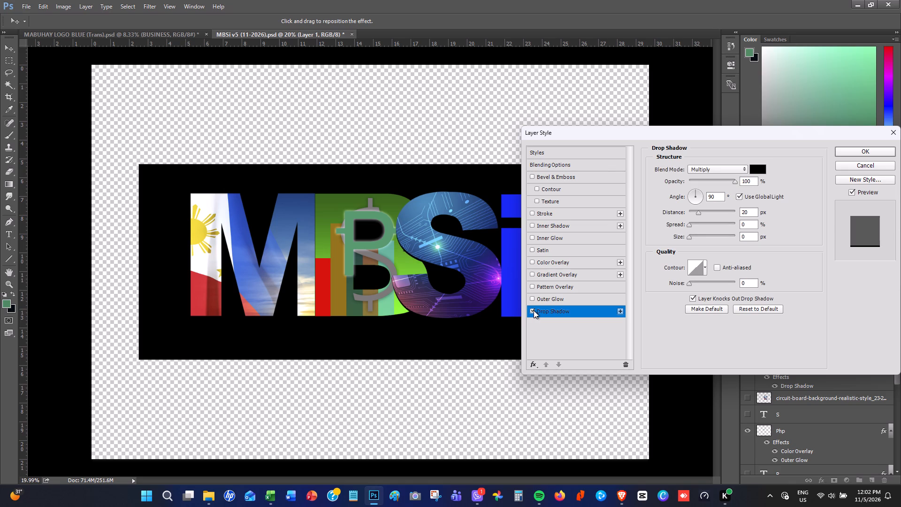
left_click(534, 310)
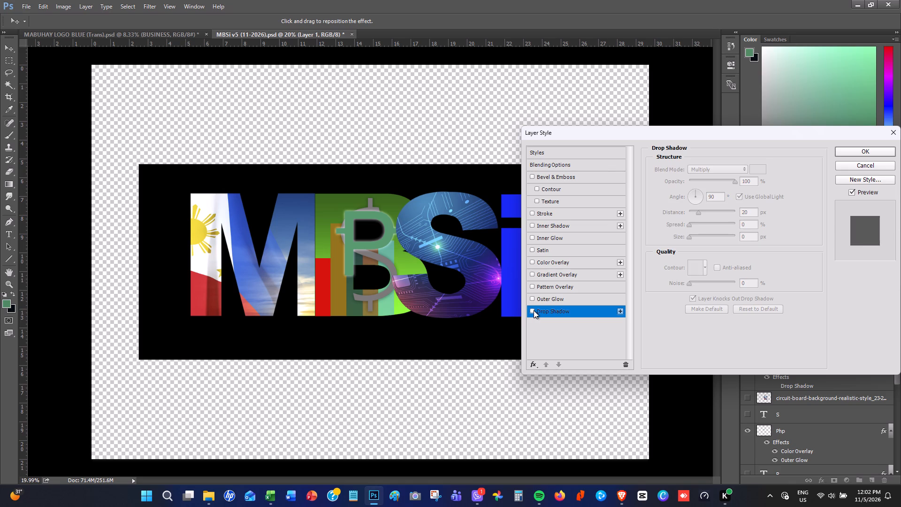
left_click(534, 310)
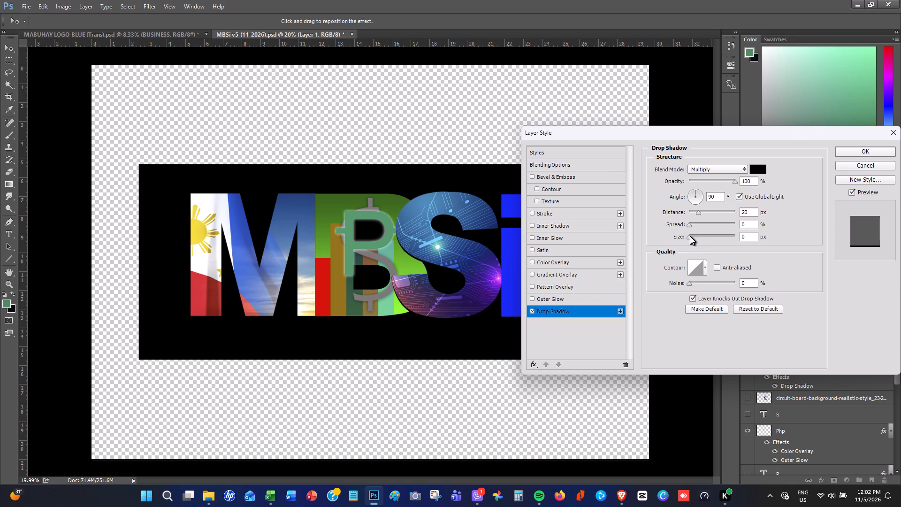
Set the S's drop shadow to 29 px size and 26 px distance, and apply the layer style.
left_click_drag(690, 236, 698, 238)
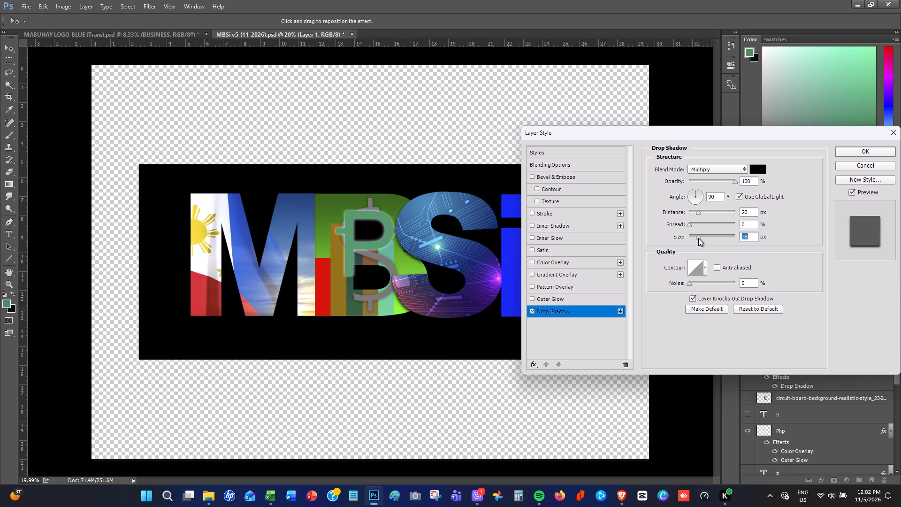
left_click_drag(698, 238, 697, 238)
left_click(699, 213)
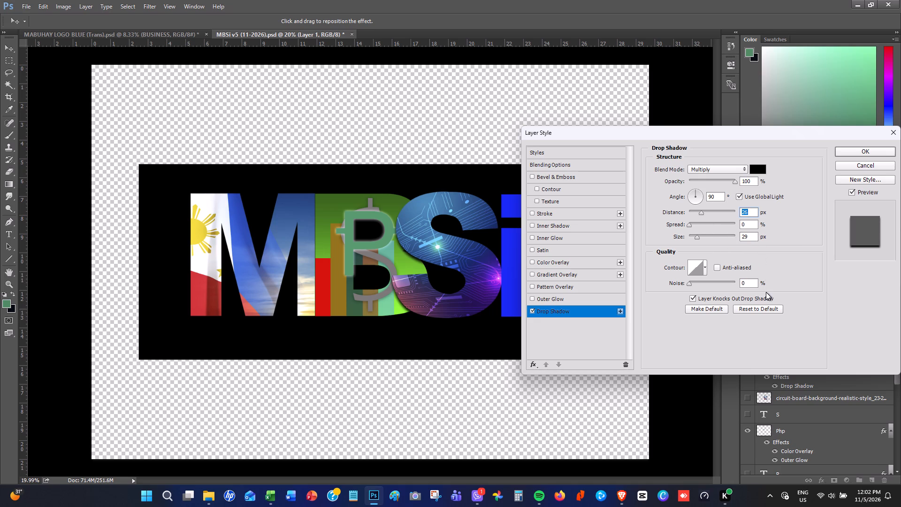
left_click(855, 153)
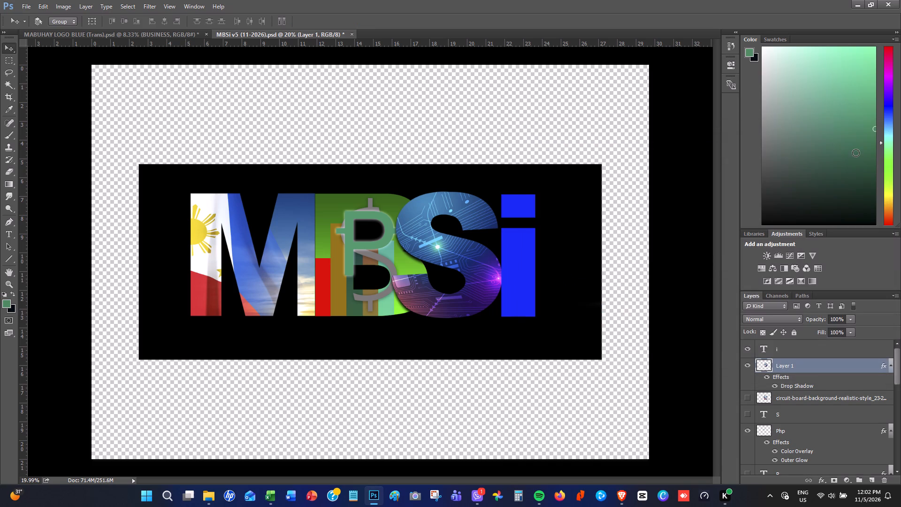
Add a drop shadow to the blue letter i with 100% opacity, 26 px distance and 29 px size.
left_click(749, 350)
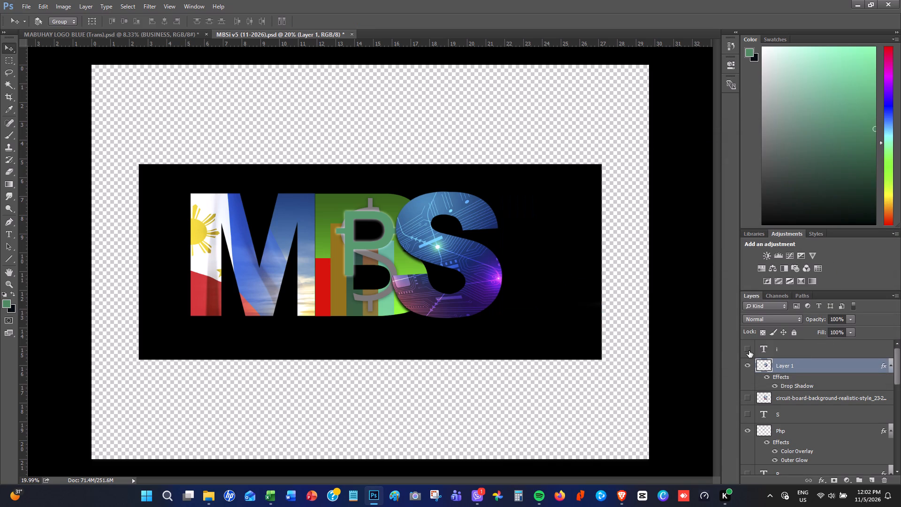
left_click(749, 351)
left_click(764, 349)
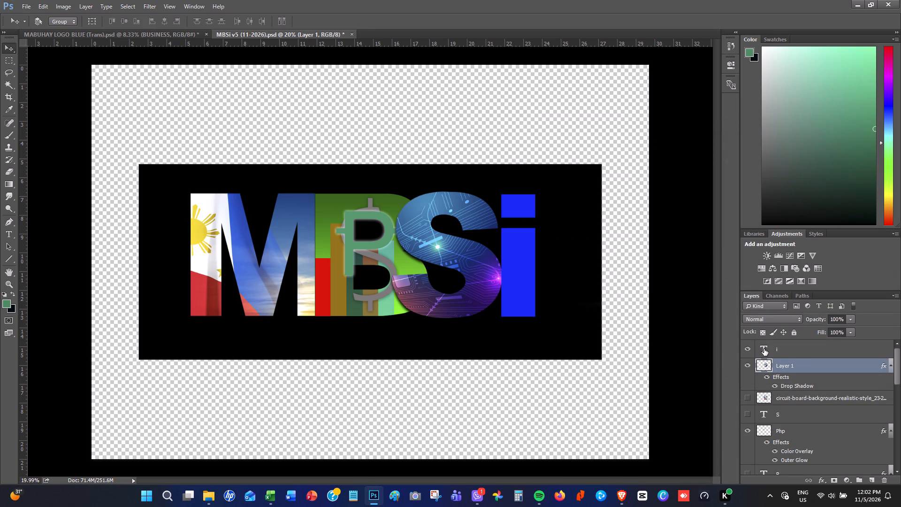
right_click(764, 349)
left_click(800, 124)
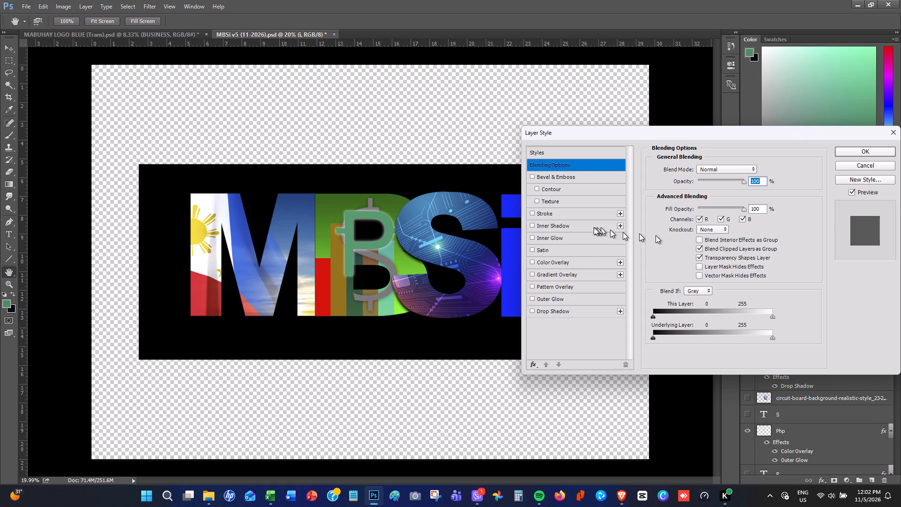
left_click(534, 311)
left_click(547, 312)
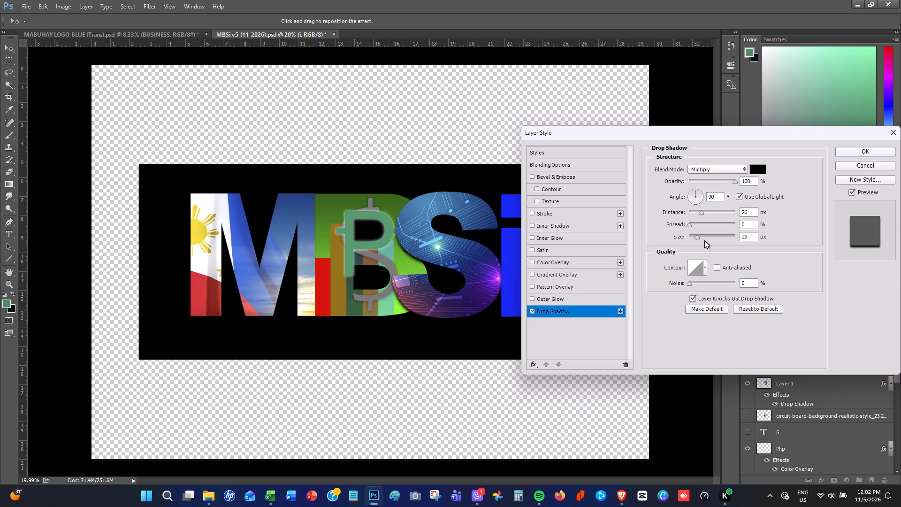
left_click(862, 149)
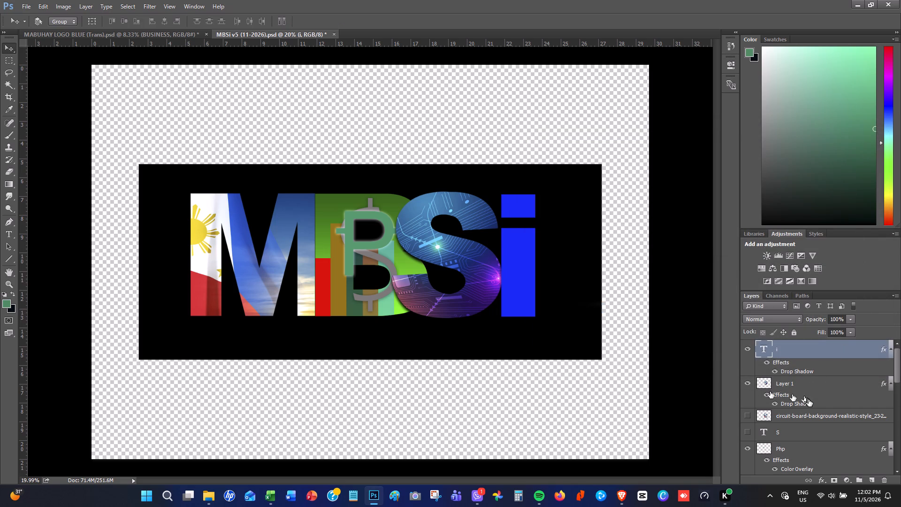
Add a drop shadow effect to the green gradient letter B's text layer.
scroll(809, 399, "down", 5)
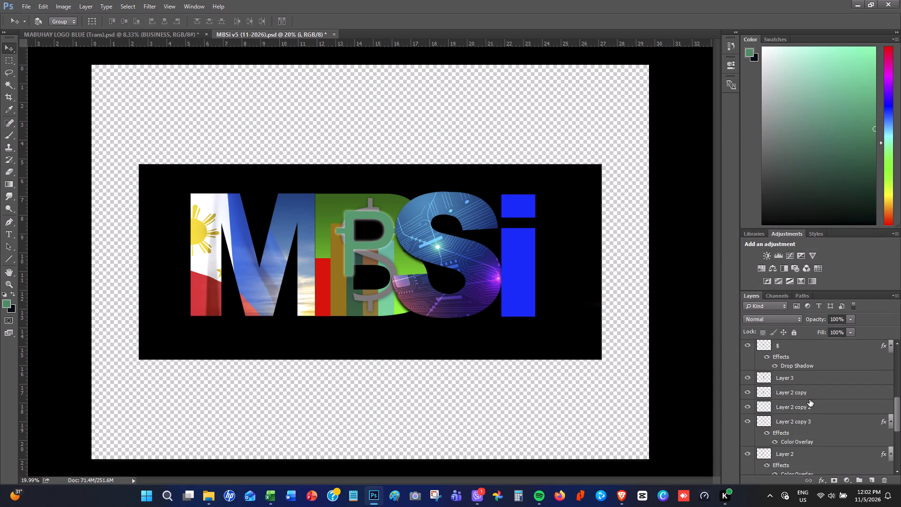
scroll(809, 399, "up", 8)
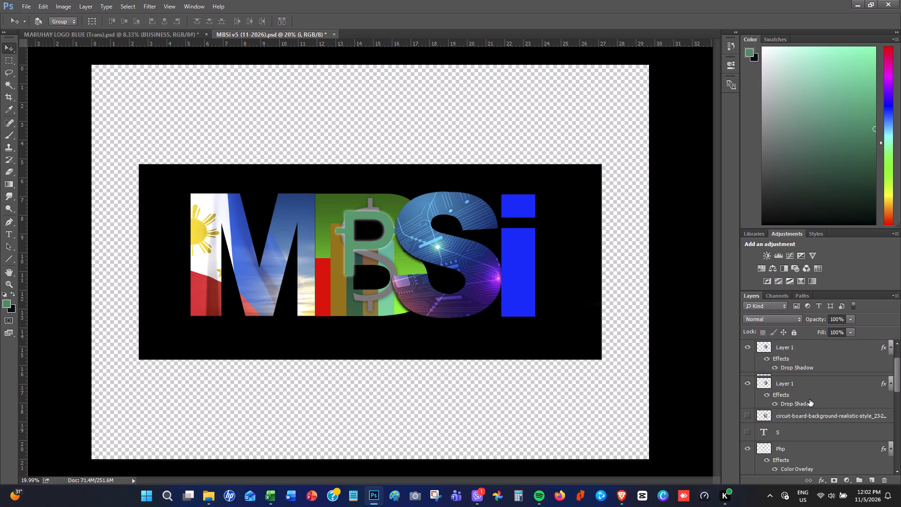
scroll(809, 399, "down", 6)
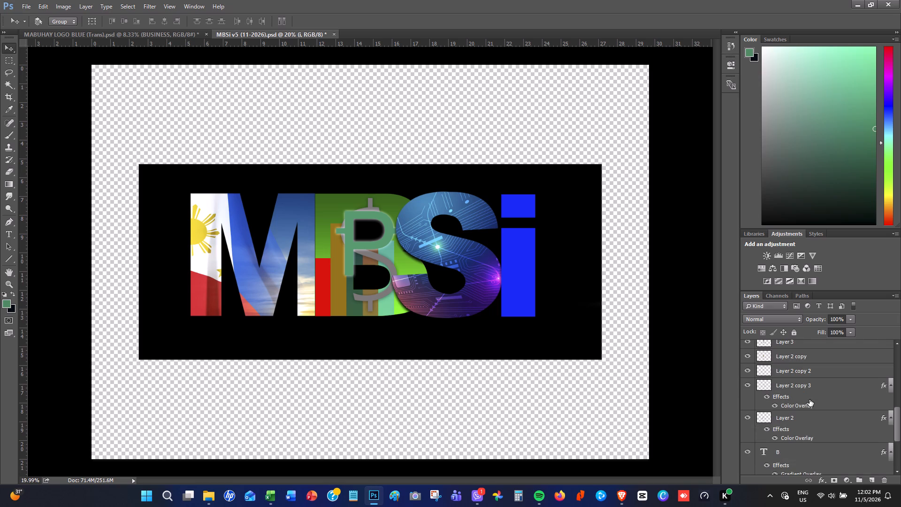
scroll(809, 399, "down", 2)
left_click(750, 379)
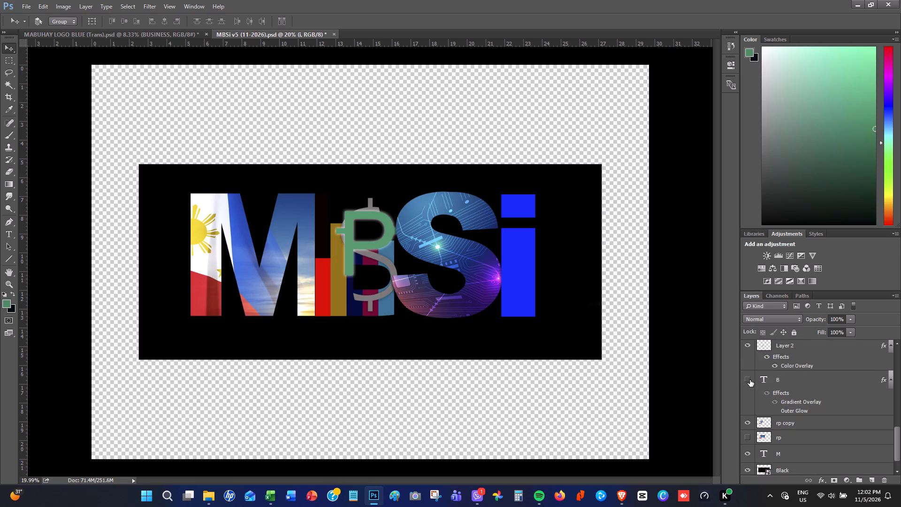
left_click(750, 380)
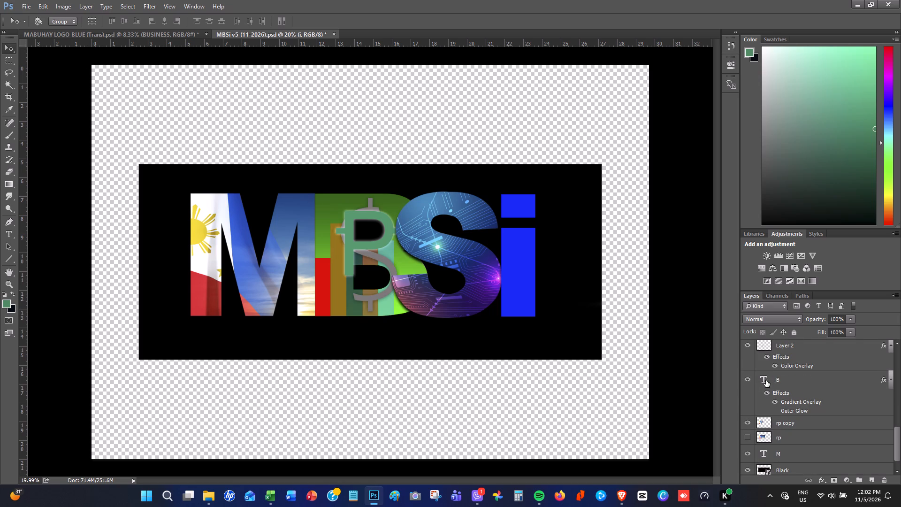
left_click(766, 380)
right_click(766, 380)
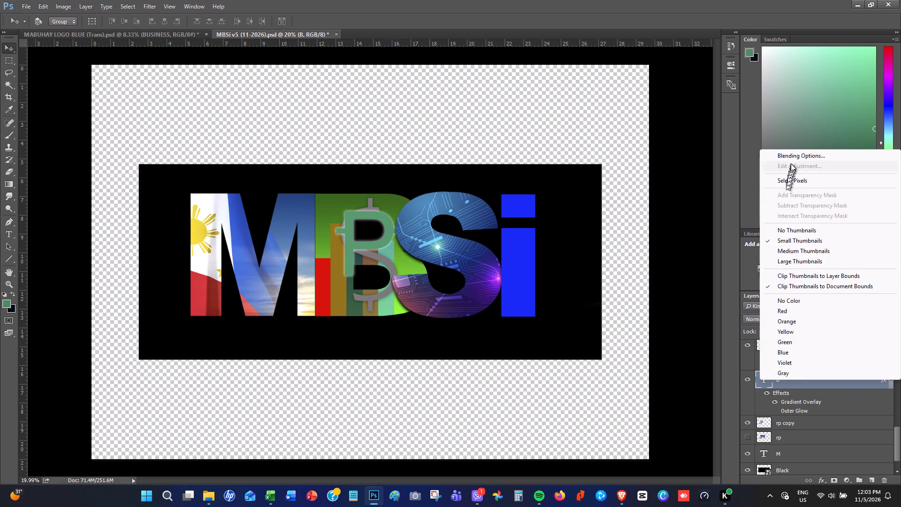
left_click(791, 159)
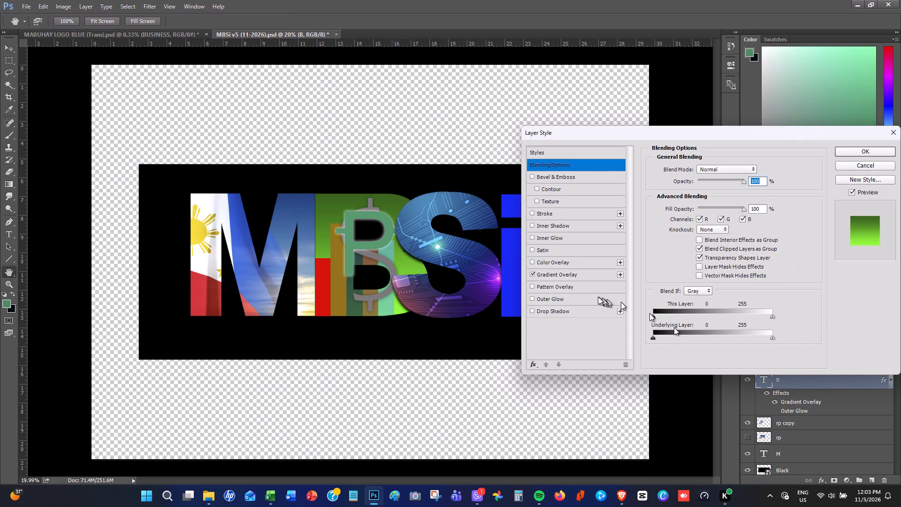
left_click(532, 311)
left_click(546, 312)
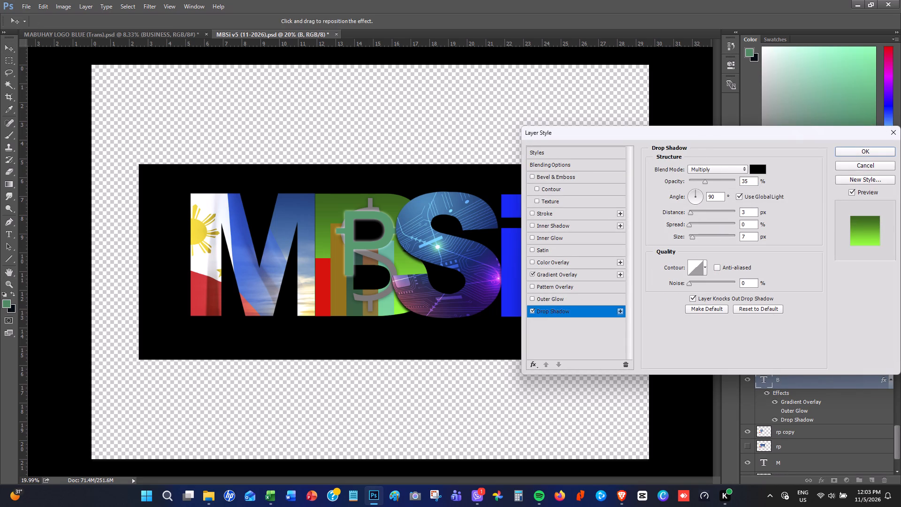
Set the B's drop shadow to 100% opacity, 26 px distance and 29 px size, and apply the layer style.
left_click_drag(750, 212, 733, 215)
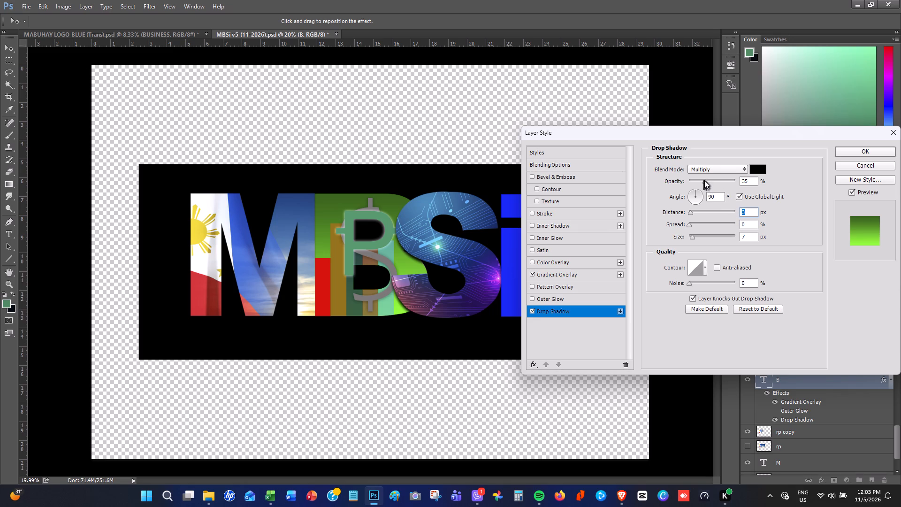
left_click_drag(706, 181, 754, 183)
left_click_drag(749, 212, 732, 212)
key("2")
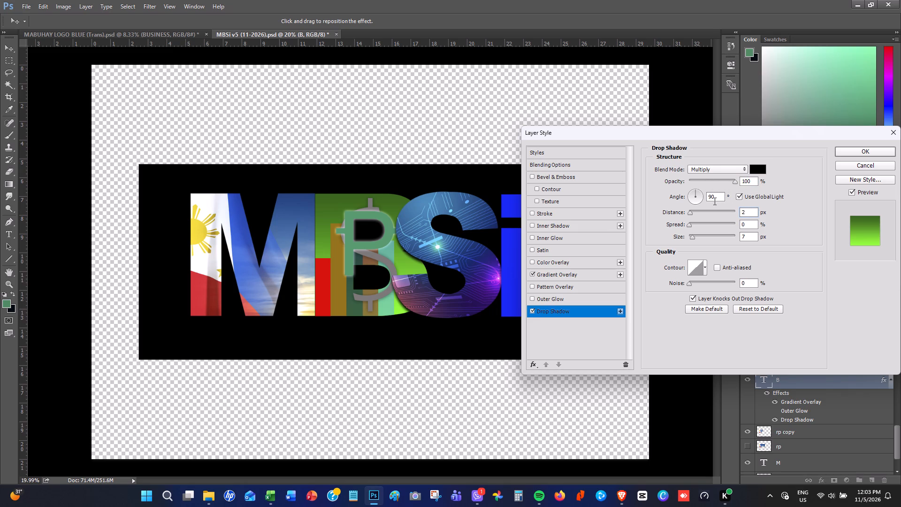
key("6")
left_click_drag(752, 235, 722, 238)
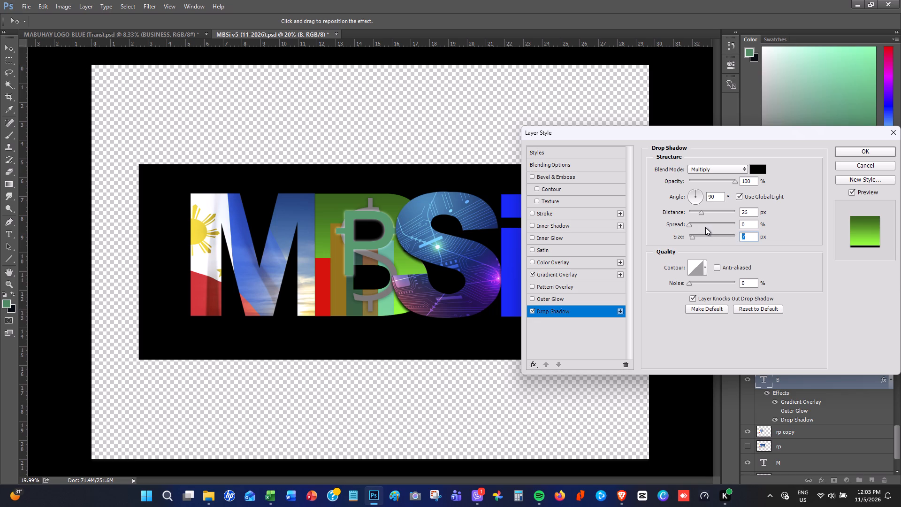
type("29")
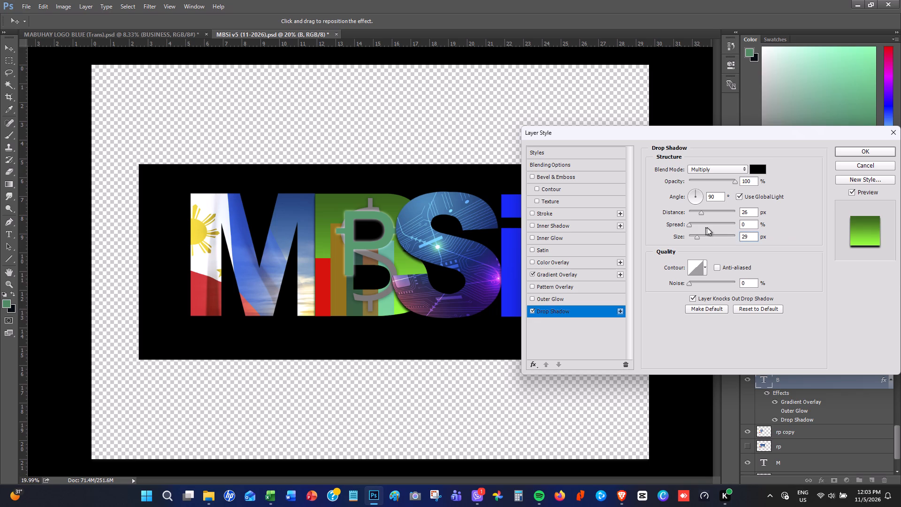
left_click(874, 152)
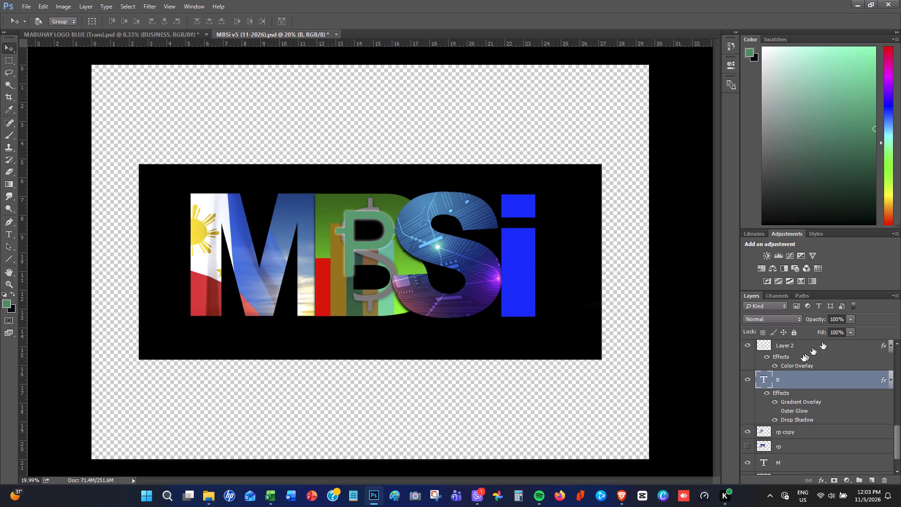
Strengthen the B's drop shadow to 31 px distance, 28% spread and 65 px size, and apply the layer style.
right_click(768, 380)
left_click(794, 159)
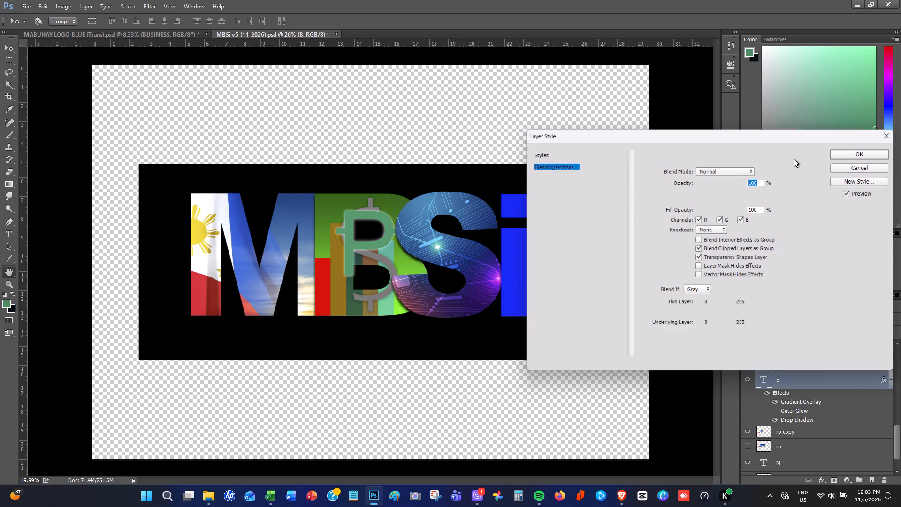
left_click(580, 311)
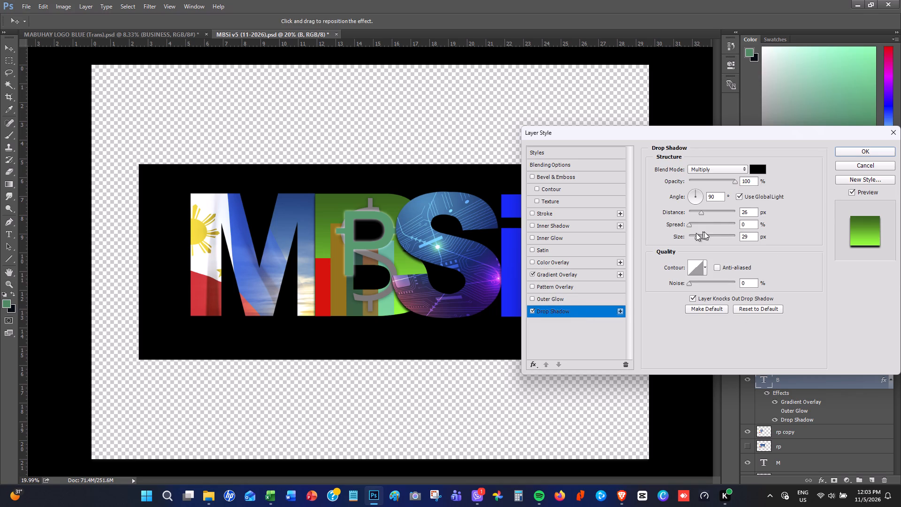
left_click(701, 212)
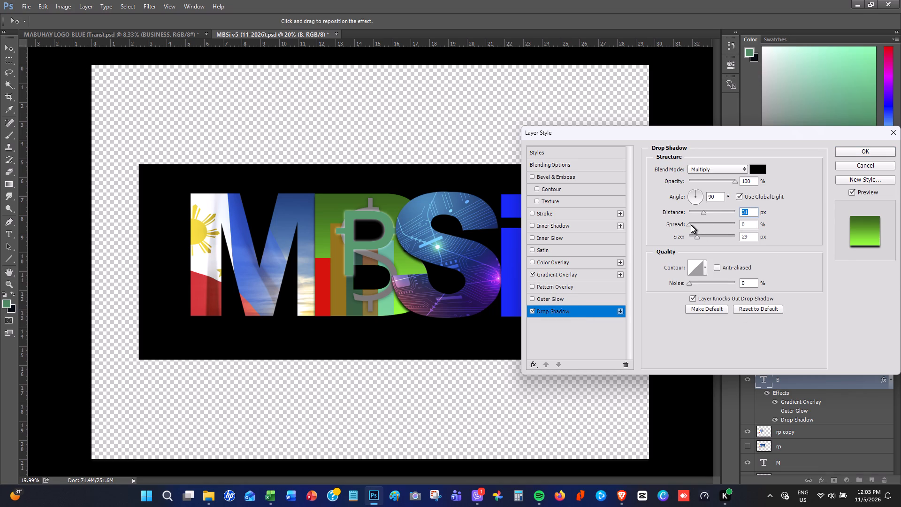
left_click_drag(690, 225, 690, 224)
left_click_drag(690, 224, 702, 226)
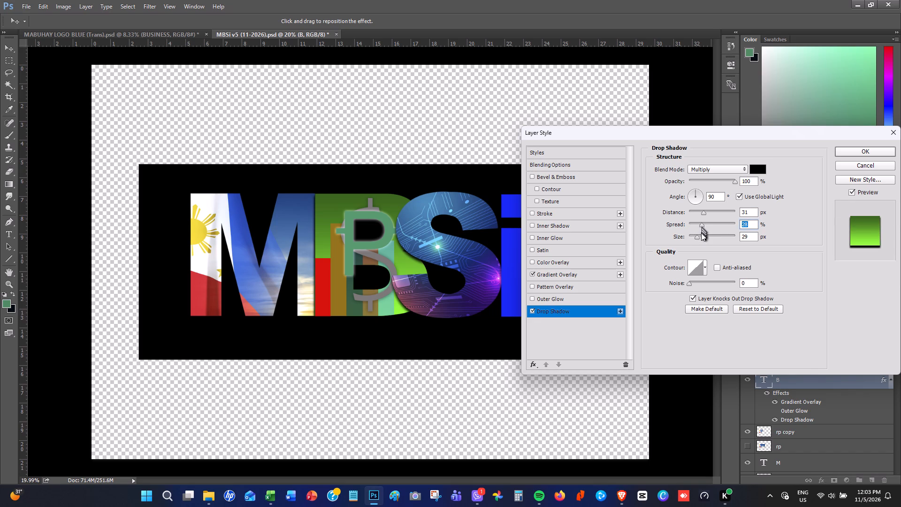
left_click_drag(697, 235, 696, 234)
left_click_drag(696, 234, 705, 236)
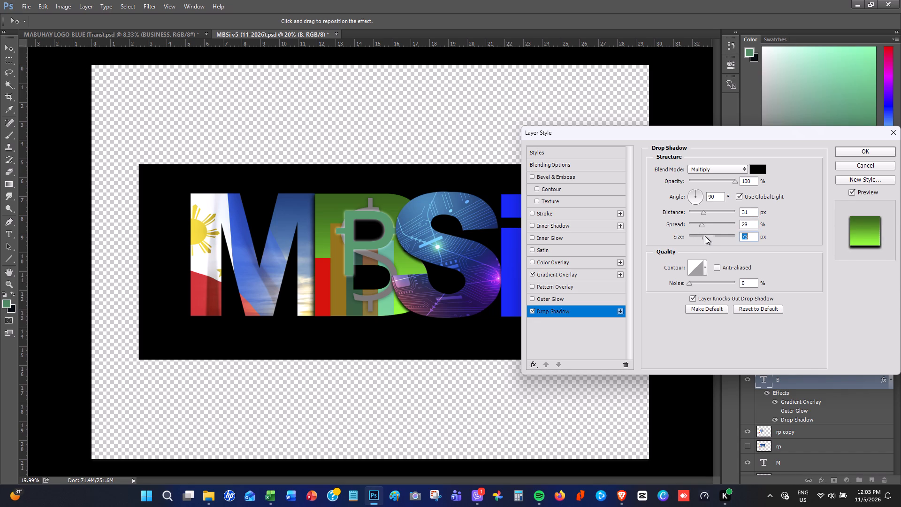
left_click_drag(705, 236, 703, 236)
left_click(873, 150)
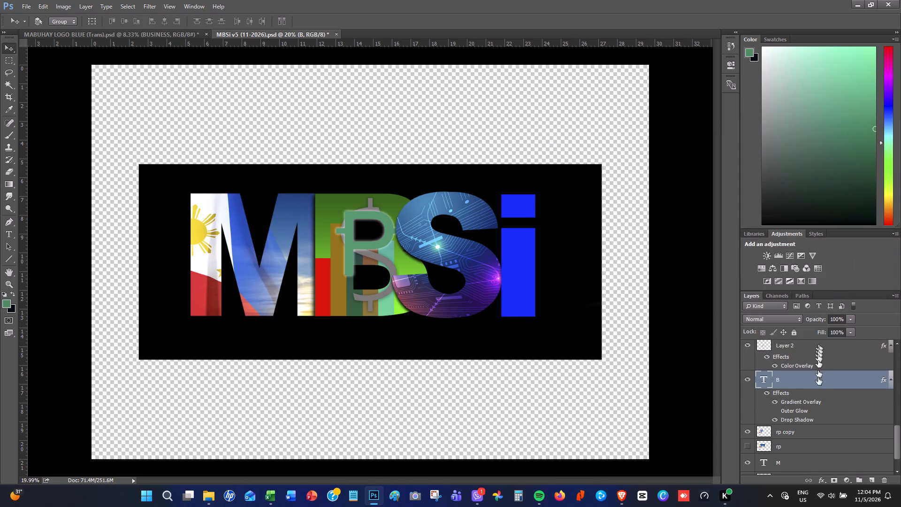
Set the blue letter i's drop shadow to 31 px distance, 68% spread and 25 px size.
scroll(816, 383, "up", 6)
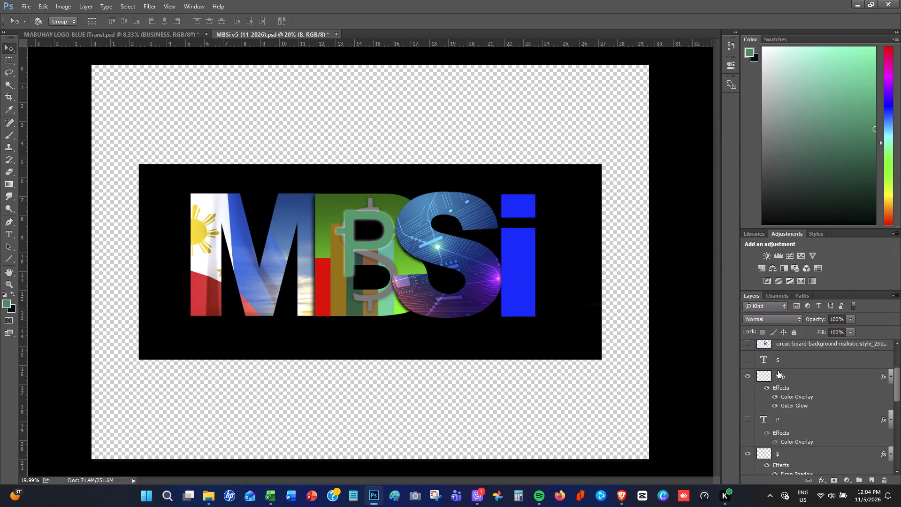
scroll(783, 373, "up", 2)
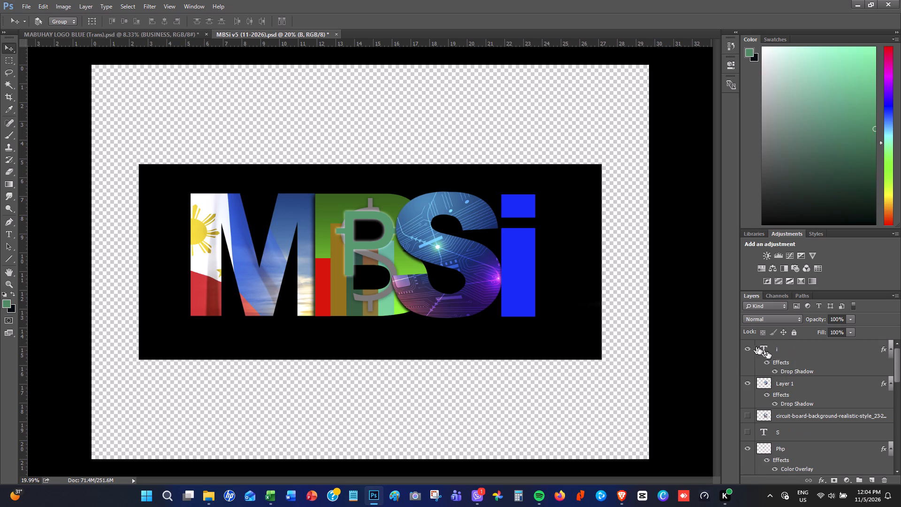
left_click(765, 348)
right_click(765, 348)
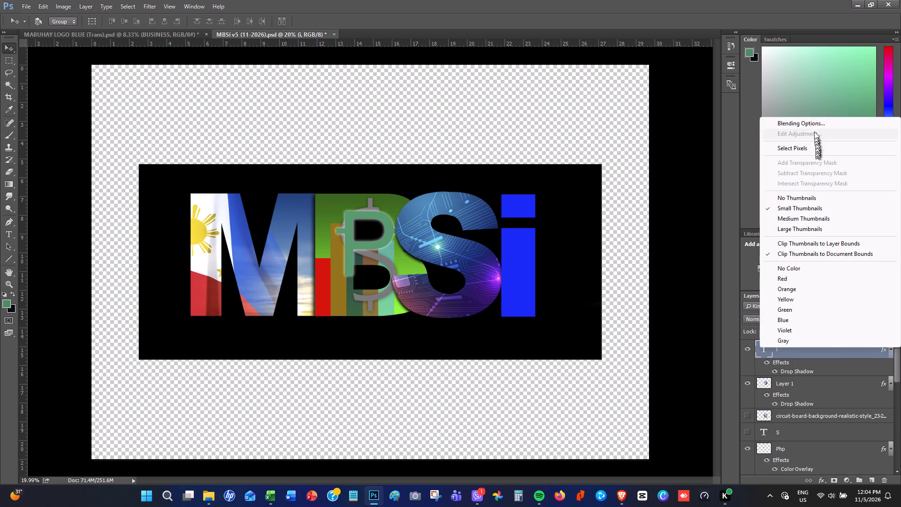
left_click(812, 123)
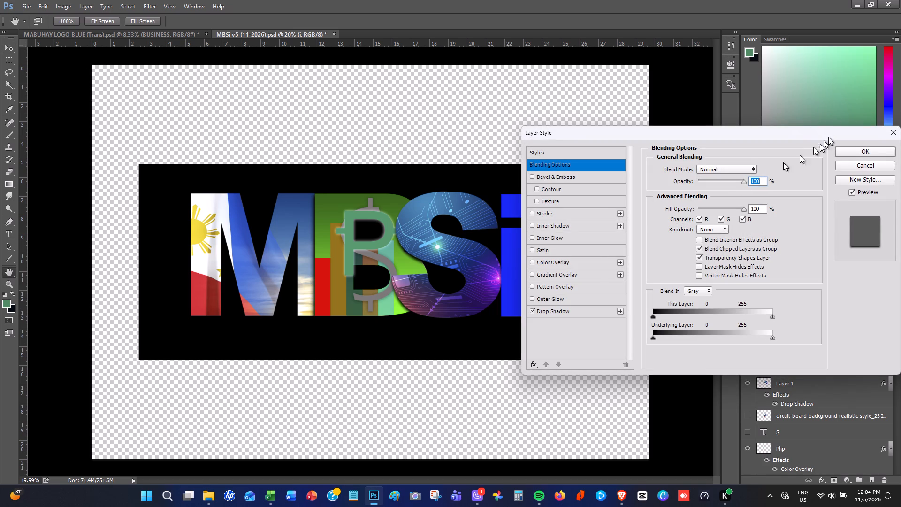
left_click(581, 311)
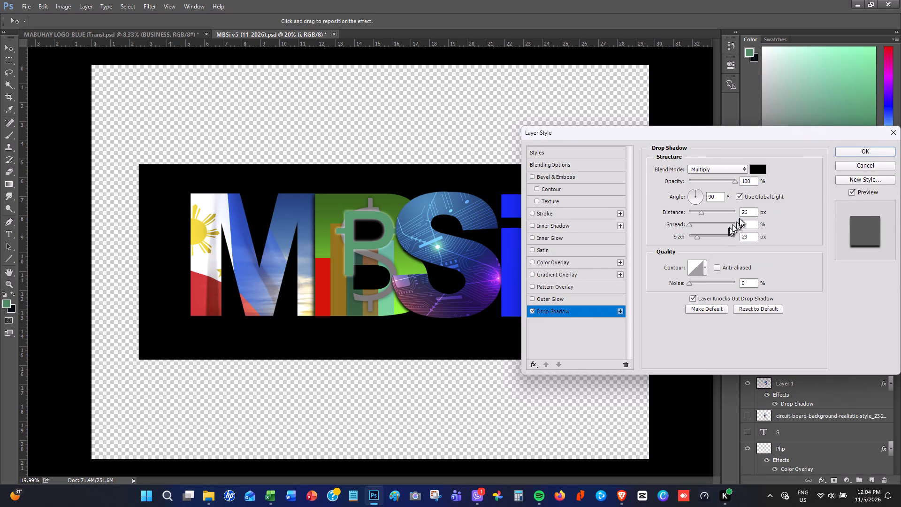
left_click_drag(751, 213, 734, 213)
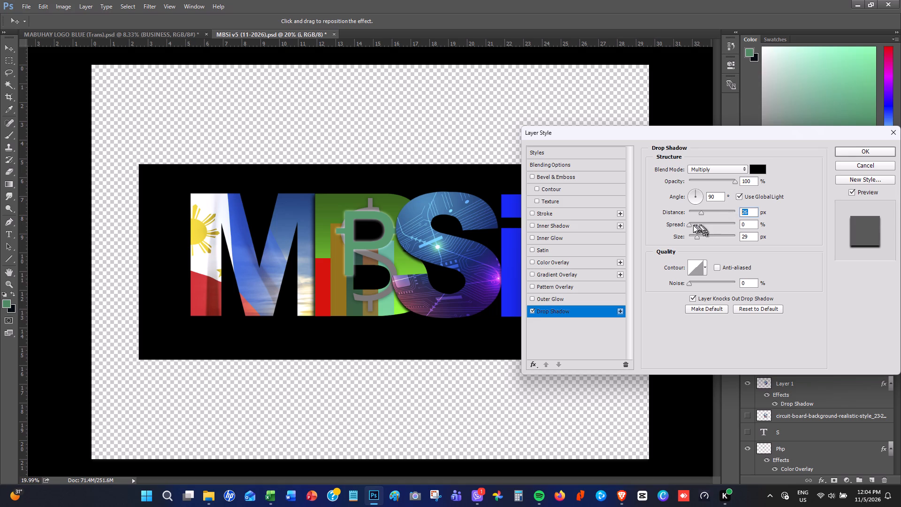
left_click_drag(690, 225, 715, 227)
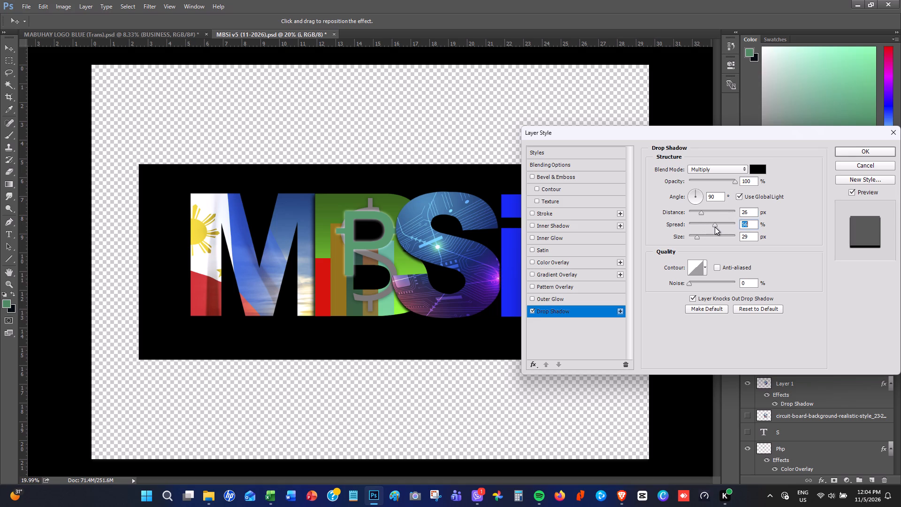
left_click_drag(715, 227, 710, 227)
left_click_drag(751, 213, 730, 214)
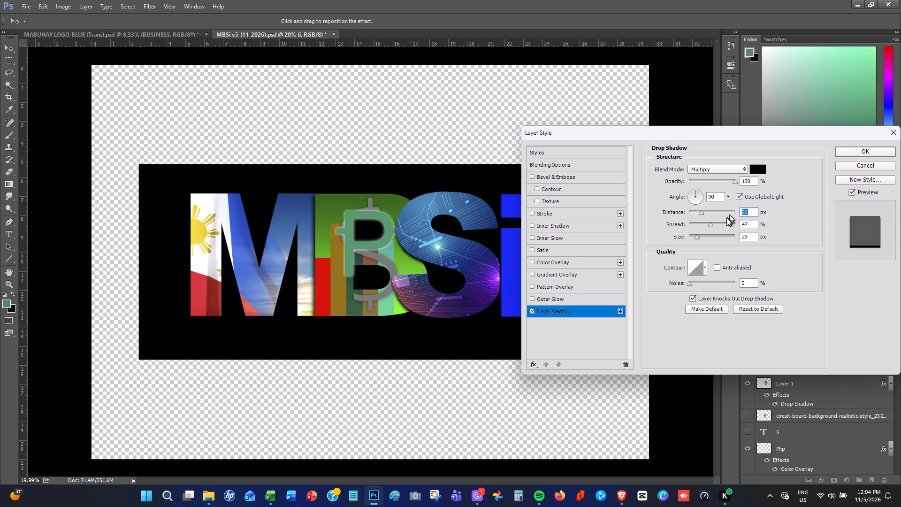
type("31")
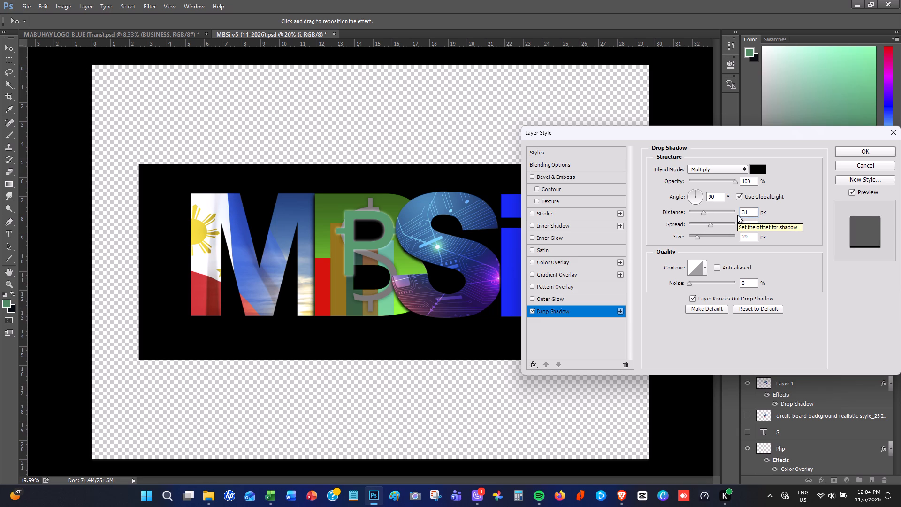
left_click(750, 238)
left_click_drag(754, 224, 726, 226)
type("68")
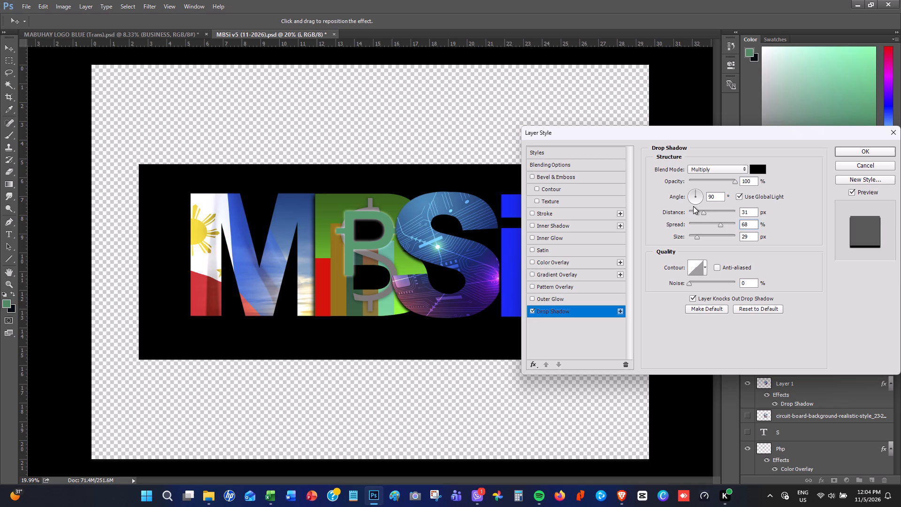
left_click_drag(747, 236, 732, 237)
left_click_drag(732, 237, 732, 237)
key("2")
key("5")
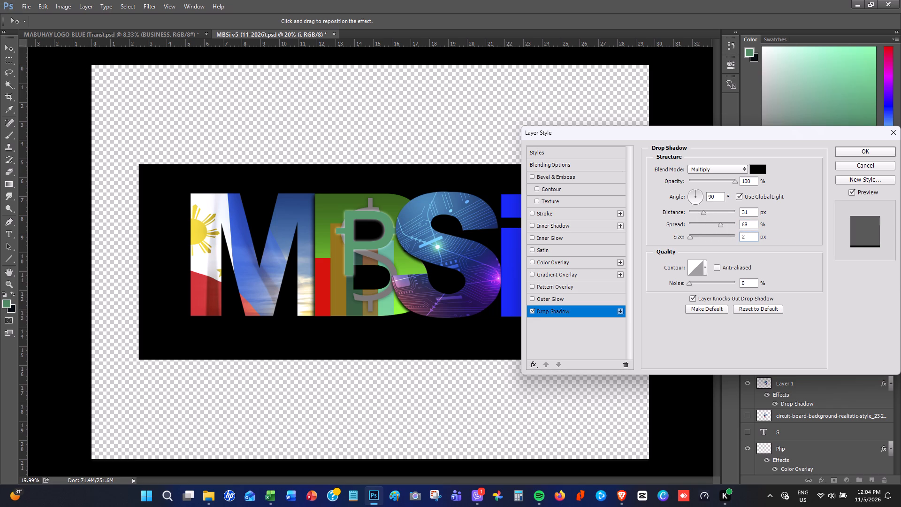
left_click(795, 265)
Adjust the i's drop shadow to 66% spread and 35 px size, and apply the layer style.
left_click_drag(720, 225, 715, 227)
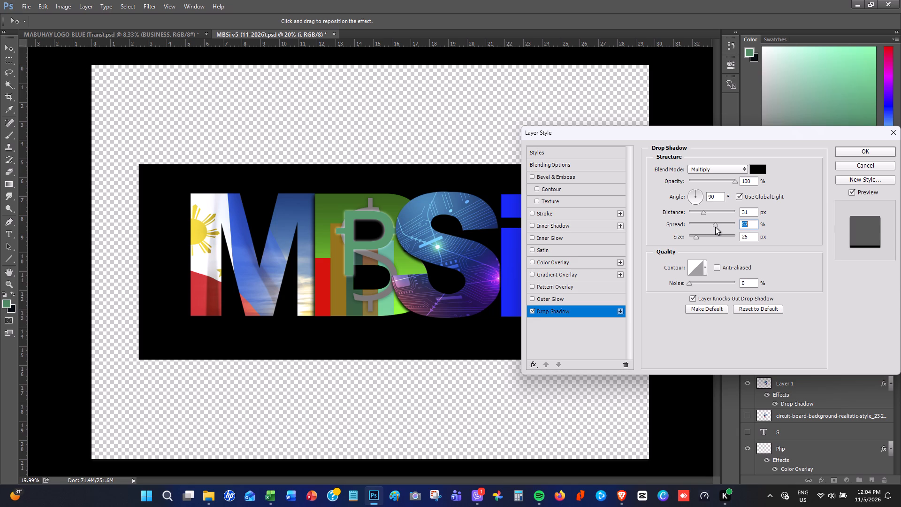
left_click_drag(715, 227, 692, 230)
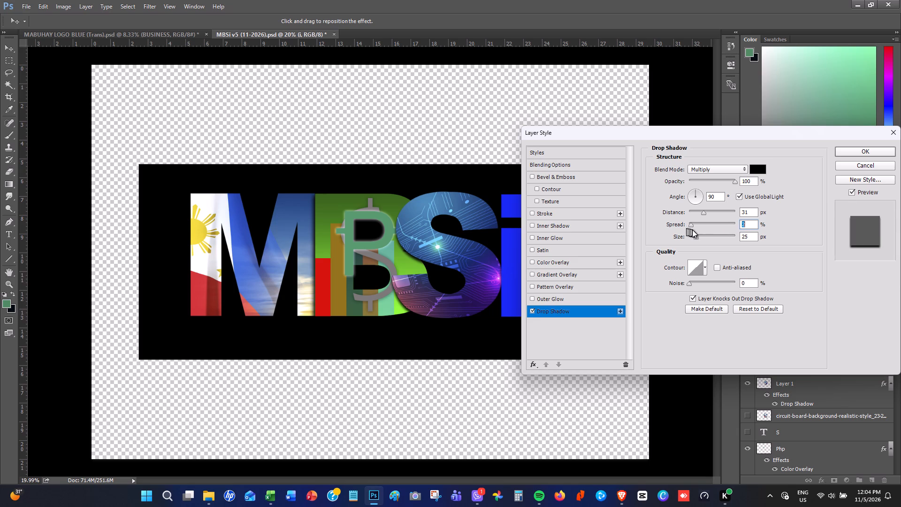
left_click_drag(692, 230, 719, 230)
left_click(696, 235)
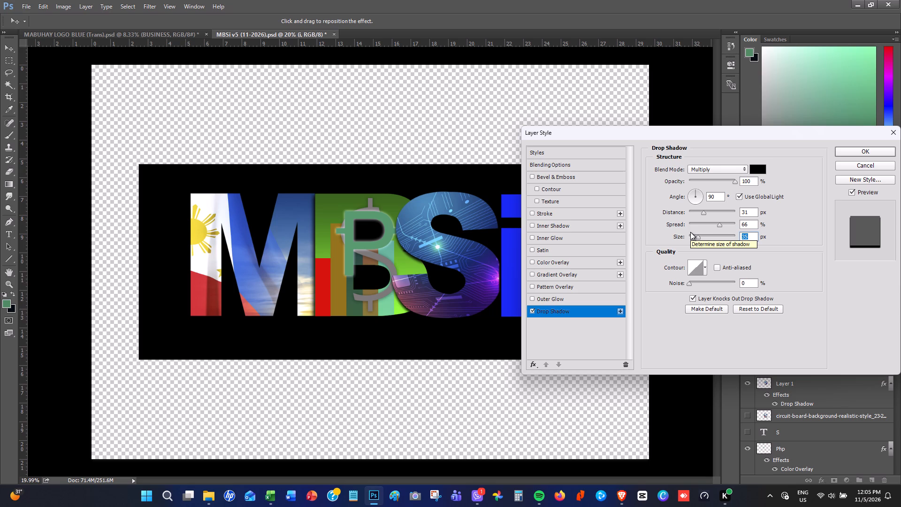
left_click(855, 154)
Hide the Black background layer behind the logo letters.
scroll(832, 351, "down", 10)
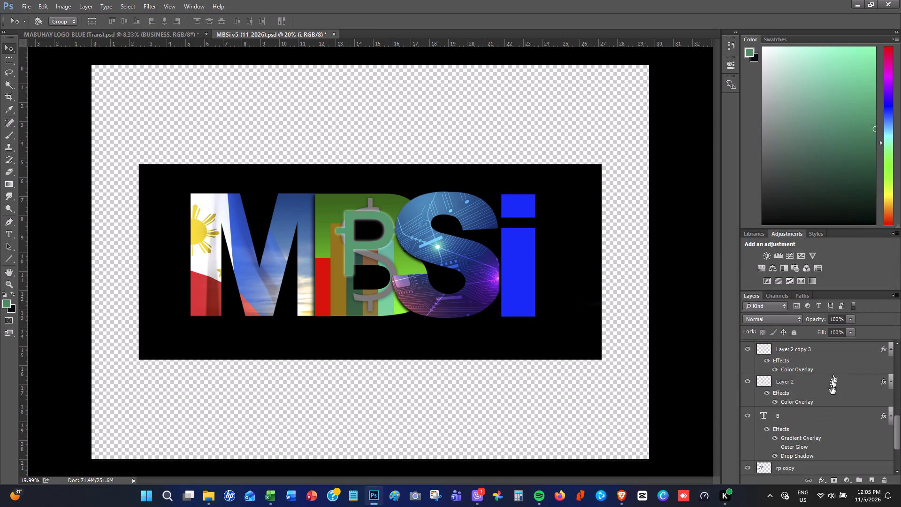
scroll(832, 387, "down", 4)
left_click(749, 452)
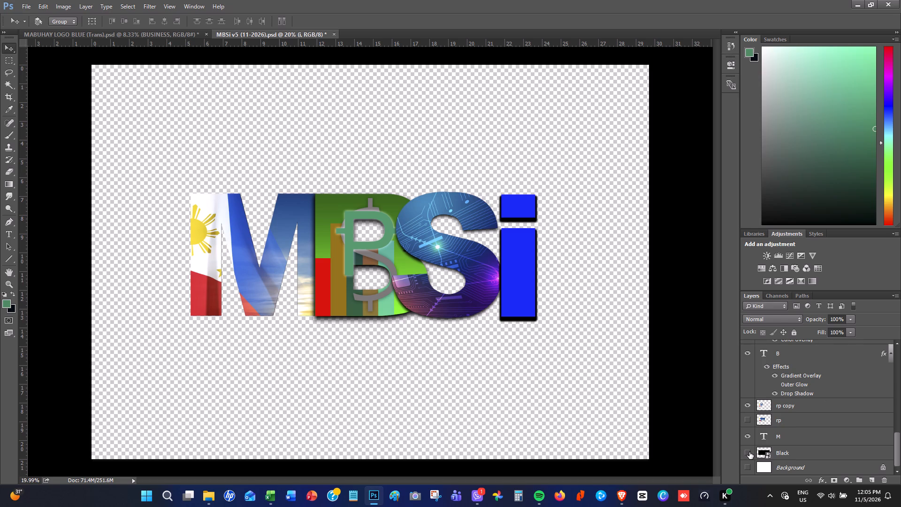
Soften the letter i's drop shadow to 17 px distance, 36% spread and 29 px size.
scroll(796, 411, "up", 7)
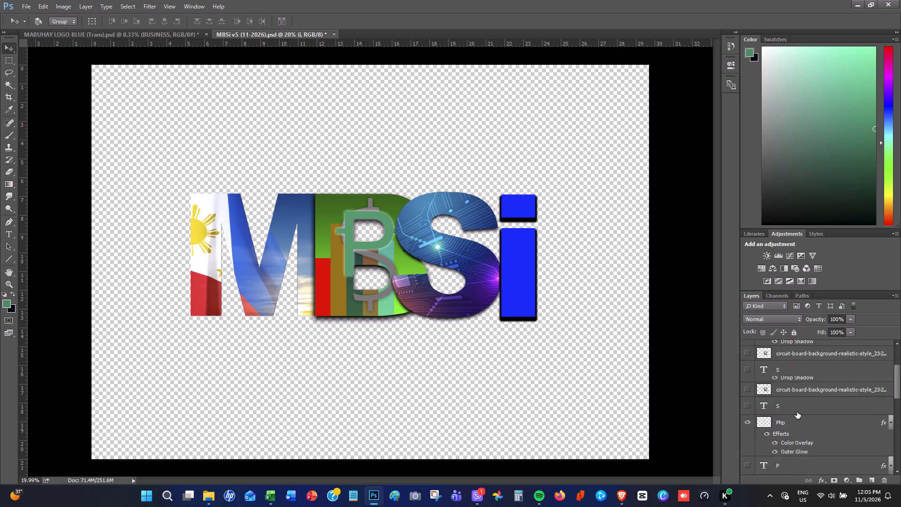
scroll(797, 412, "up", 2)
right_click(767, 348)
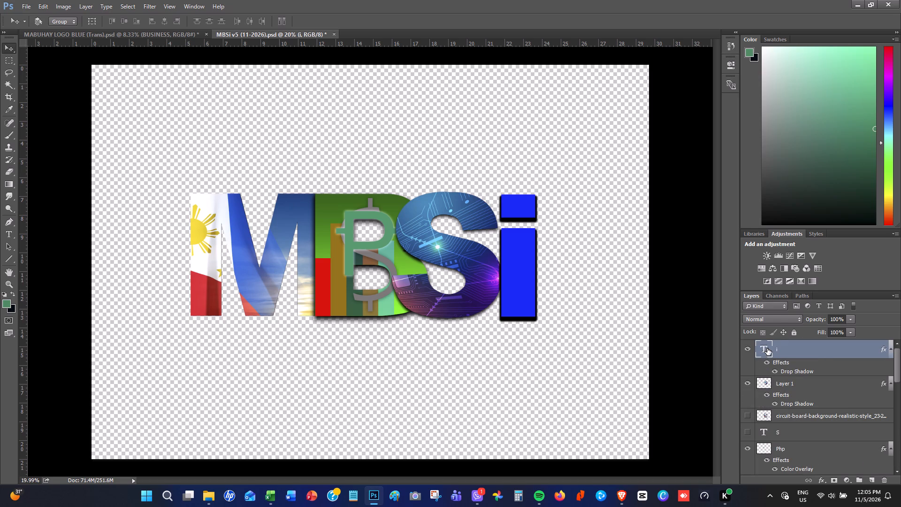
left_click(806, 124)
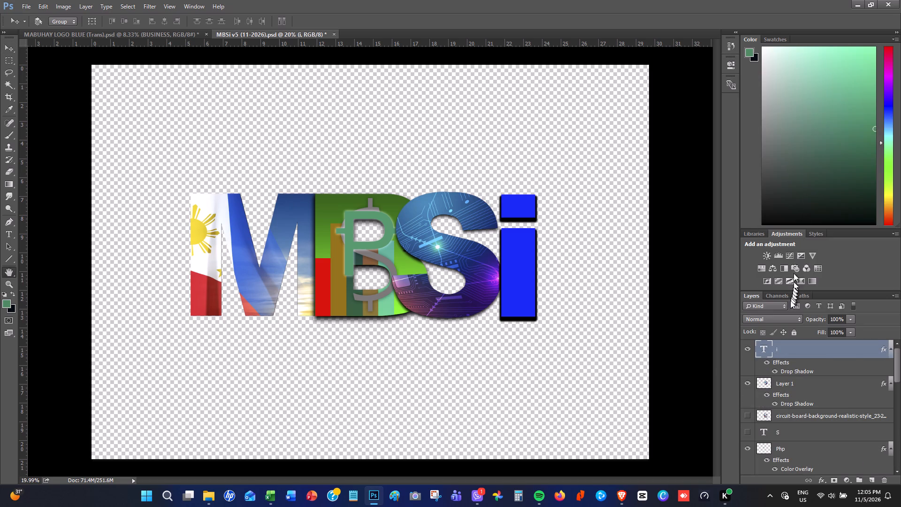
left_click_drag(730, 134, 779, 135)
left_click(626, 314)
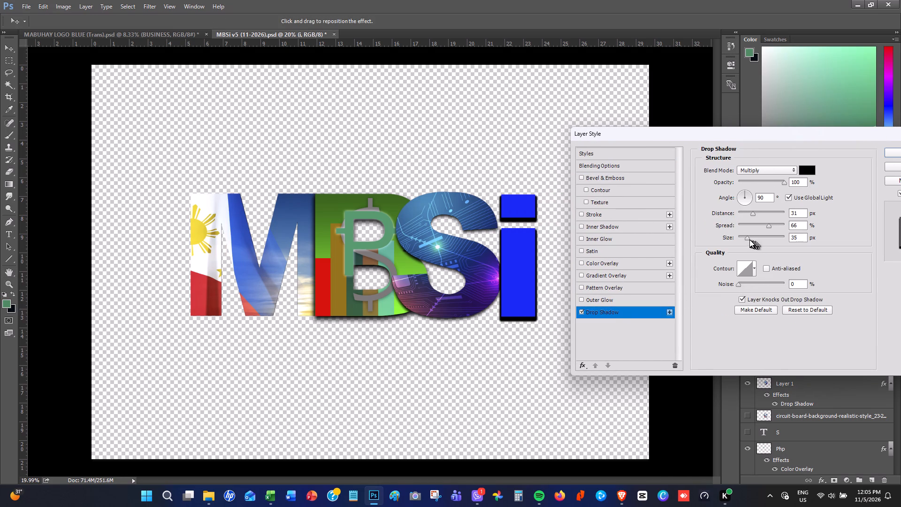
left_click_drag(769, 225, 750, 230)
double_click(750, 230)
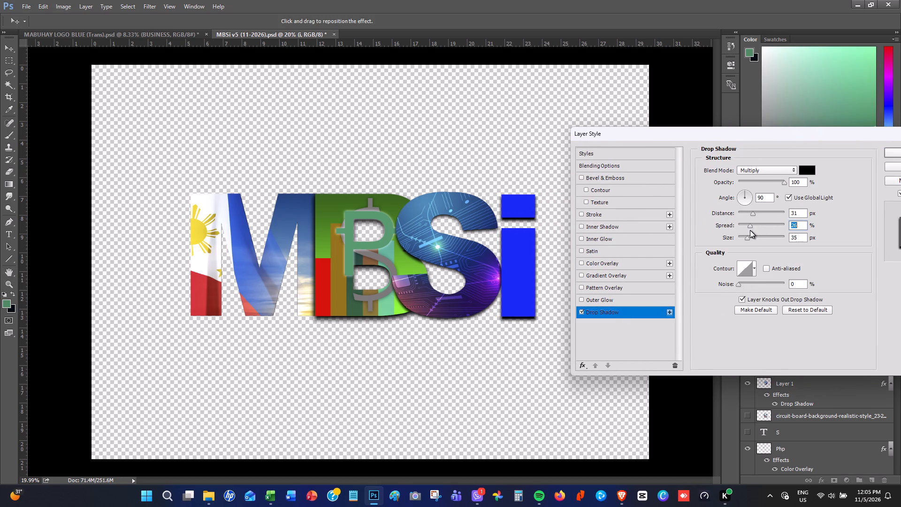
left_click(745, 231)
left_click_drag(748, 238, 744, 241)
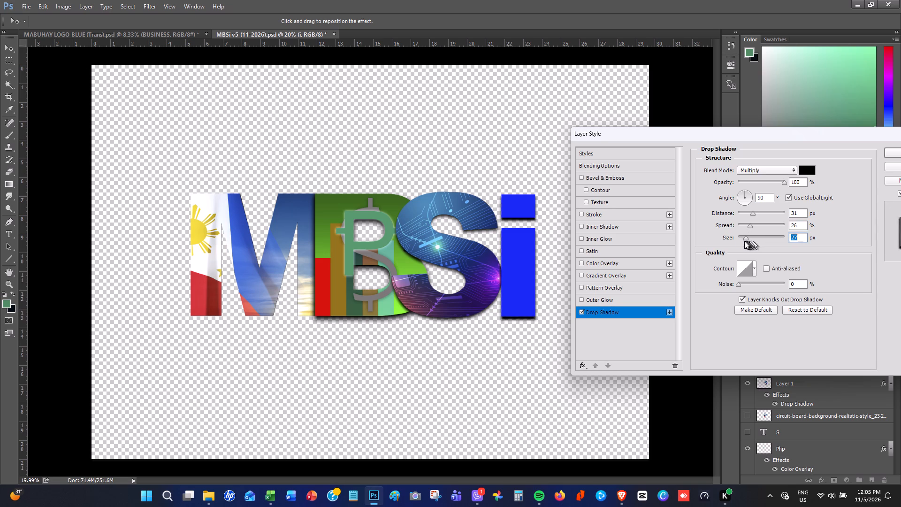
left_click_drag(744, 241, 742, 241)
left_click_drag(752, 213, 746, 215)
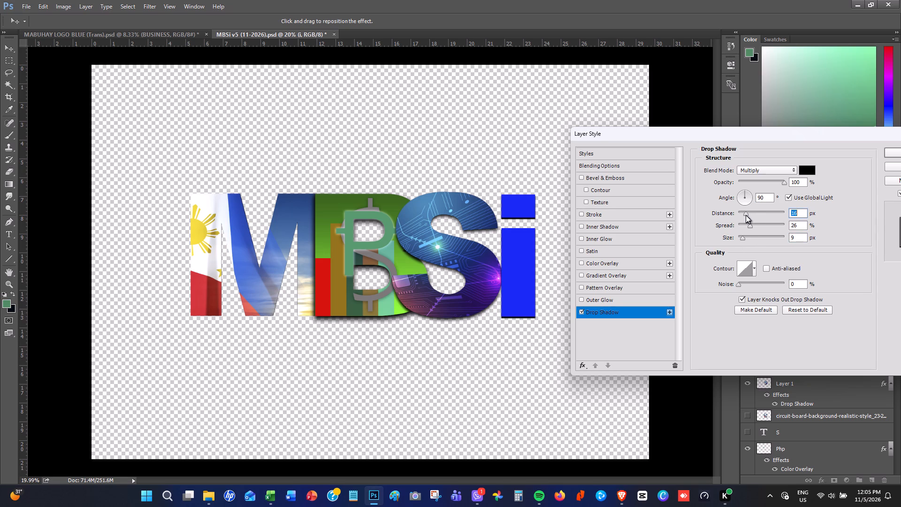
left_click_drag(746, 215, 747, 216)
left_click(749, 227)
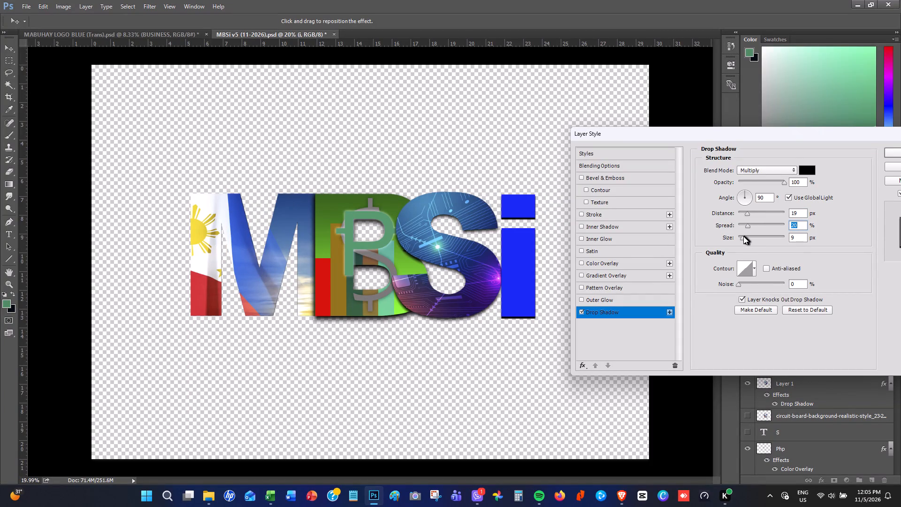
left_click(743, 237)
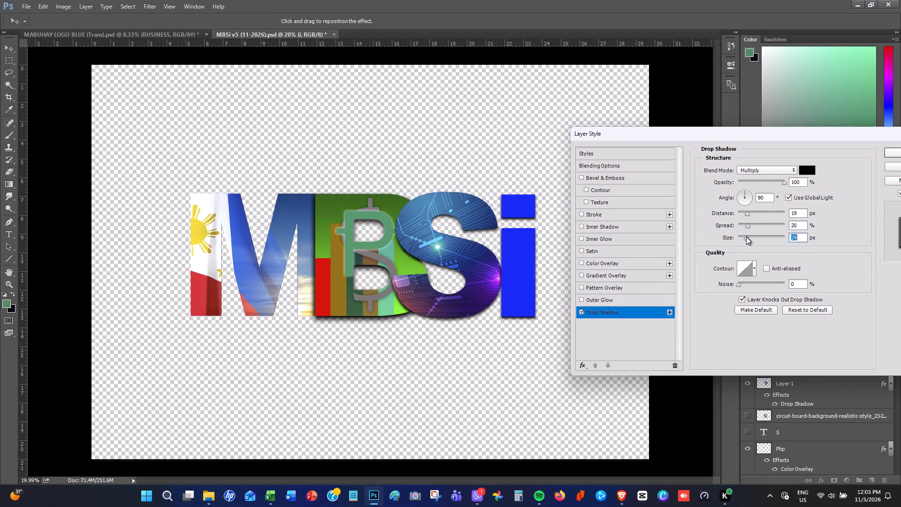
left_click_drag(749, 226, 753, 226)
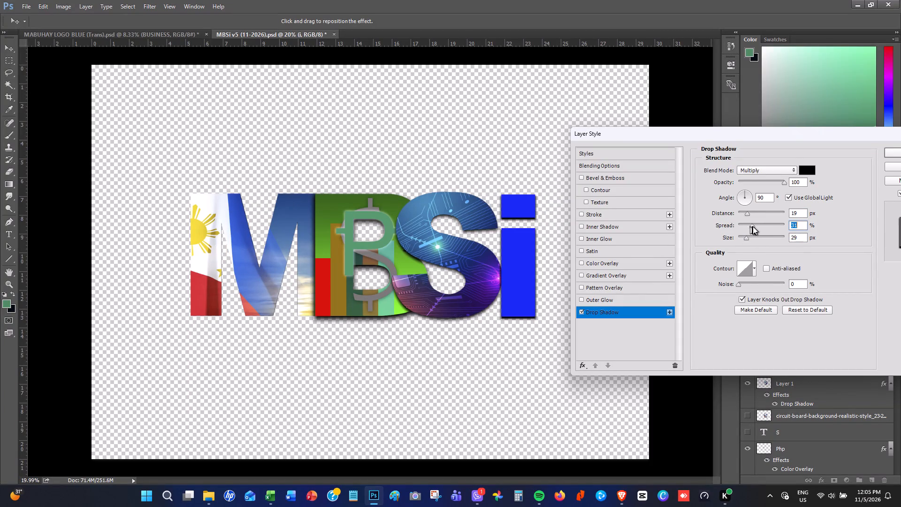
left_click_drag(753, 226, 755, 226)
left_click(748, 214)
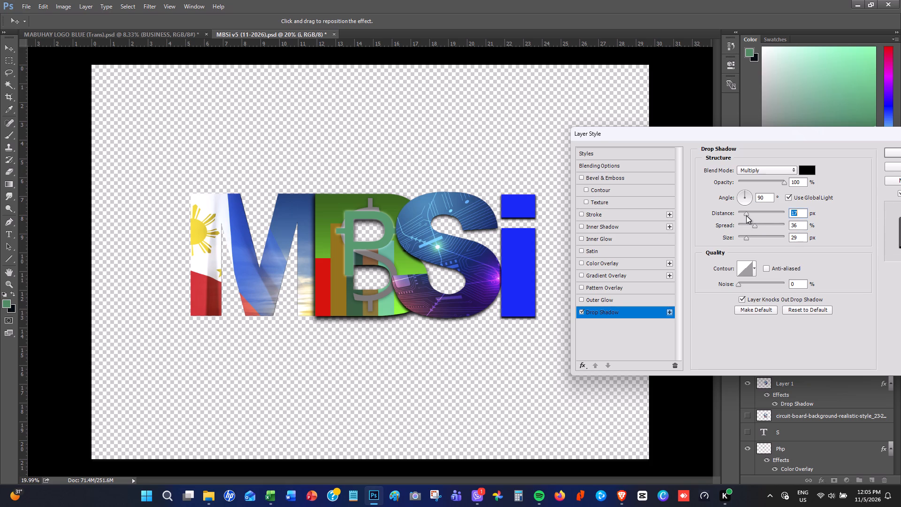
Set the i's drop shadow angle to 60° with global light kept on.
left_click(745, 191)
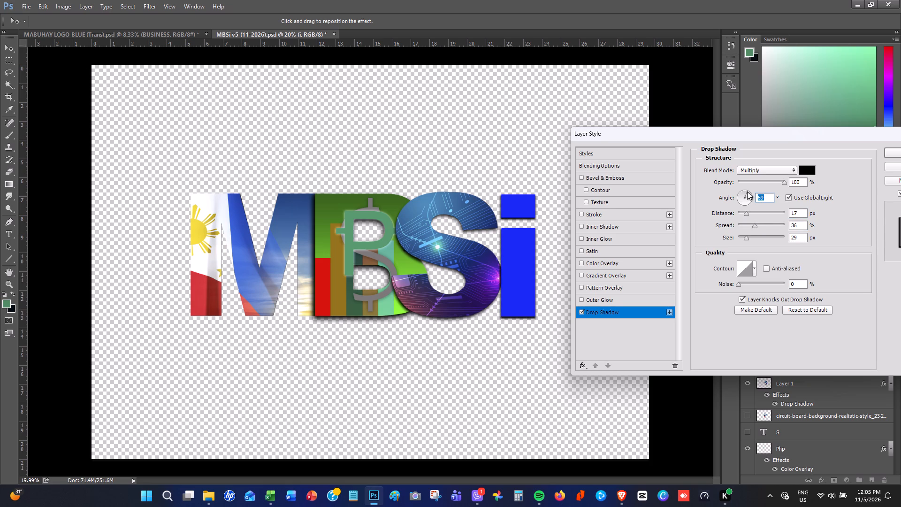
left_click_drag(747, 192, 737, 192)
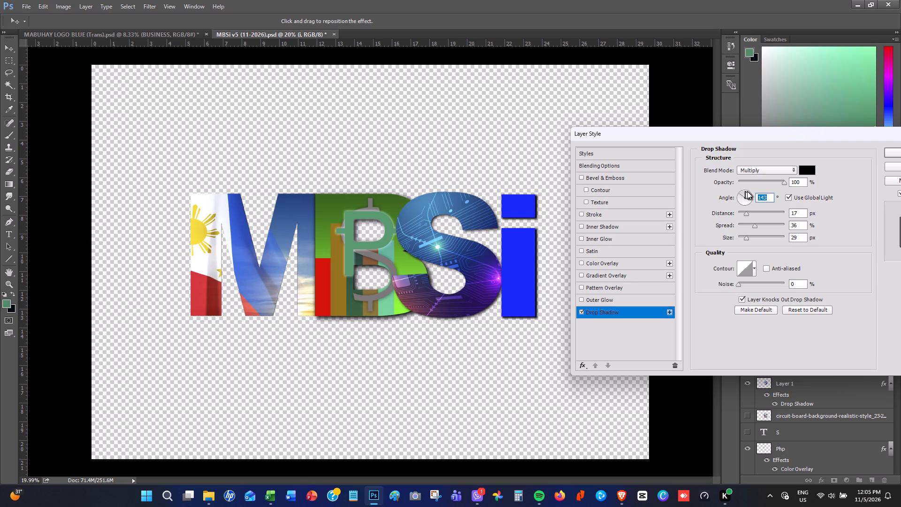
left_click(748, 191)
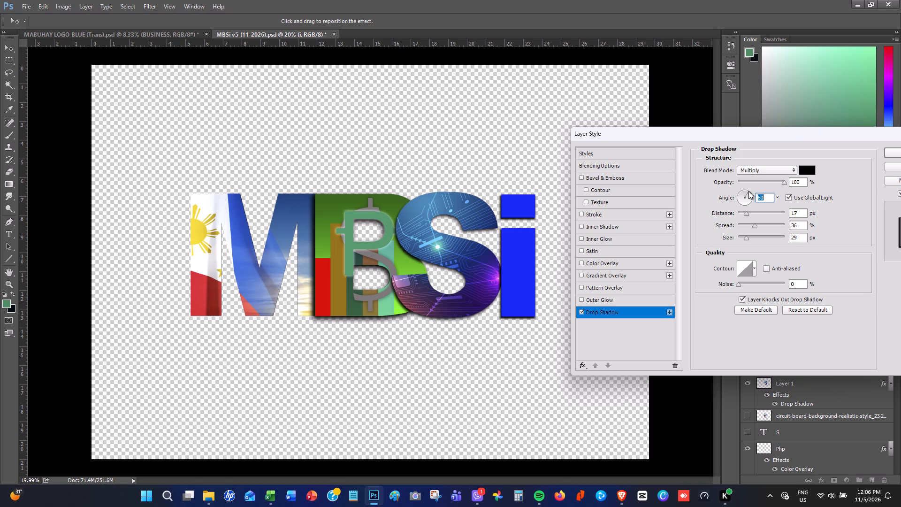
left_click(644, 313)
Set the i's drop shadow to 20 px distance, 35% spread and 30 px size, and apply the layer style.
left_click(788, 197)
left_click(788, 197)
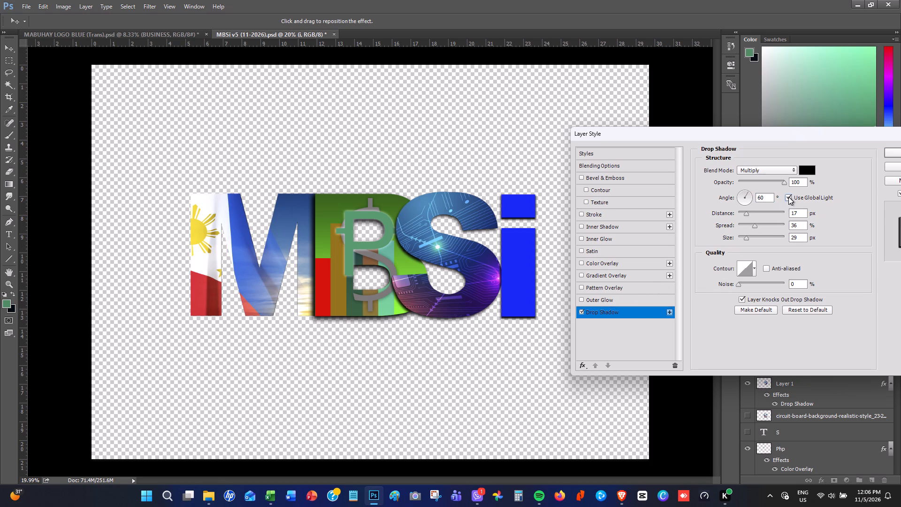
left_click(756, 225)
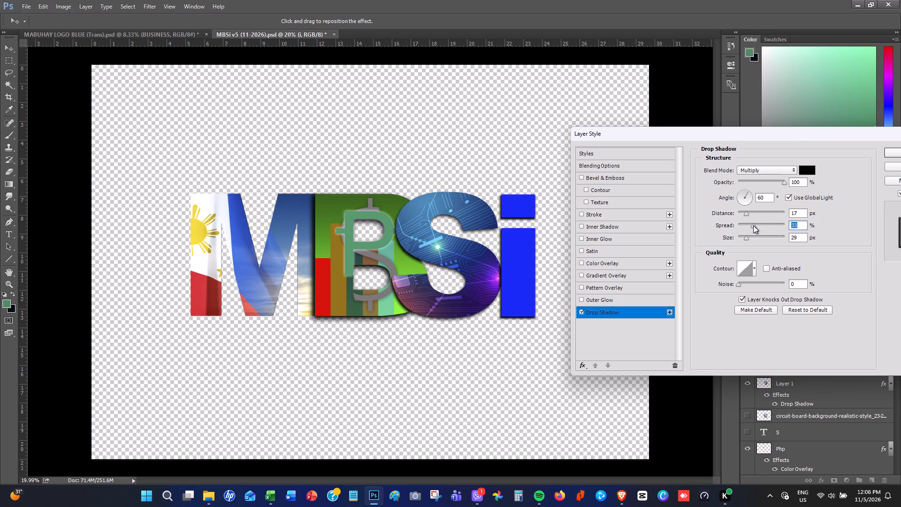
type("35")
left_click_drag(801, 214, 781, 215)
key("2")
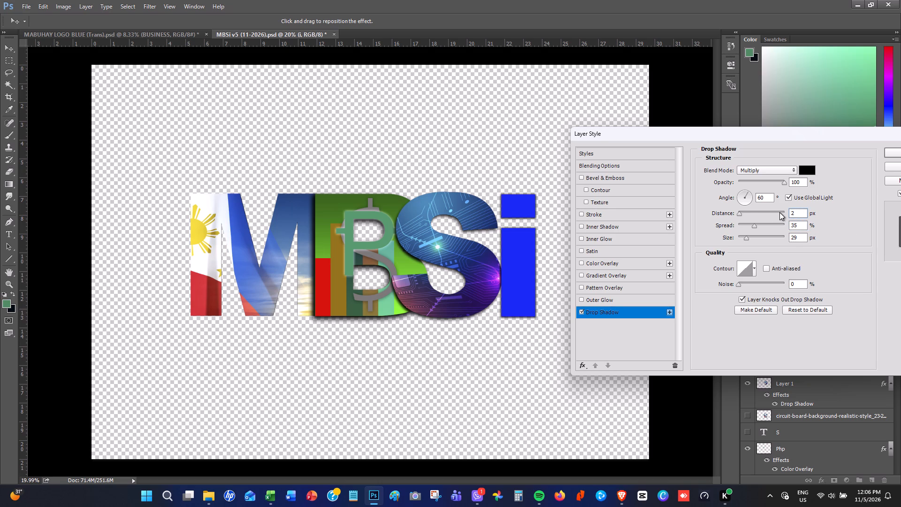
key("0")
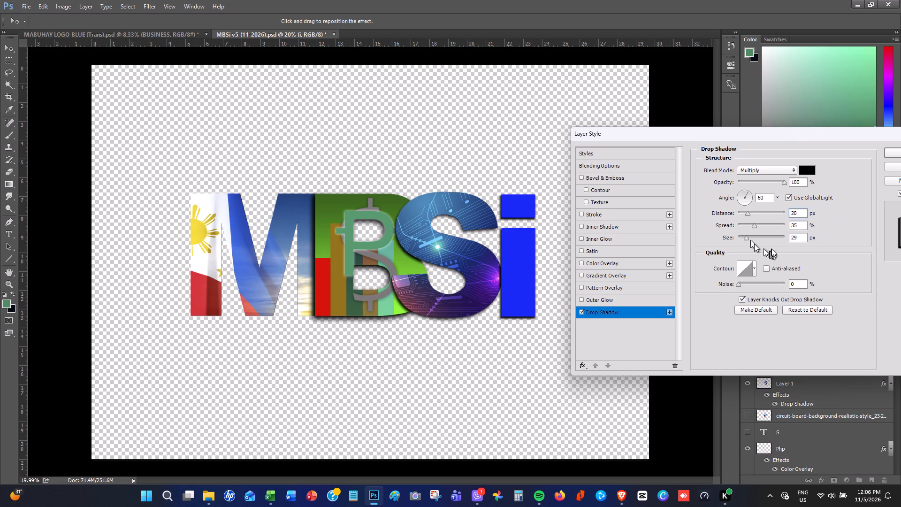
left_click_drag(799, 235, 774, 240)
type("30")
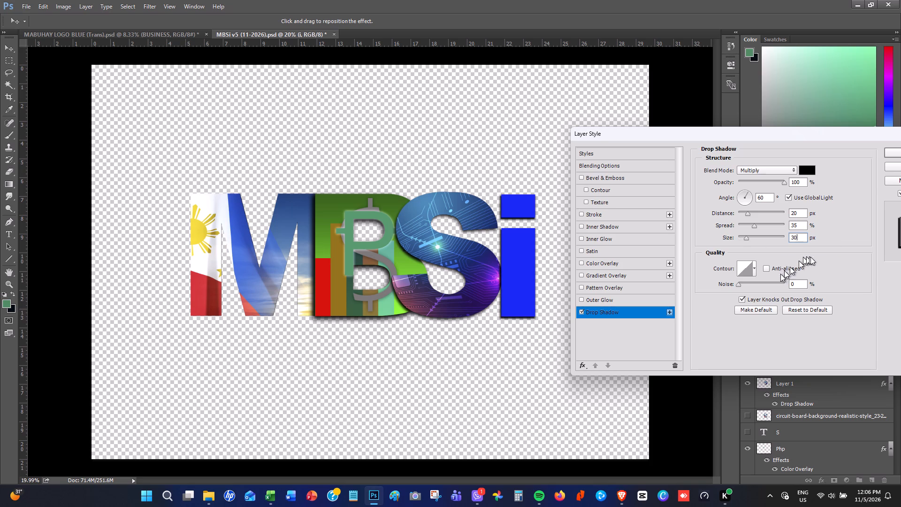
left_click(824, 253)
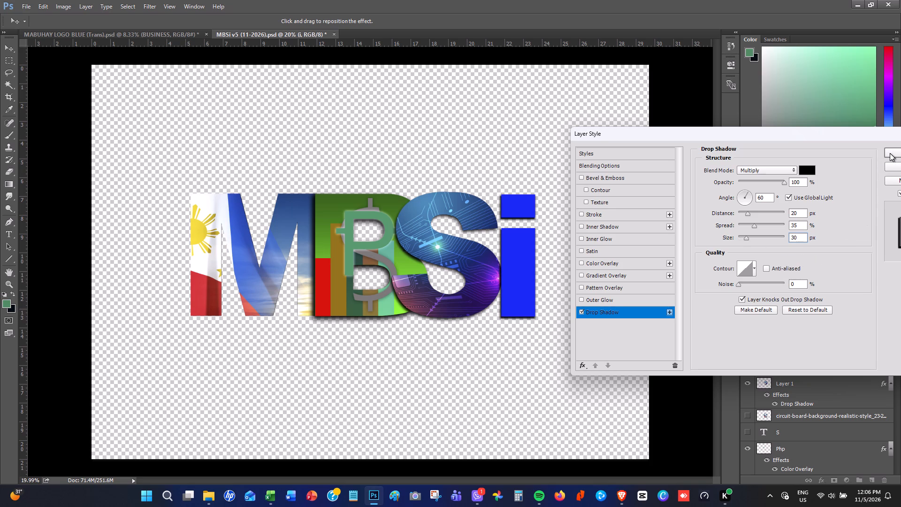
left_click(890, 153)
Hide the M text layer beneath the flag-textured M.
scroll(801, 385, "up", 2)
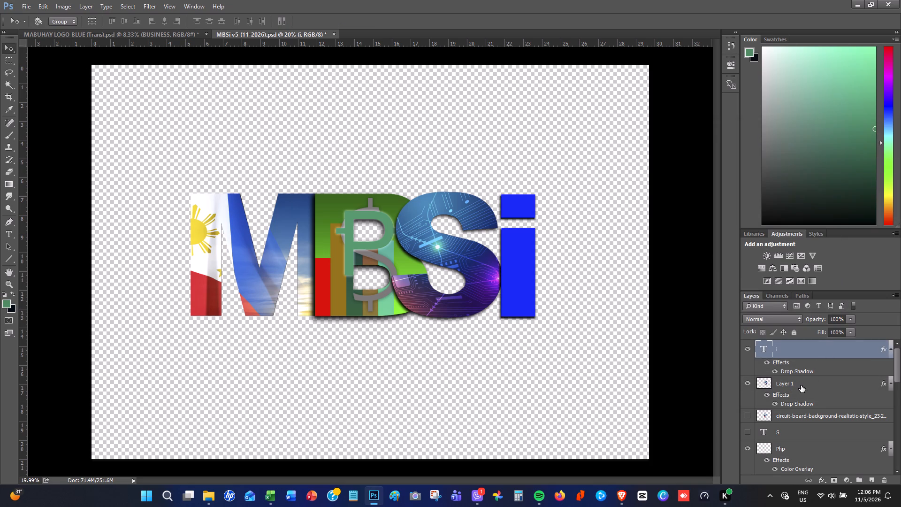
scroll(801, 385, "up", 3)
scroll(801, 385, "down", 7)
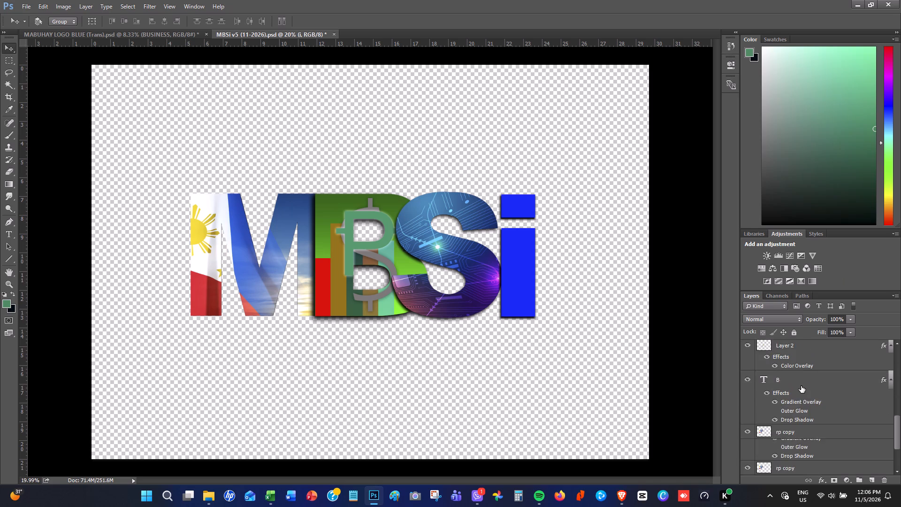
scroll(801, 386, "down", 4)
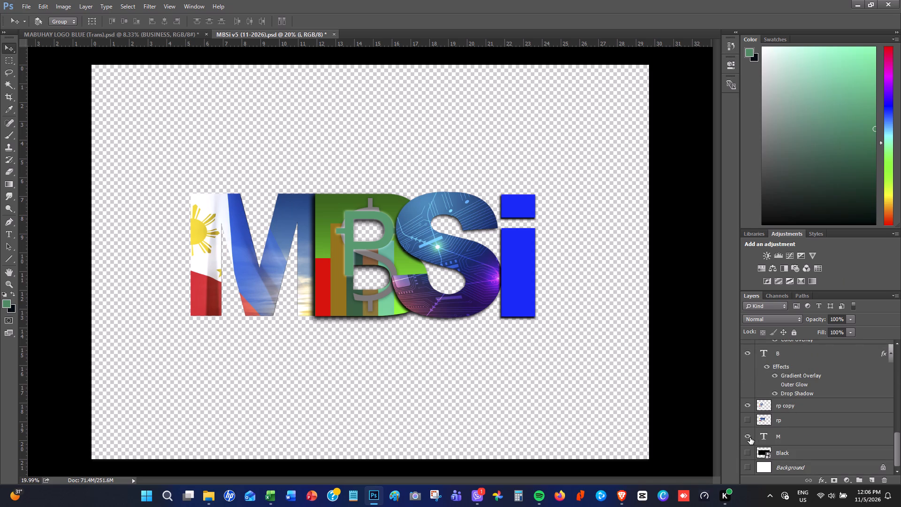
left_click(749, 438)
left_click(749, 438)
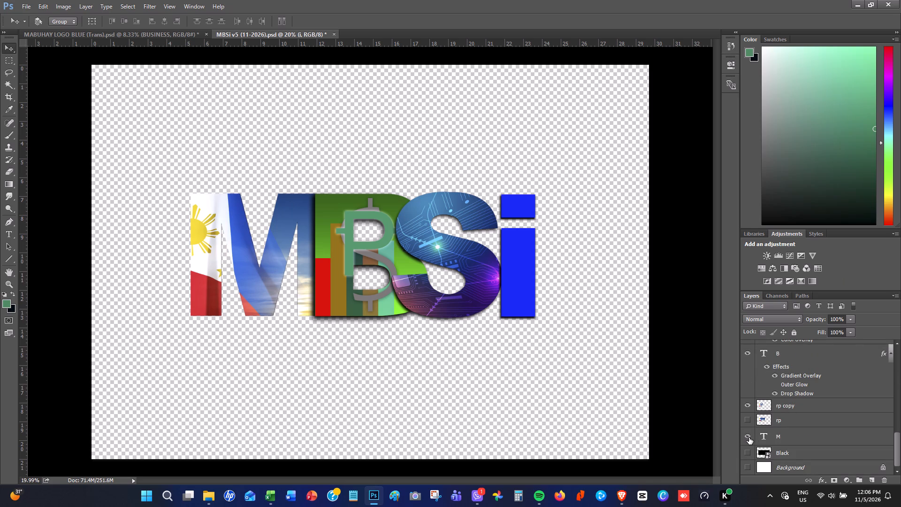
left_click(749, 438)
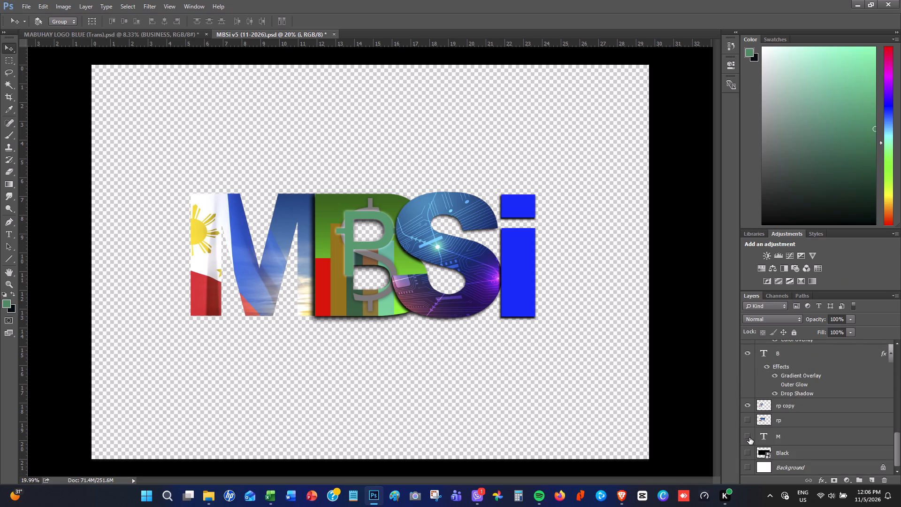
scroll(811, 433, "down", 1)
Add a drop shadow to the rp copy layer and raise its opacity to 100%.
left_click(747, 405)
left_click(747, 405)
left_click(766, 407)
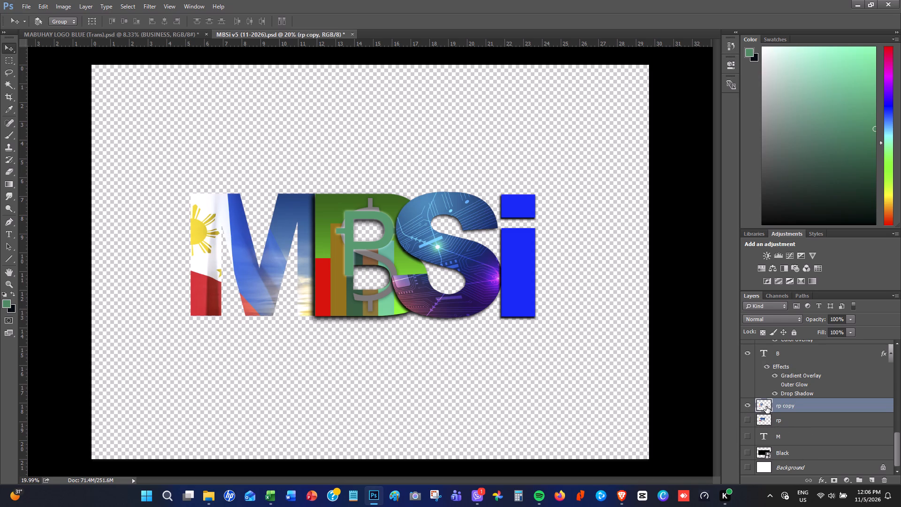
right_click(766, 407)
left_click(799, 180)
left_click(271, 260)
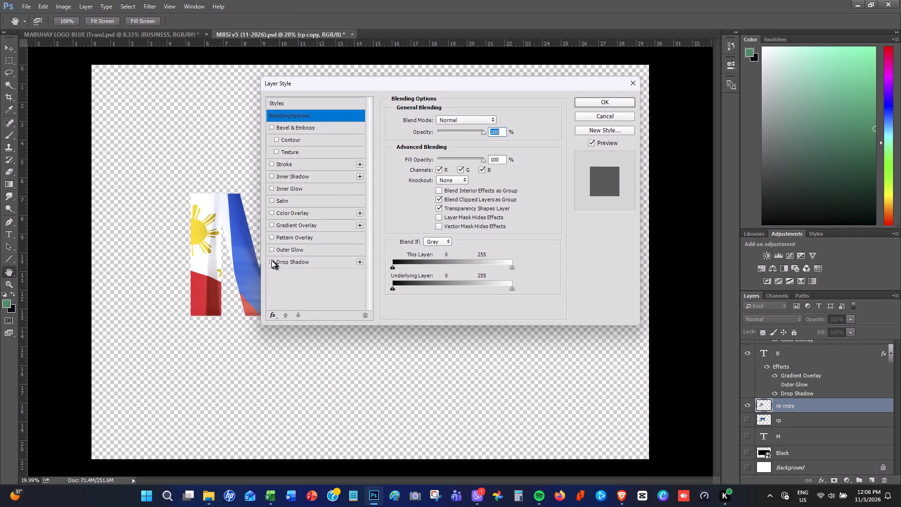
left_click(283, 261)
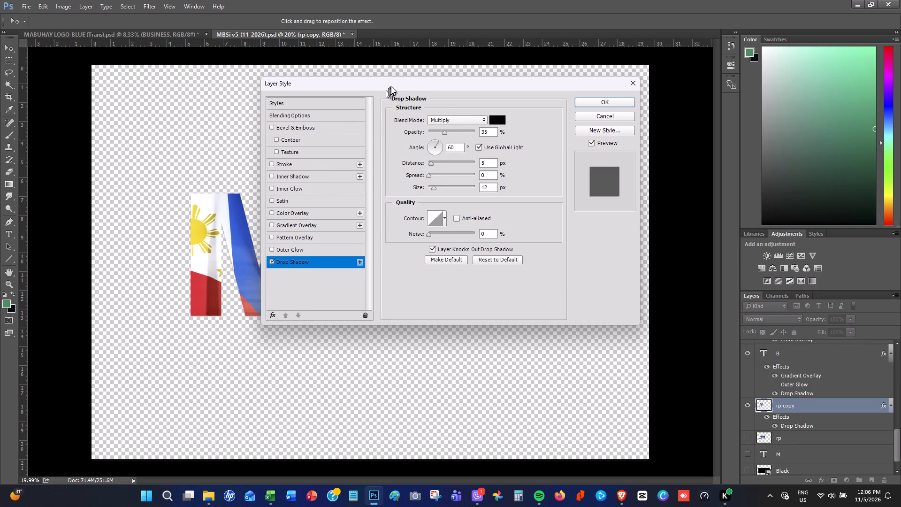
left_click_drag(400, 82, 664, 132)
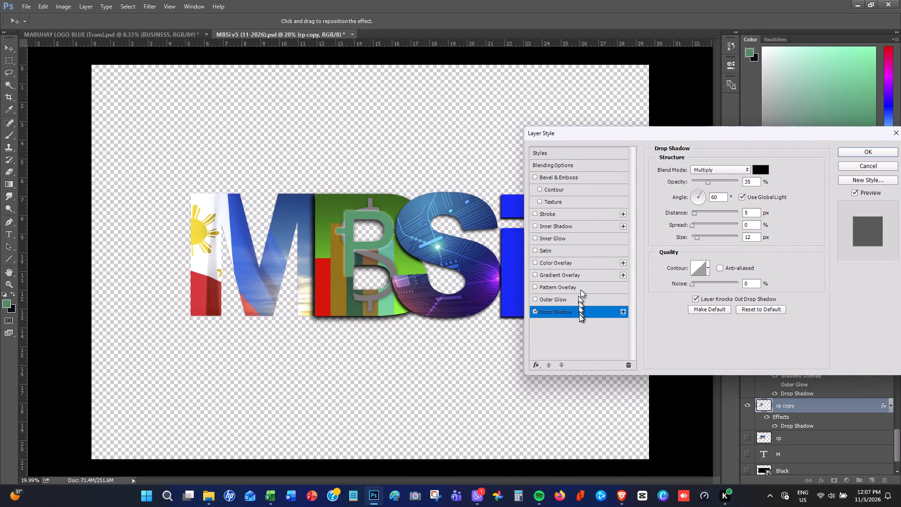
left_click_drag(708, 180, 710, 180)
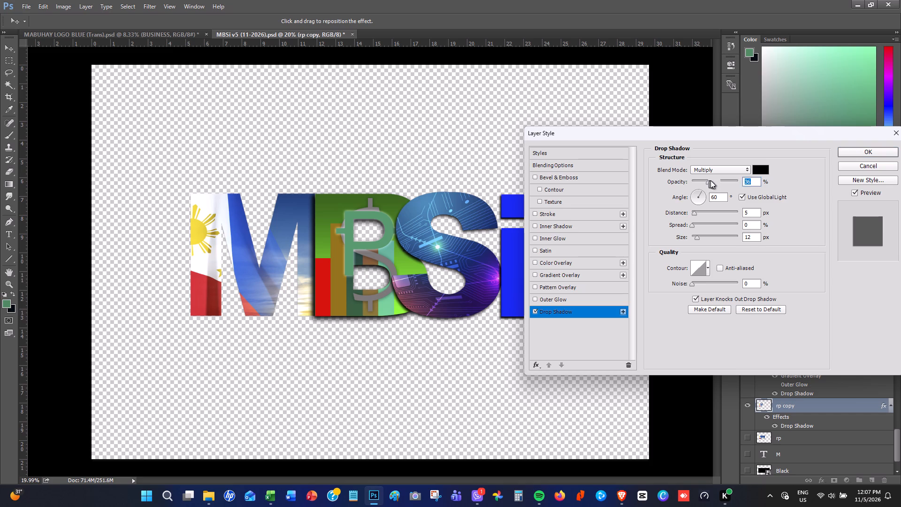
left_click_drag(710, 180, 741, 183)
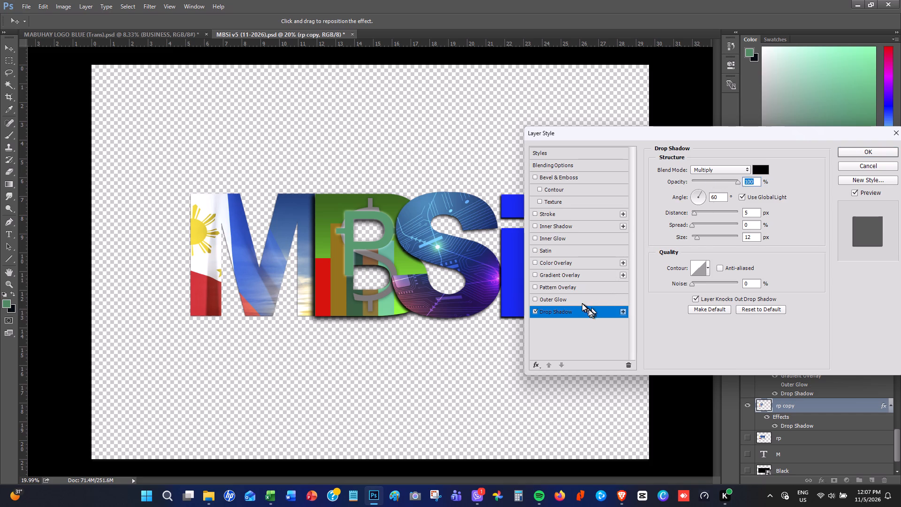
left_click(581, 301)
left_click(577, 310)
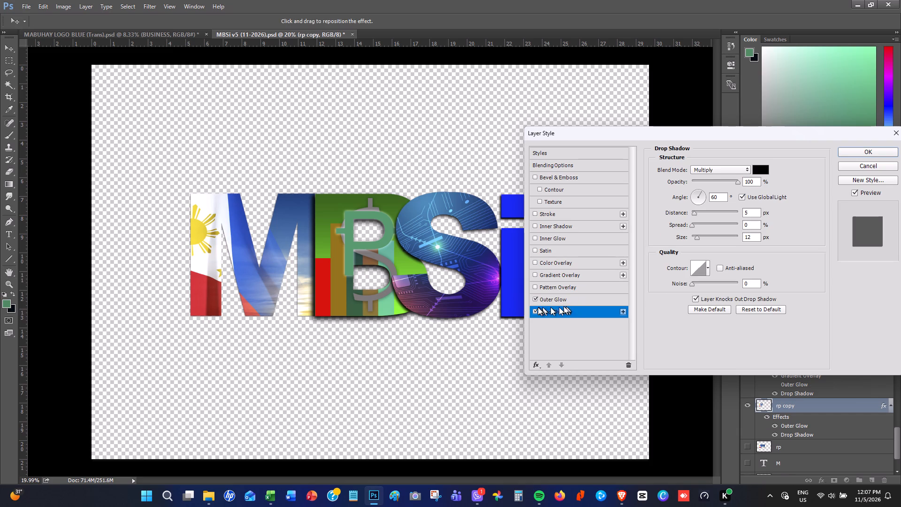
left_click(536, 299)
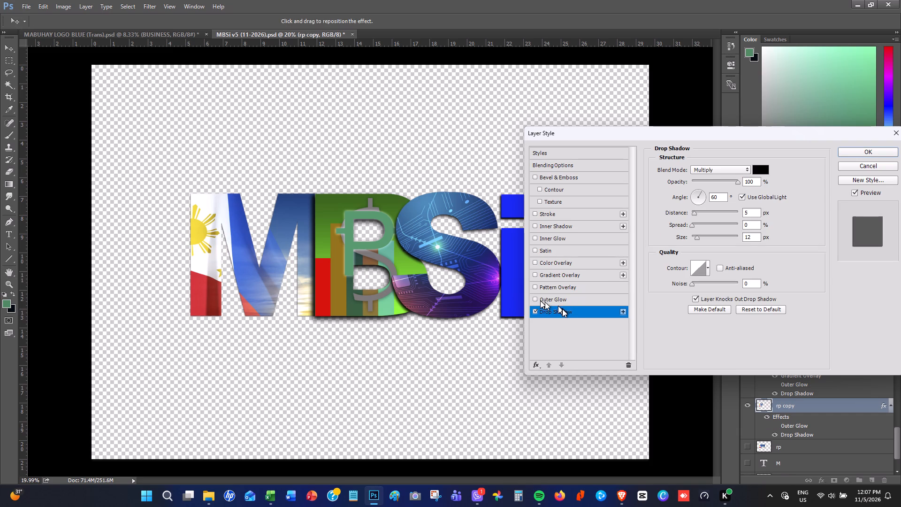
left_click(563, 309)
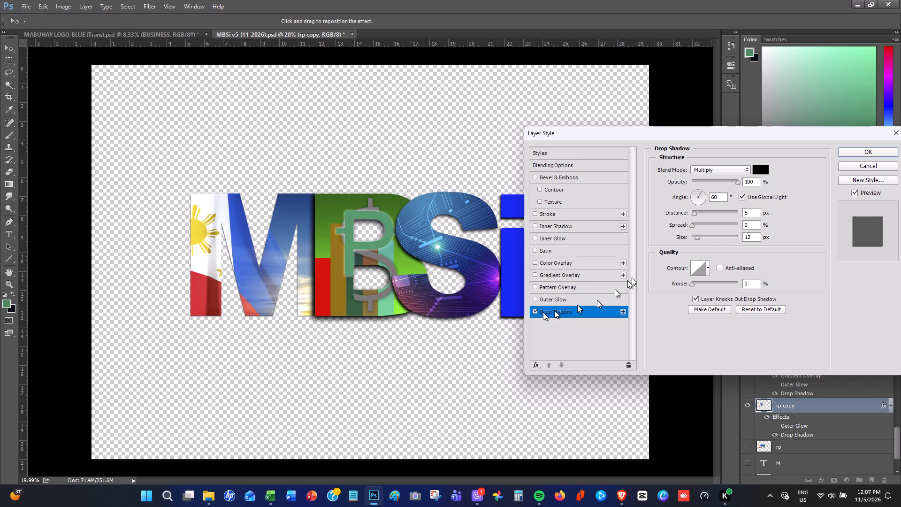
Keep global light on for the rp copy layer's drop shadow and apply the layer style.
left_click(743, 196)
left_click(743, 196)
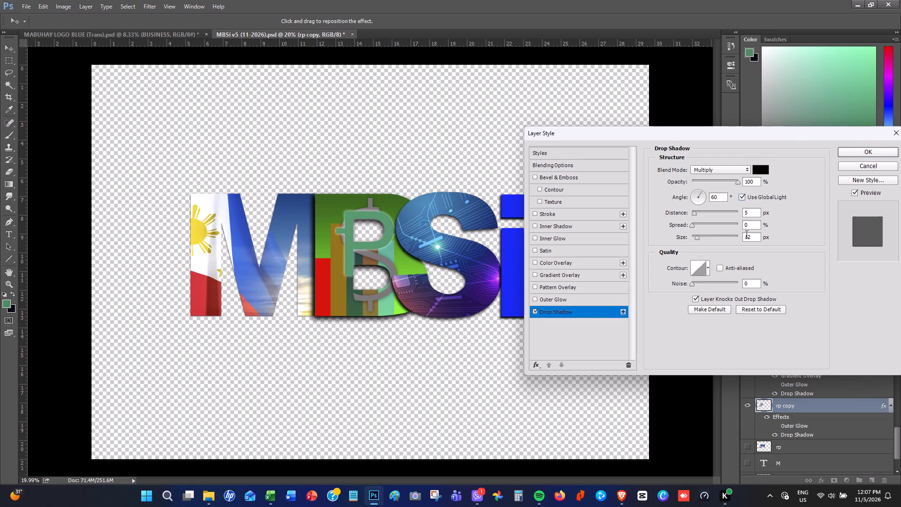
left_click(860, 151)
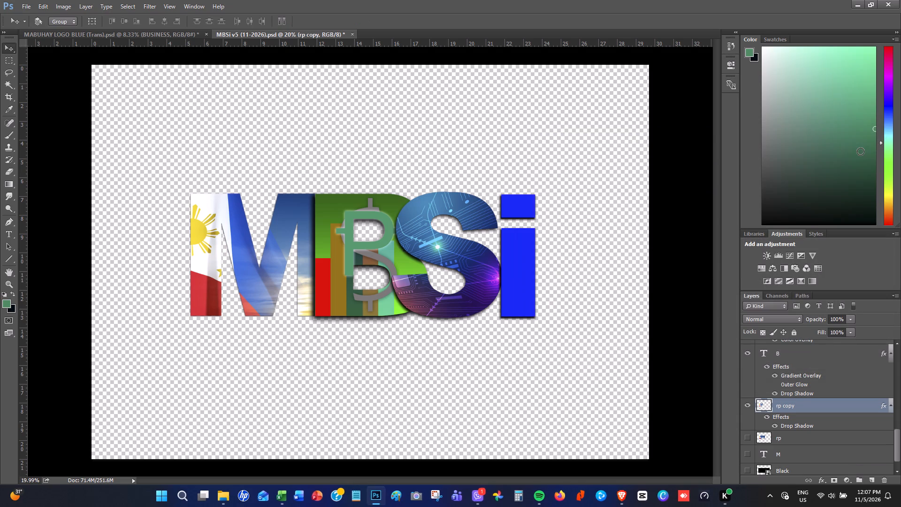
Check the drop shadow settings of the B text layer.
left_click(767, 354)
right_click(767, 354)
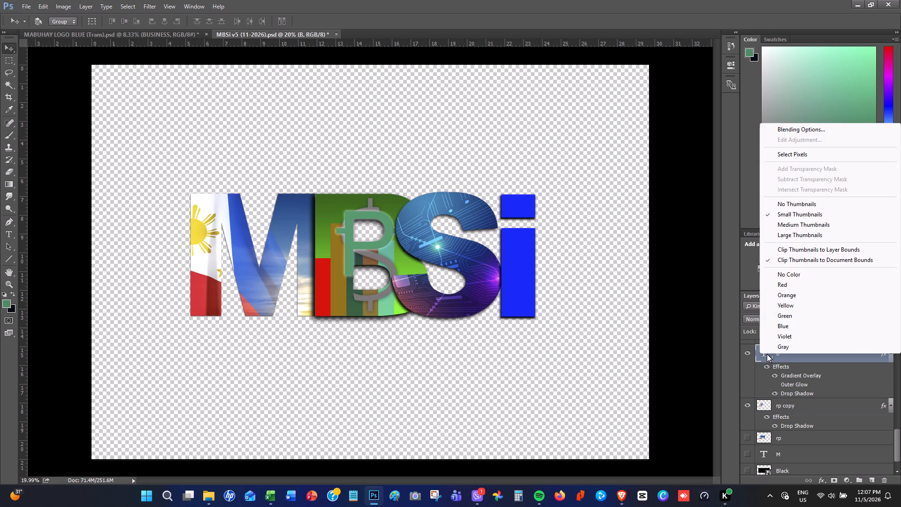
left_click(796, 133)
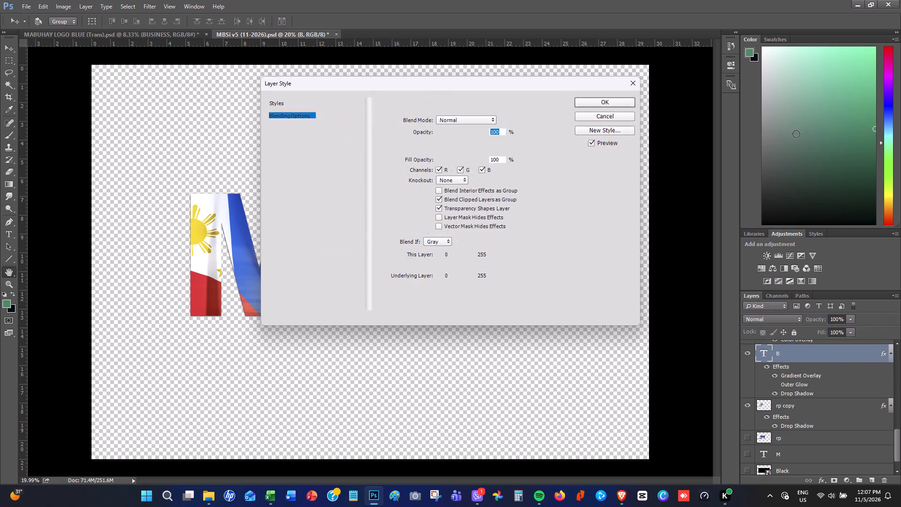
left_click(298, 261)
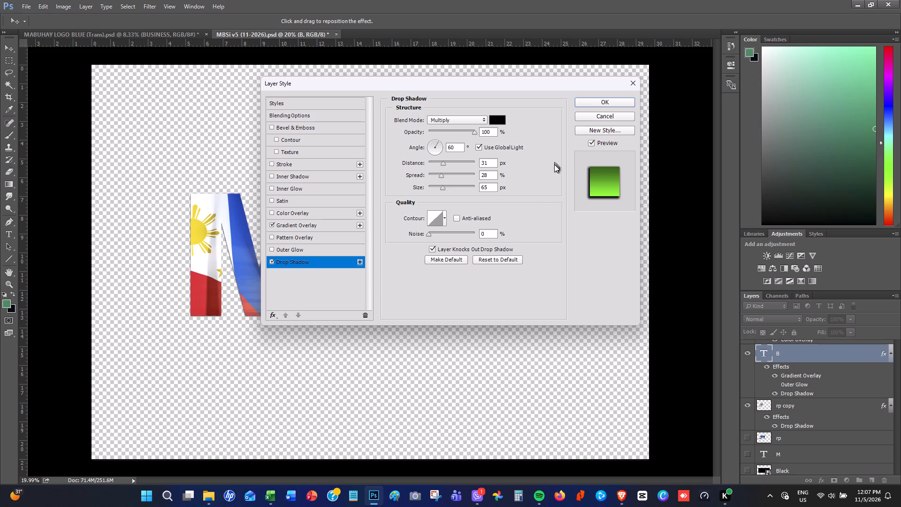
left_click(595, 101)
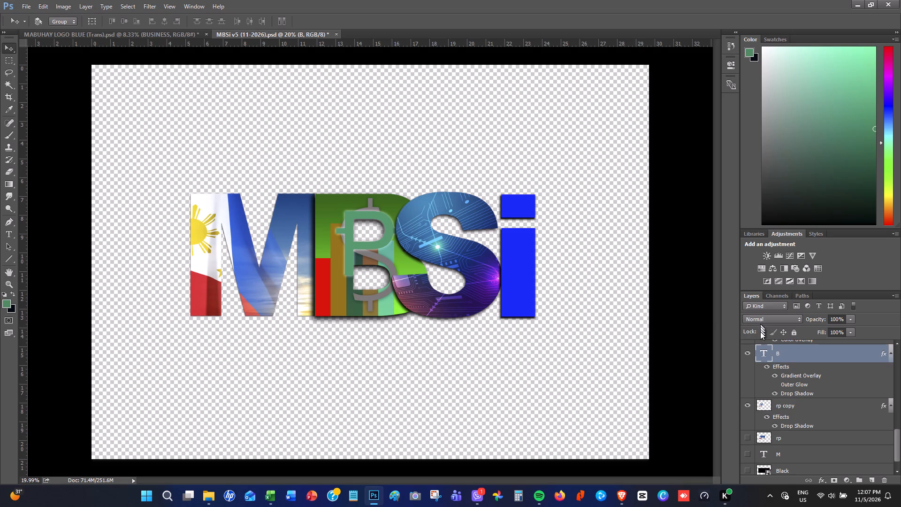
Set the rp copy layer's drop shadow to 31 px distance, 68% spread and 25 px size, and apply the layer style.
left_click(764, 405)
right_click(764, 405)
left_click(794, 184)
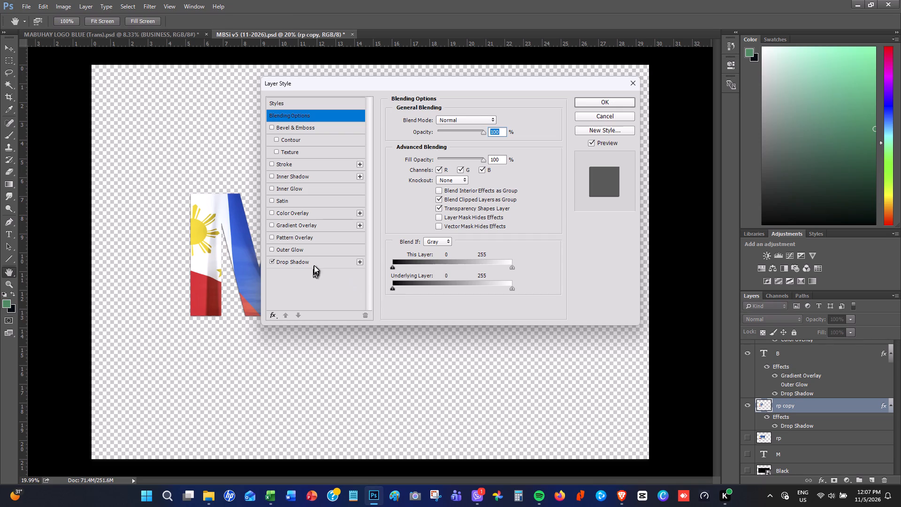
left_click(314, 265)
left_click_drag(490, 162, 467, 163)
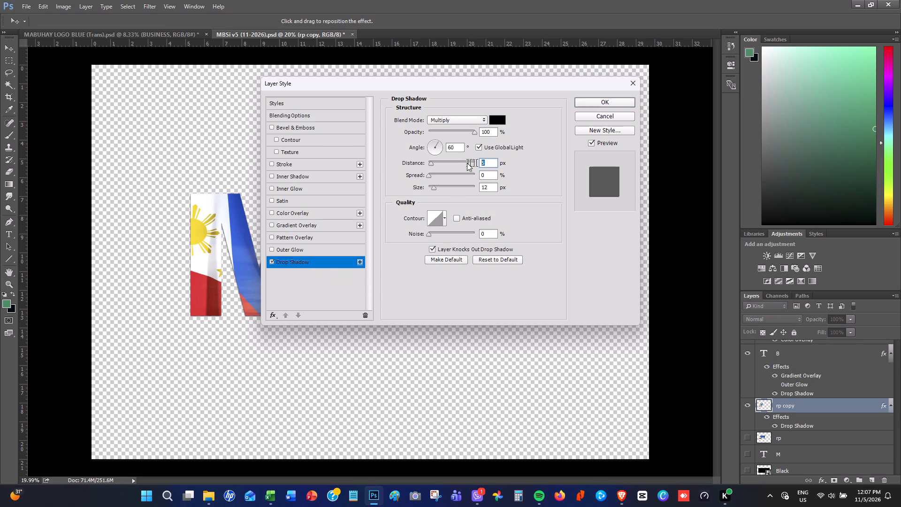
type("31")
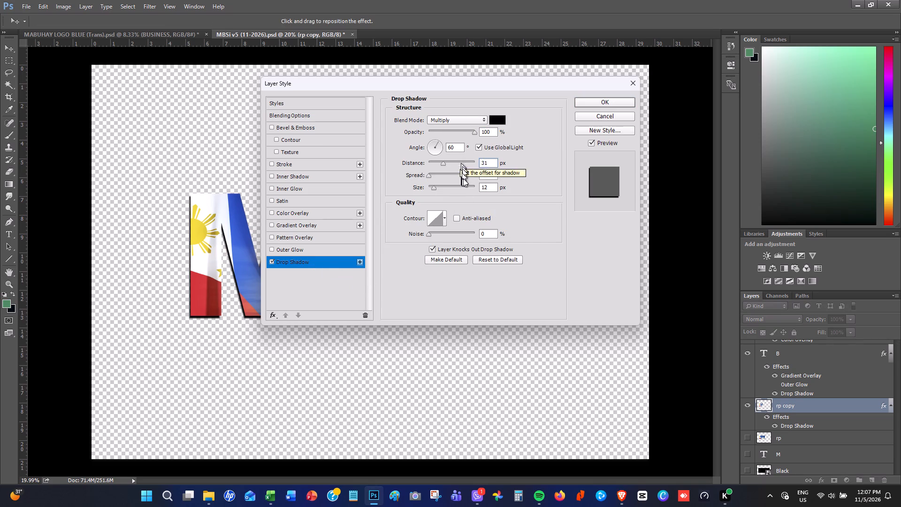
left_click_drag(487, 175, 470, 174)
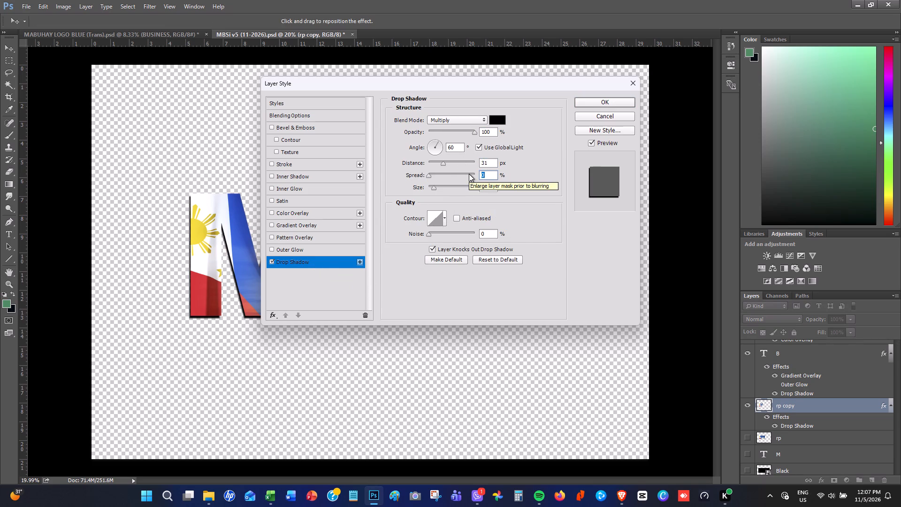
type("68")
left_click_drag(490, 186, 466, 187)
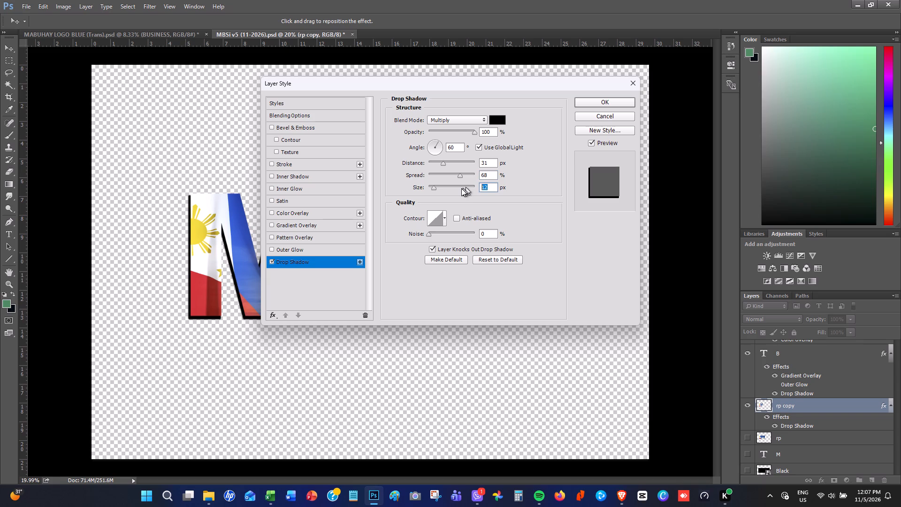
type("25")
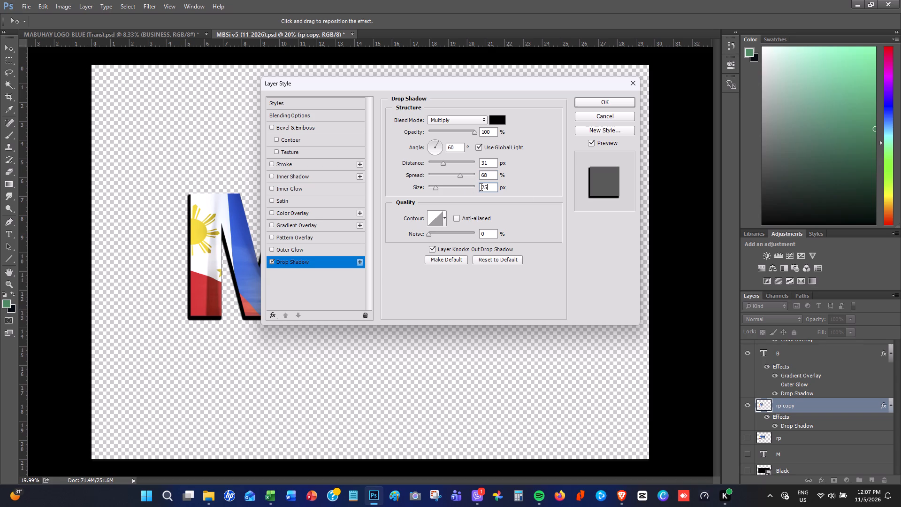
left_click(589, 100)
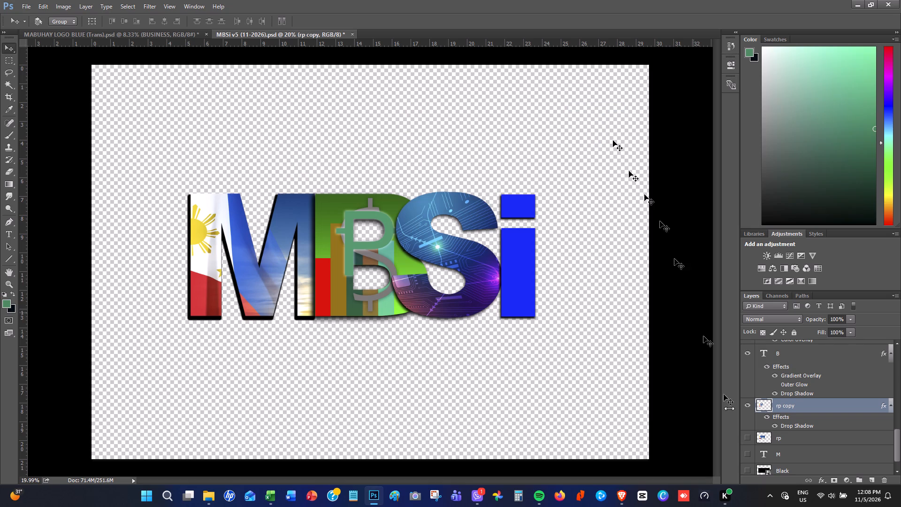
Review the B text layer's drop shadow distance, spread and size again for comparison with the M.
left_click(765, 350)
right_click(765, 350)
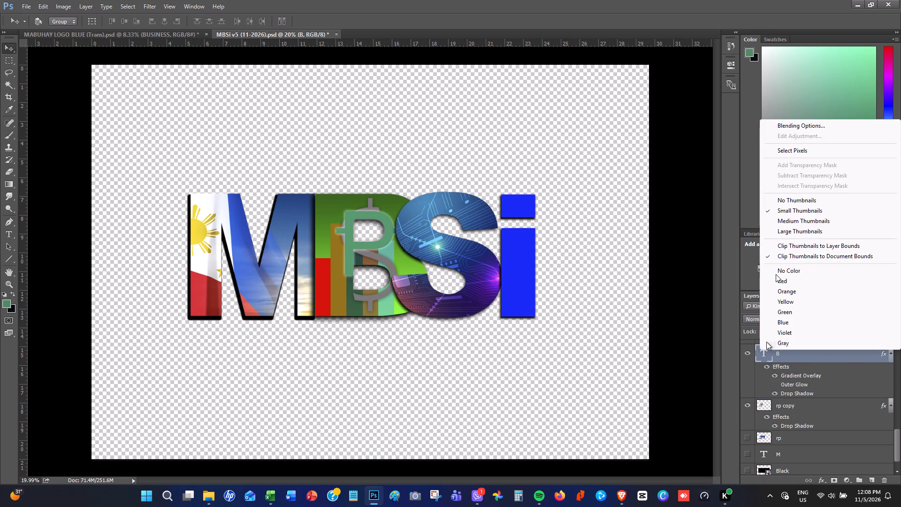
left_click(793, 127)
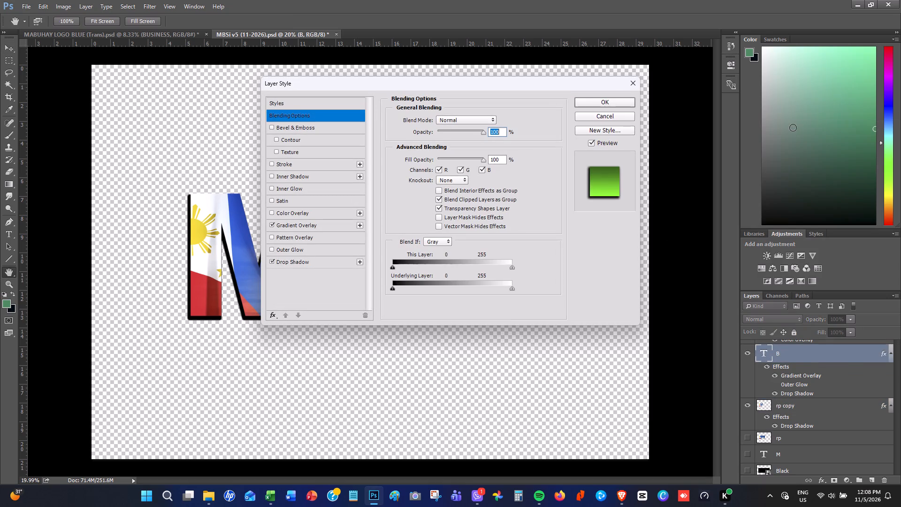
left_click(316, 259)
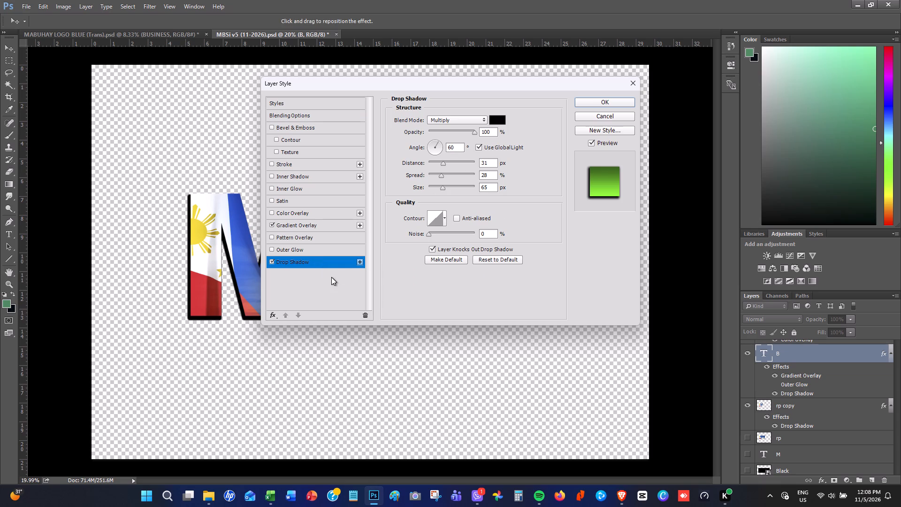
left_click(632, 83)
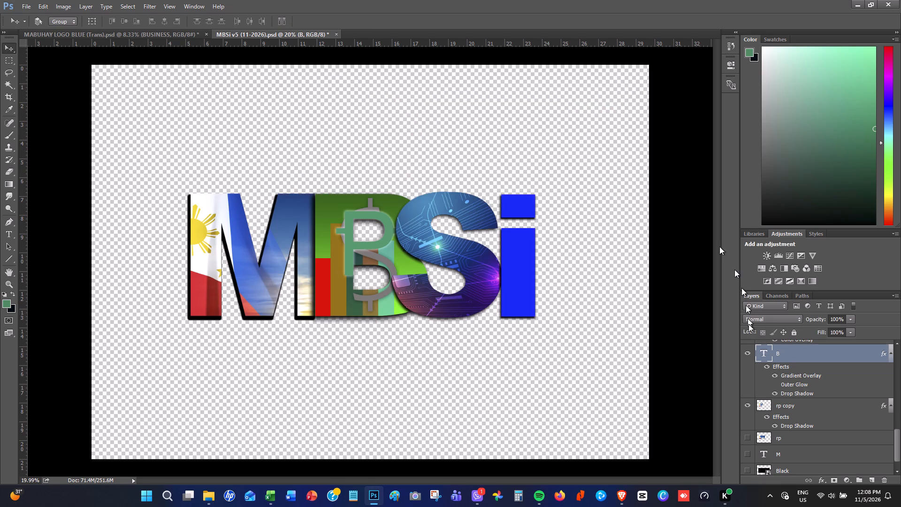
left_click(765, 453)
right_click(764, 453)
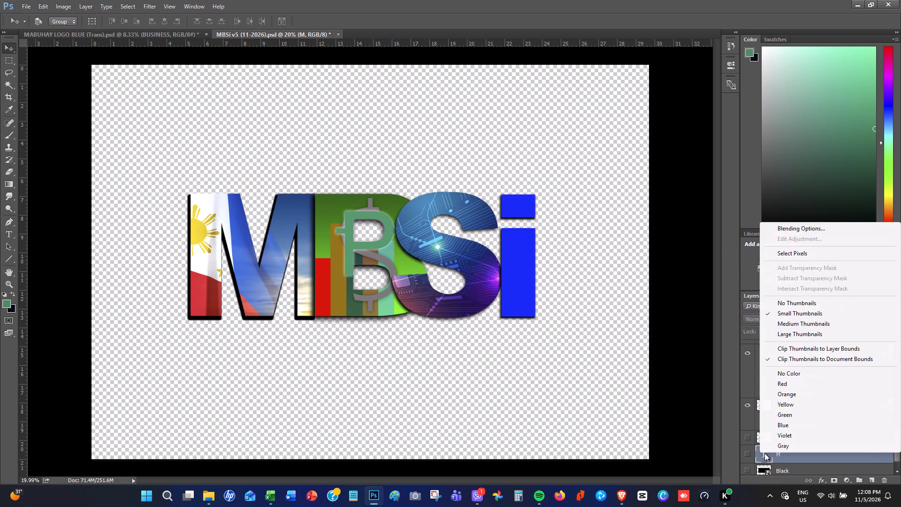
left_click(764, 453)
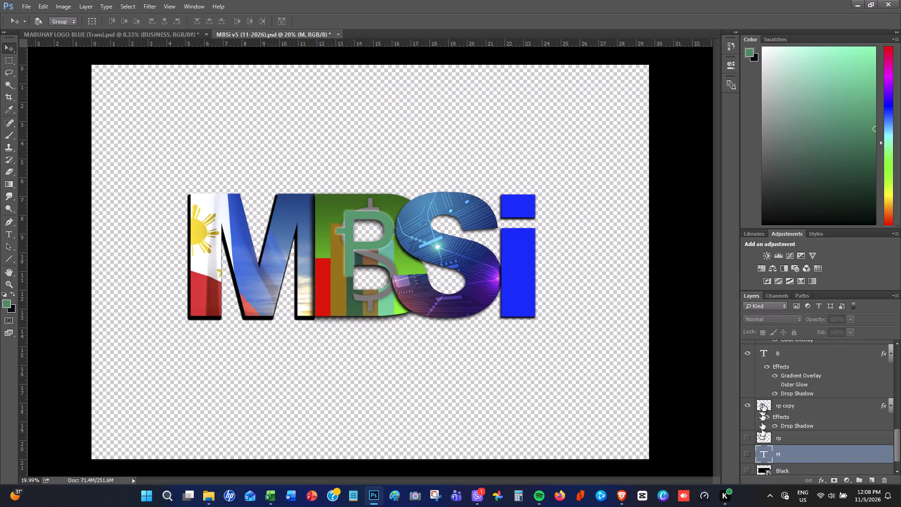
Change the rp copy layer's drop shadow to 28% spread and 65 px size, and apply the layer style.
left_click(764, 403)
right_click(764, 403)
left_click(781, 179)
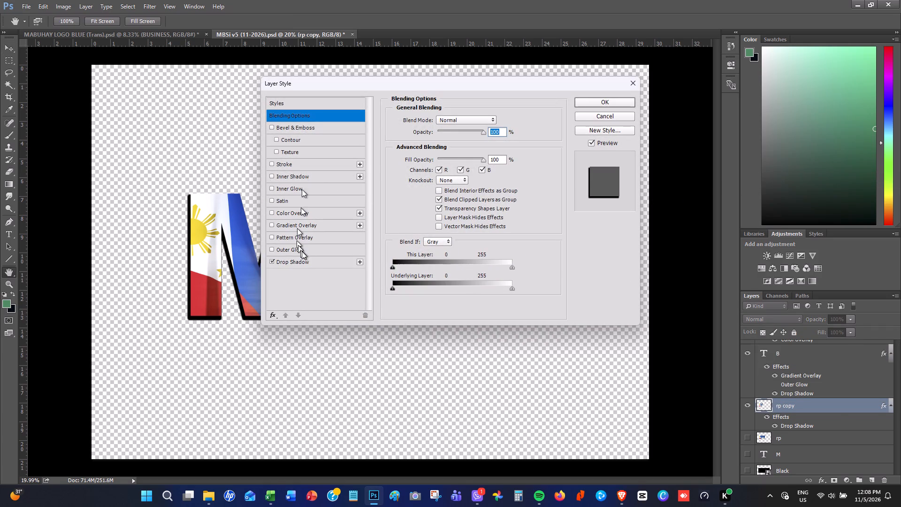
left_click(309, 262)
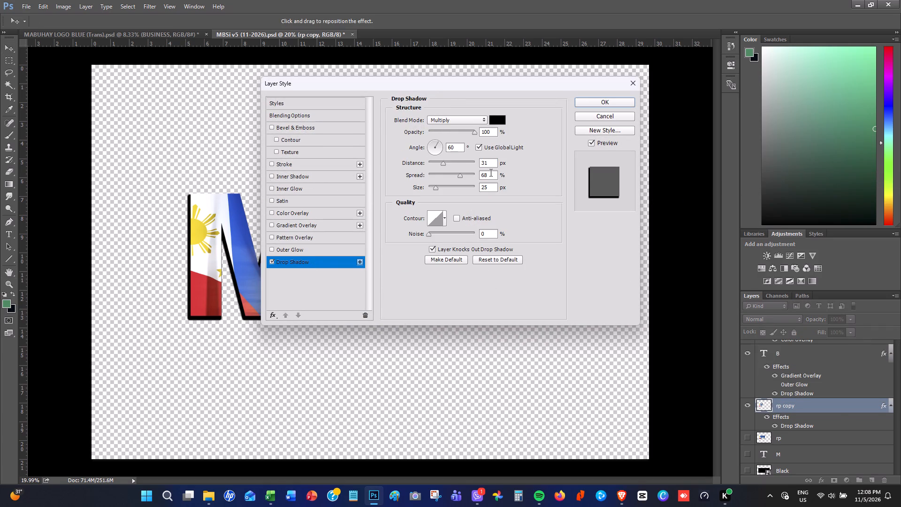
left_click_drag(490, 174, 458, 175)
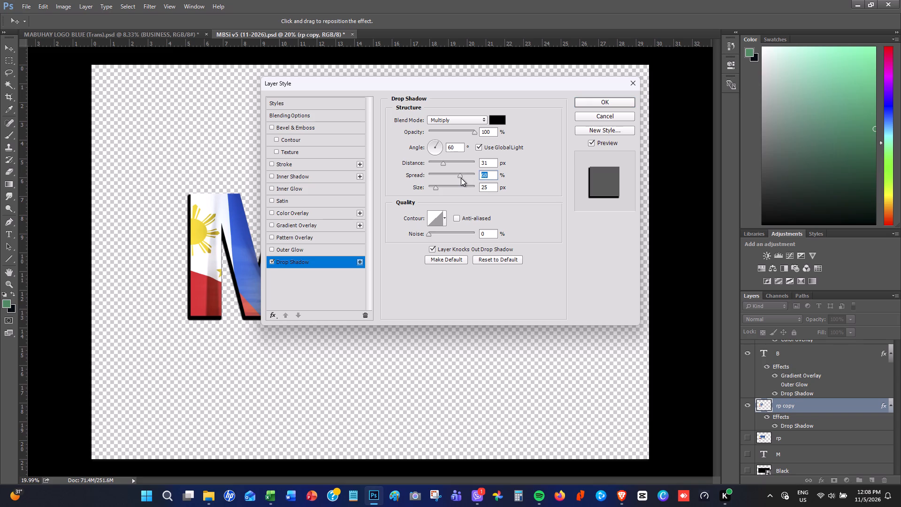
key("2")
key("8")
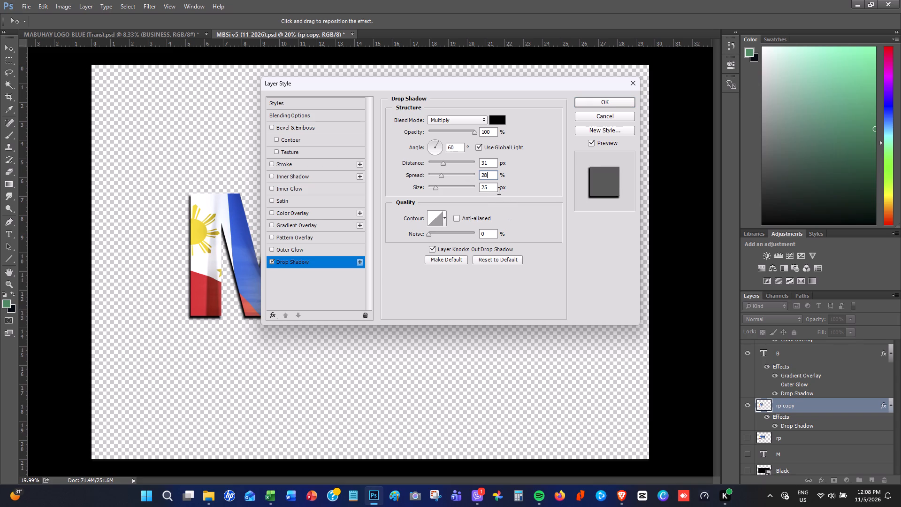
left_click_drag(497, 190, 461, 194)
type("65")
left_click(616, 98)
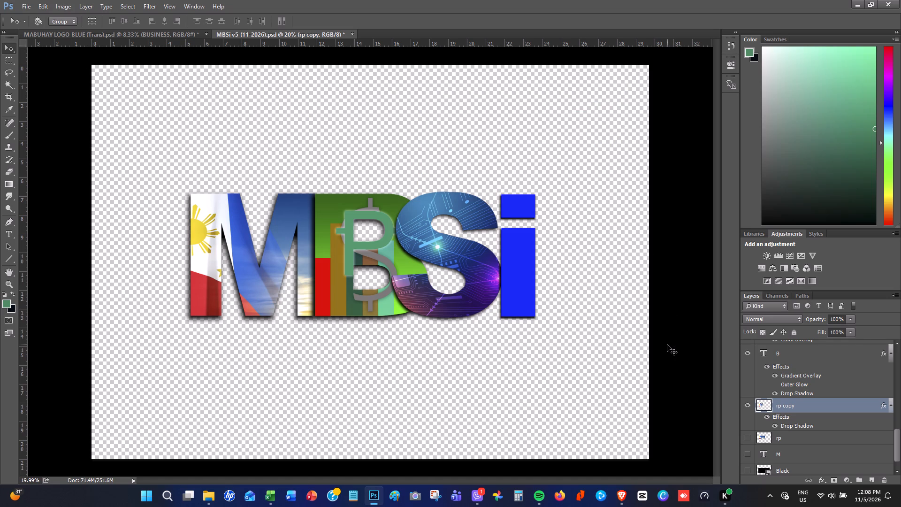
right_click(765, 407)
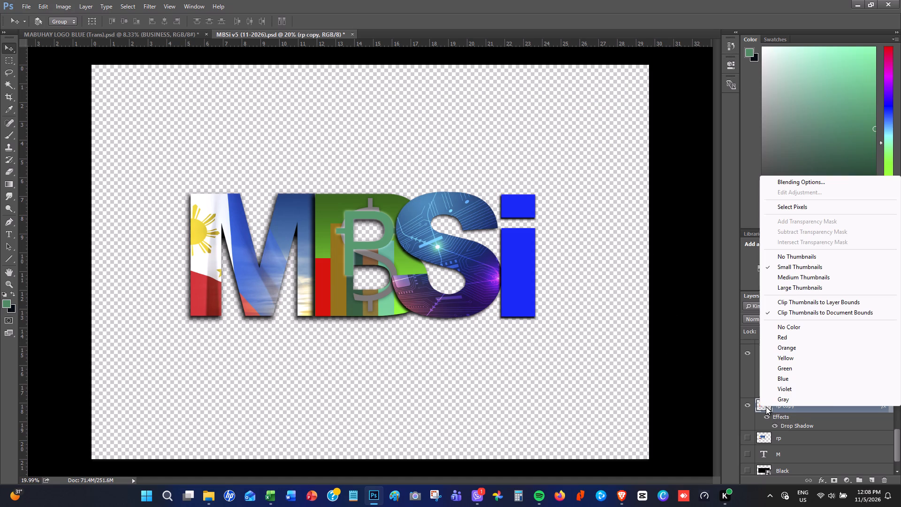
left_click(795, 431)
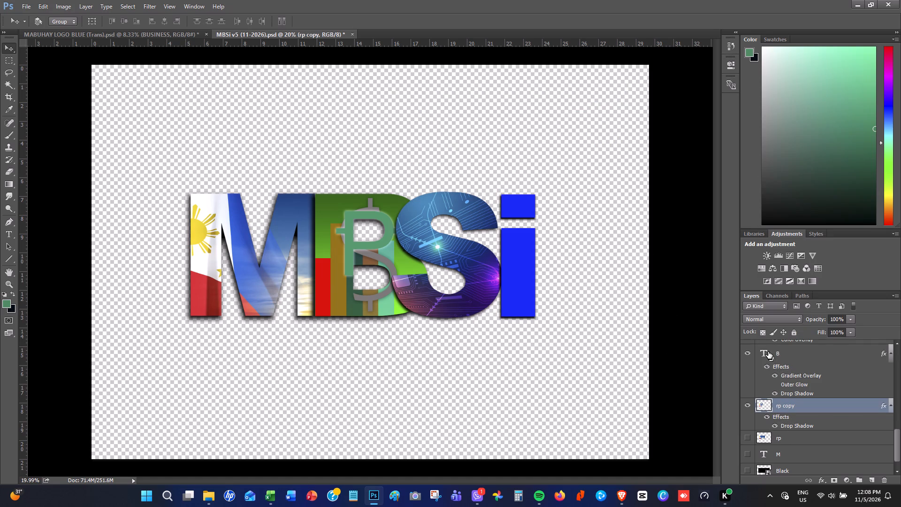
Set the B text layer's drop shadow to 60 px size, 30% spread and 30 px distance, and apply the layer style.
left_click(768, 352)
right_click(768, 352)
left_click(790, 131)
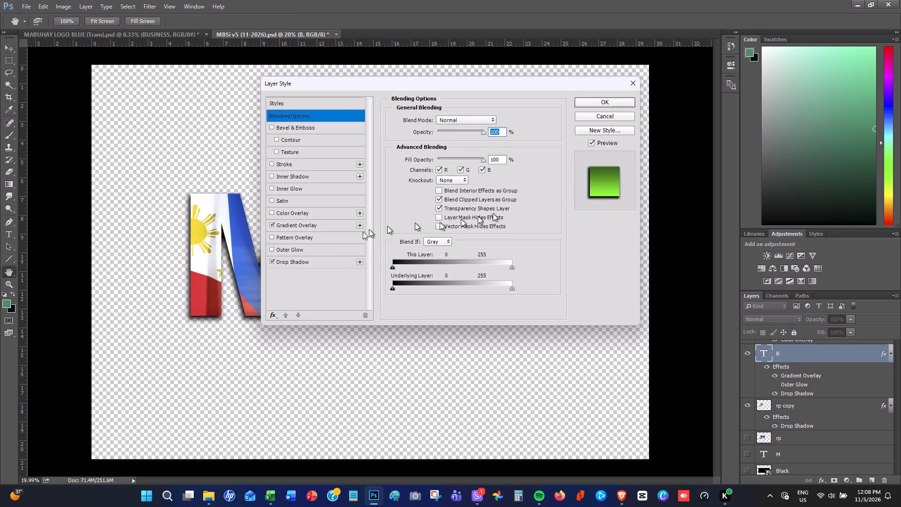
left_click(317, 261)
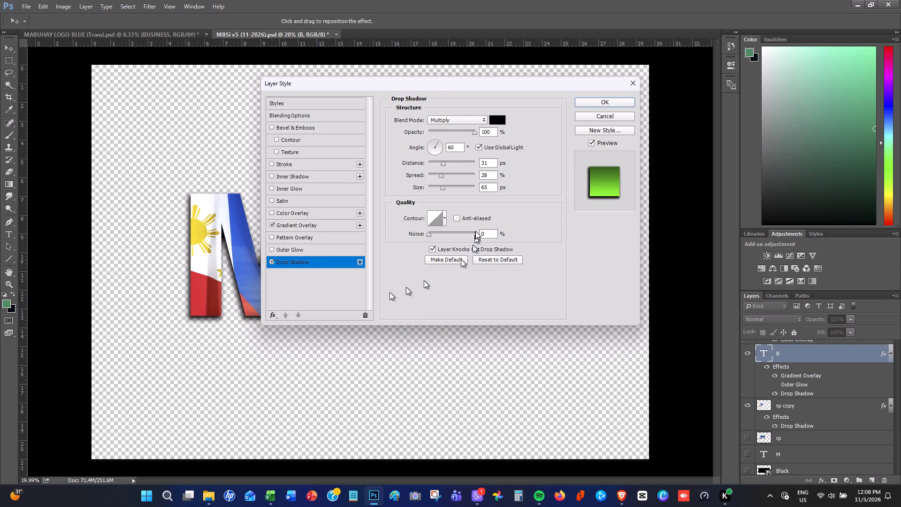
left_click_drag(491, 187, 473, 190)
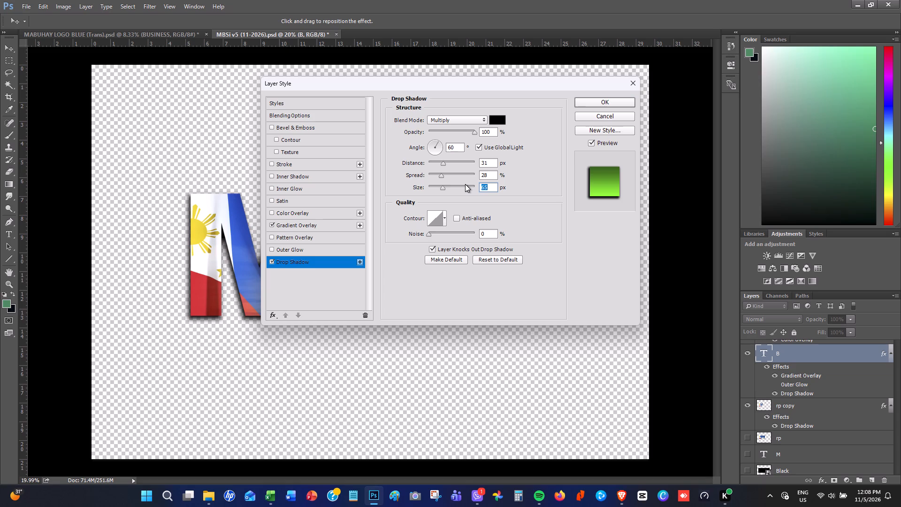
type("60")
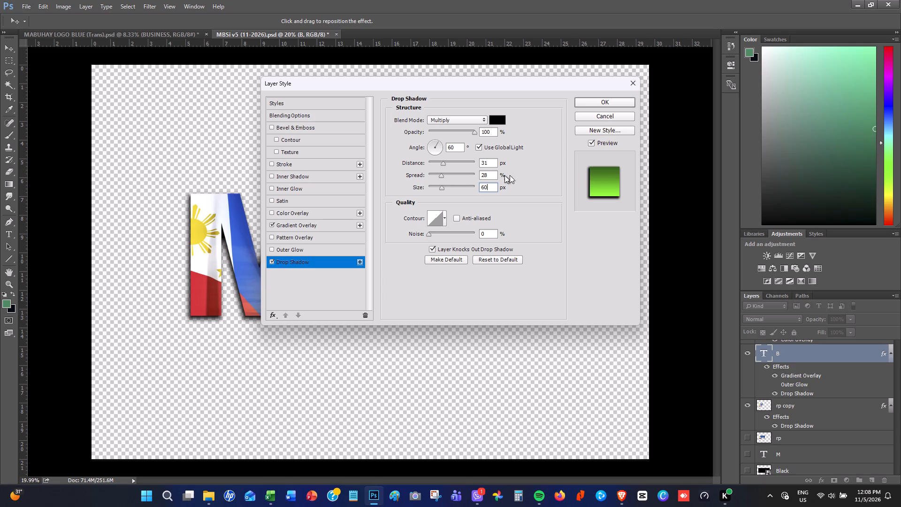
left_click_drag(489, 176, 466, 178)
type("30")
left_click_drag(490, 162, 467, 173)
type("30")
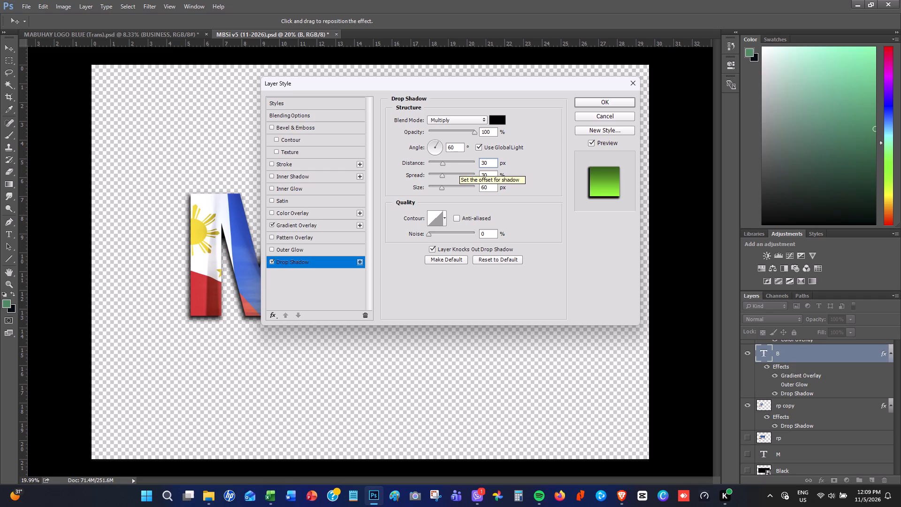
left_click(614, 104)
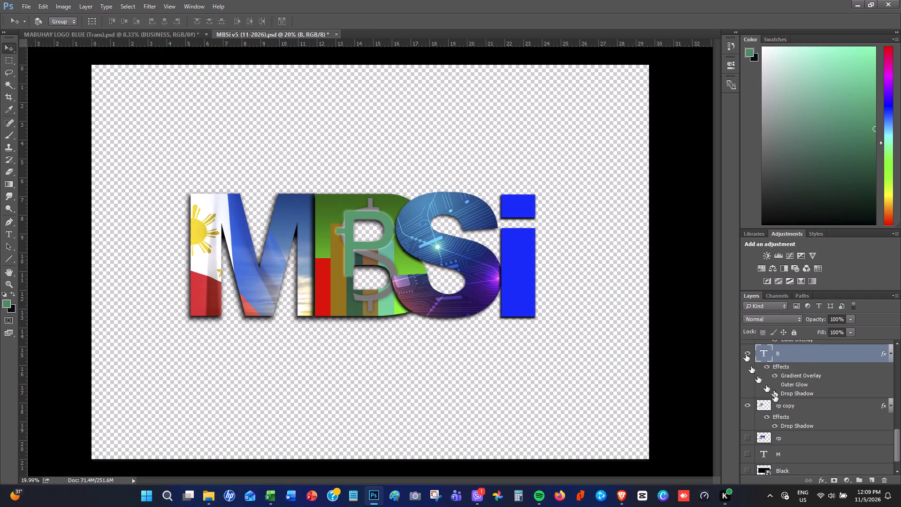
Set the rp copy layer's drop shadow to 30 px distance, 30% spread and 60 px size, and apply the layer style.
left_click(766, 404)
right_click(766, 404)
left_click(796, 181)
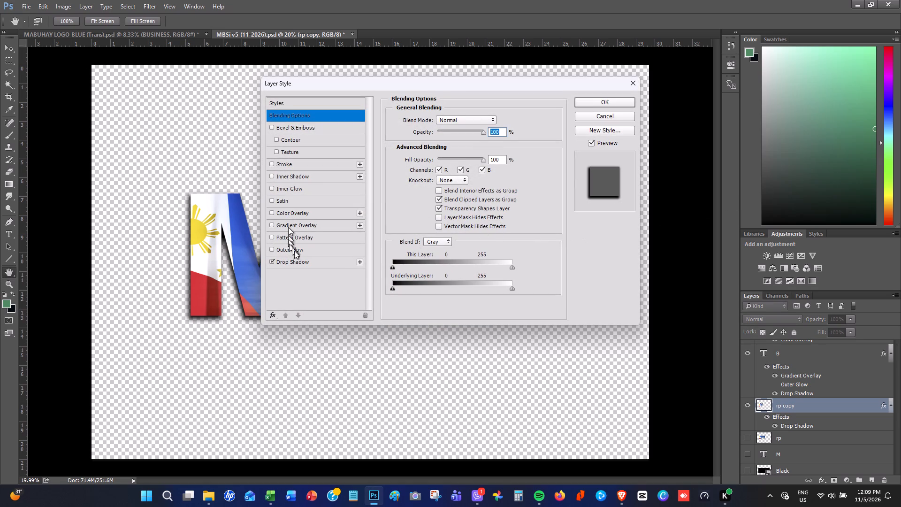
left_click(303, 263)
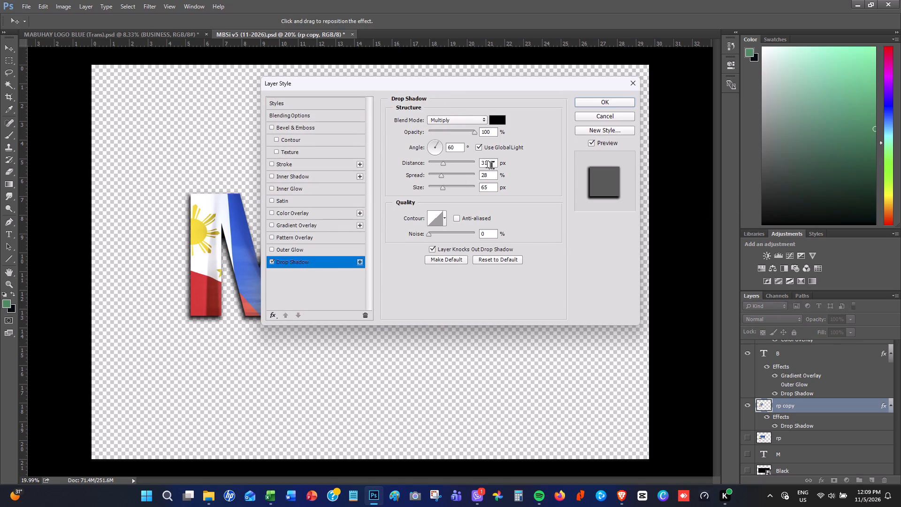
left_click_drag(491, 162, 464, 167)
type("30")
left_click_drag(486, 175, 468, 177)
type("30")
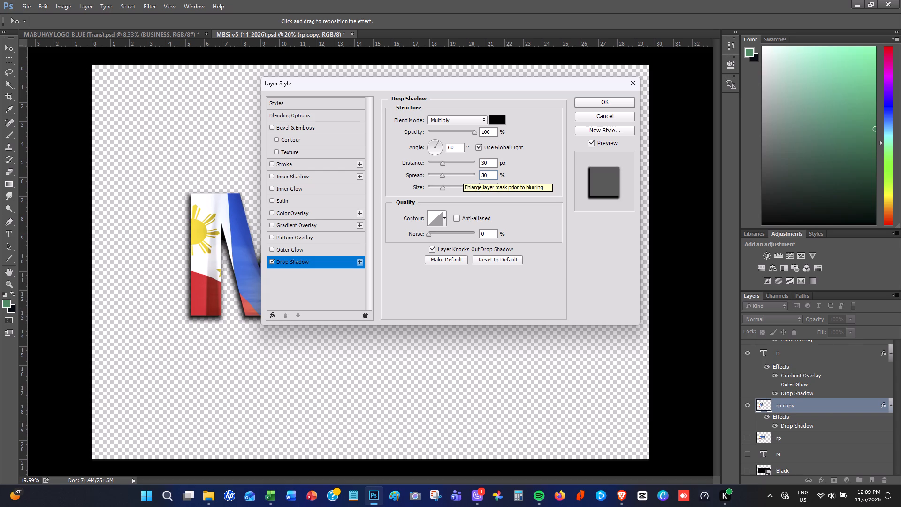
left_click_drag(493, 185, 467, 189)
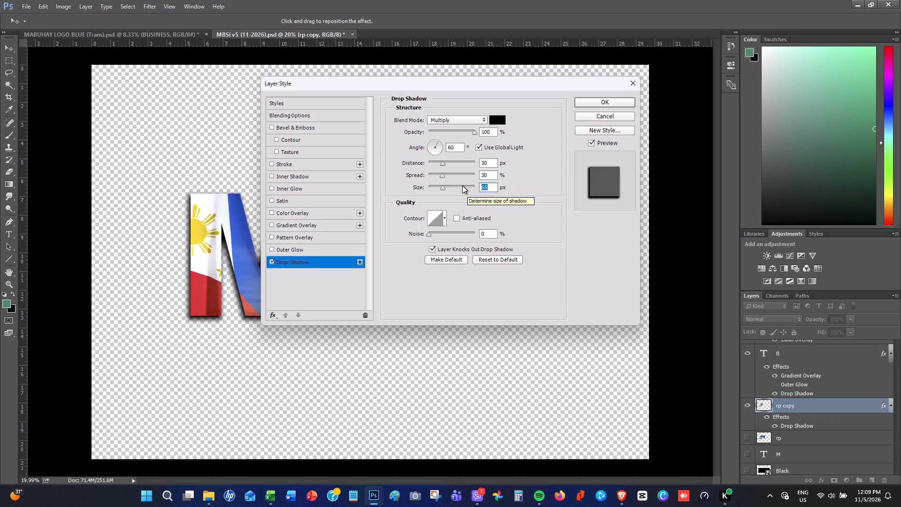
type("60")
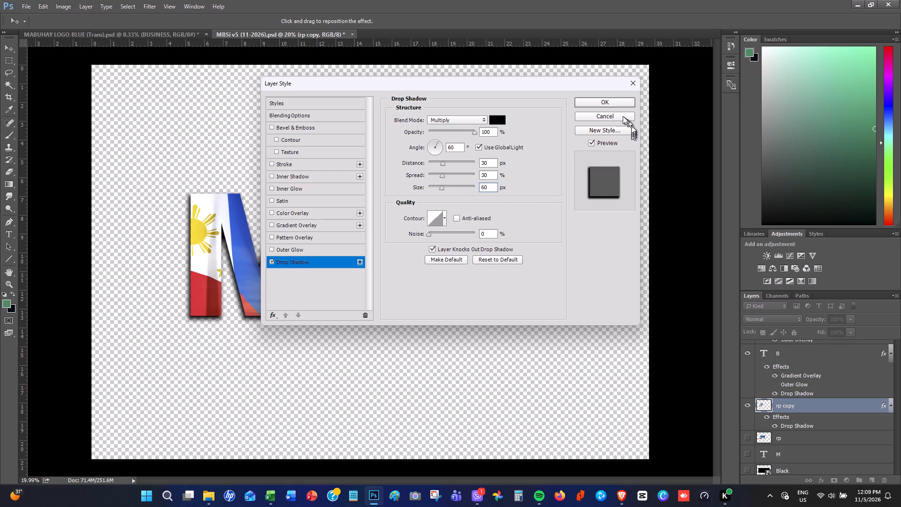
left_click(614, 103)
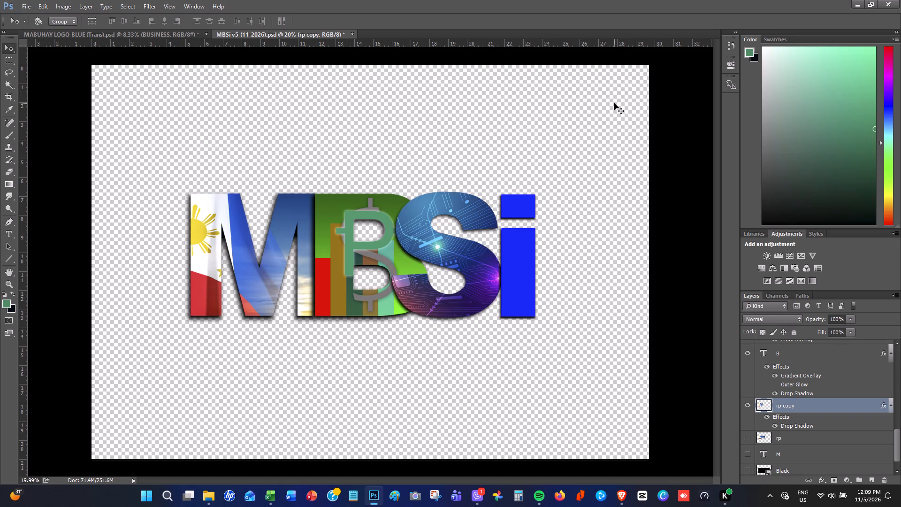
Set the drop shadow of Layer 1, the circuit-board S, to 30 px distance, 30% spread and 60 px size, and apply it.
scroll(820, 406, "down", 1)
scroll(820, 407, "up", 2)
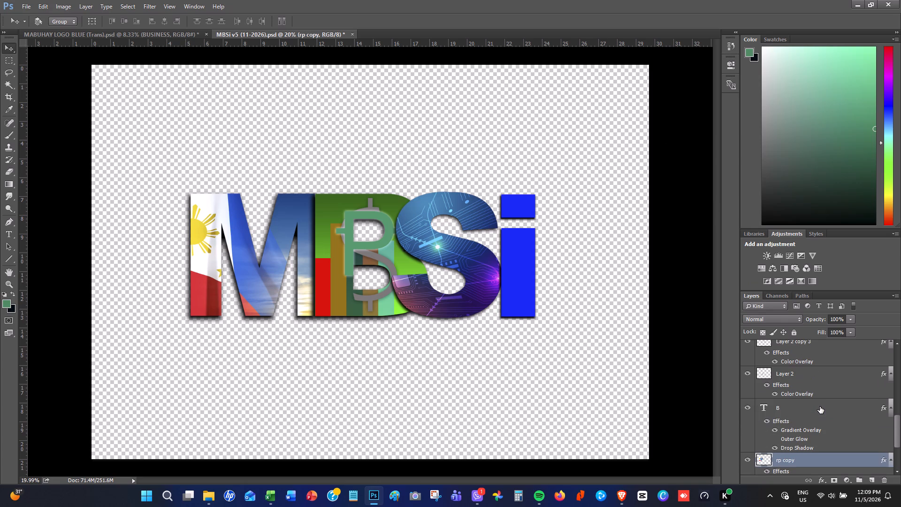
scroll(820, 407, "up", 5)
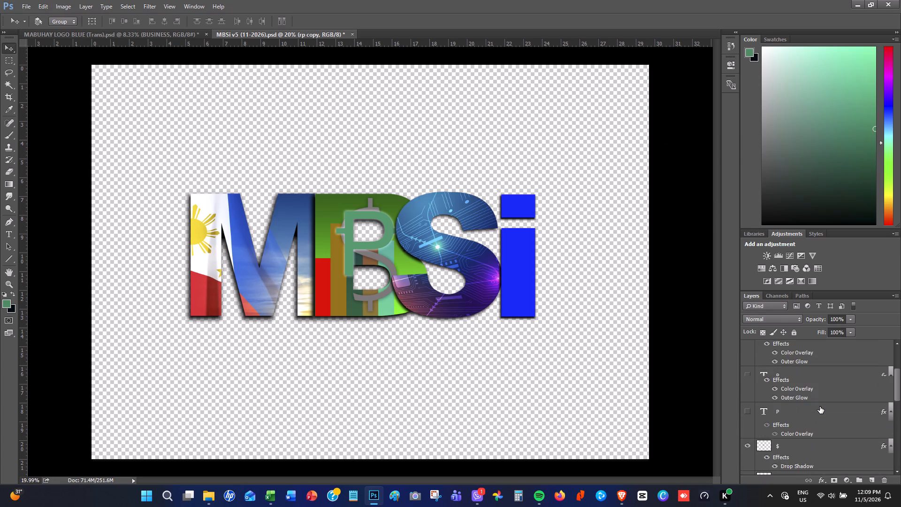
scroll(796, 378, "up", 2)
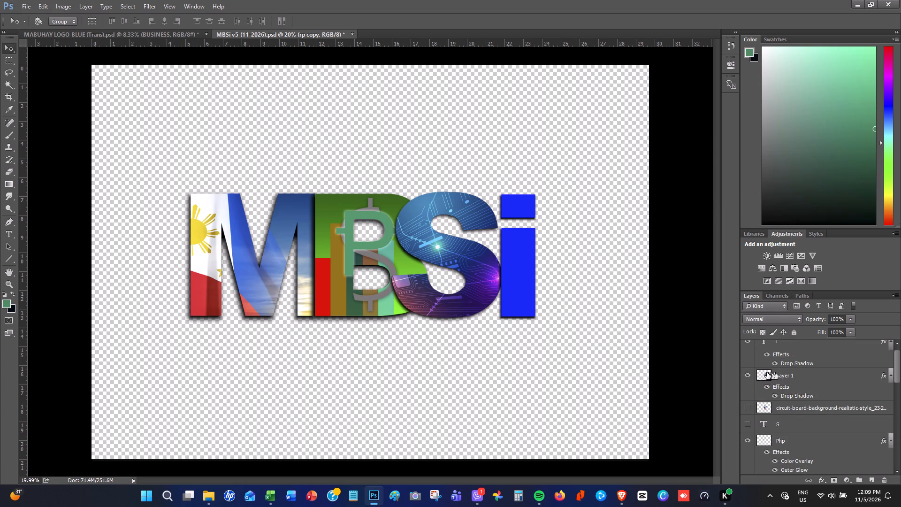
left_click(750, 374)
left_click(750, 374)
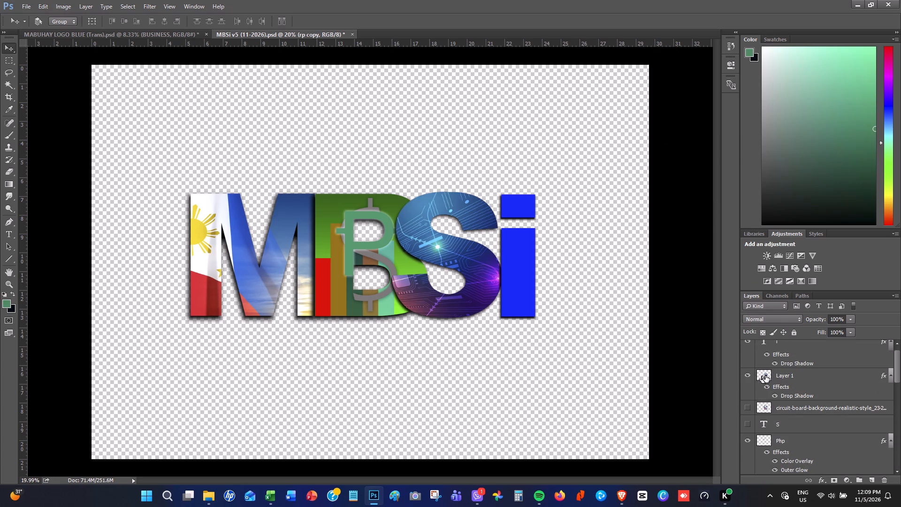
left_click(765, 376)
right_click(765, 376)
left_click(801, 153)
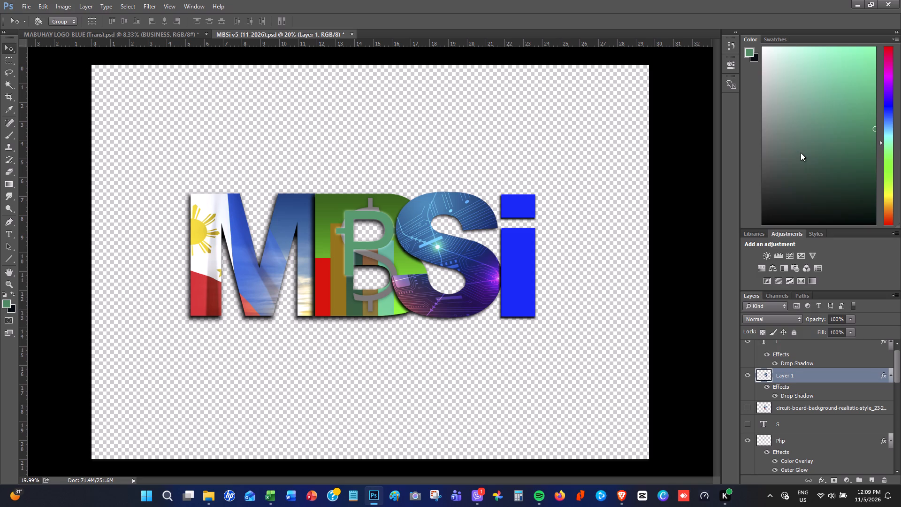
left_click(320, 261)
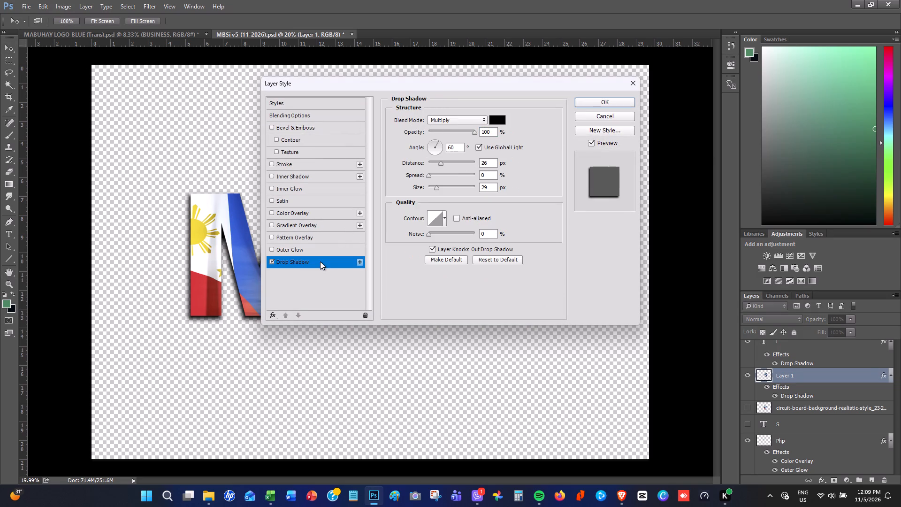
left_click_drag(490, 161, 470, 162)
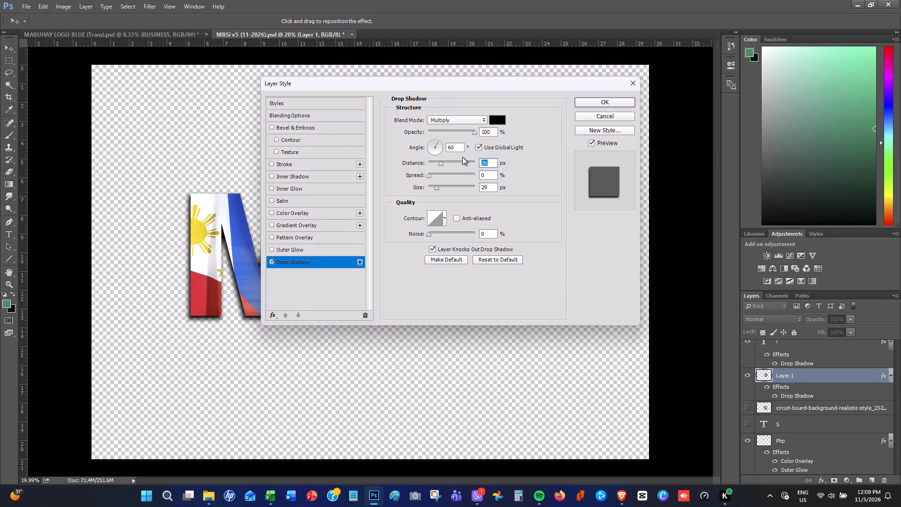
type("30")
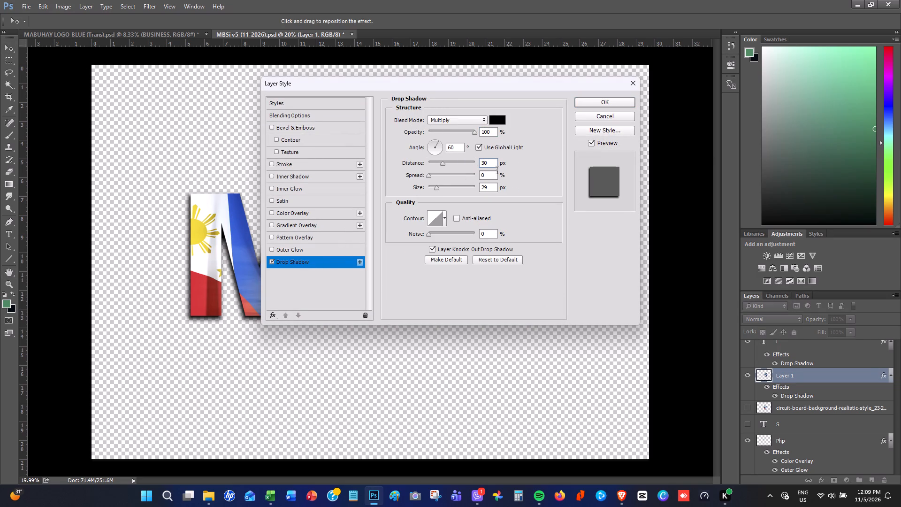
left_click_drag(492, 171, 471, 175)
type("30")
left_click_drag(494, 185, 466, 187)
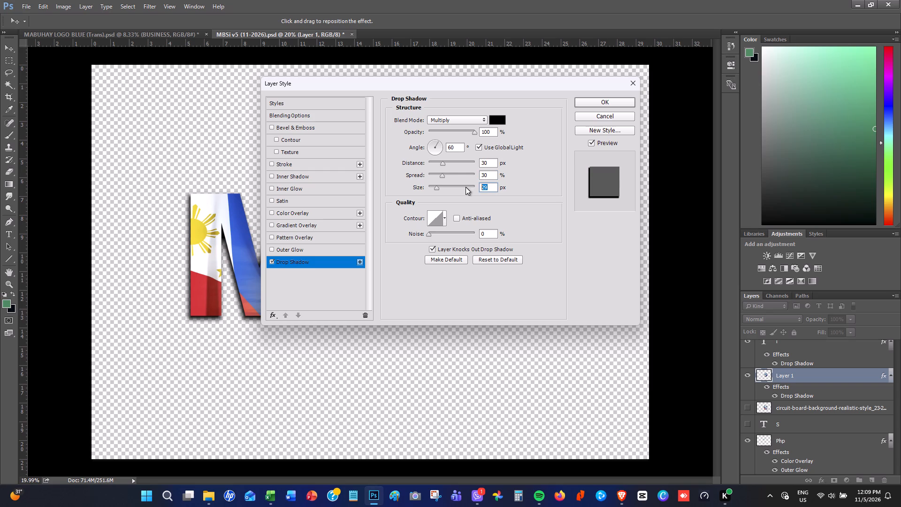
type("60")
left_click(592, 102)
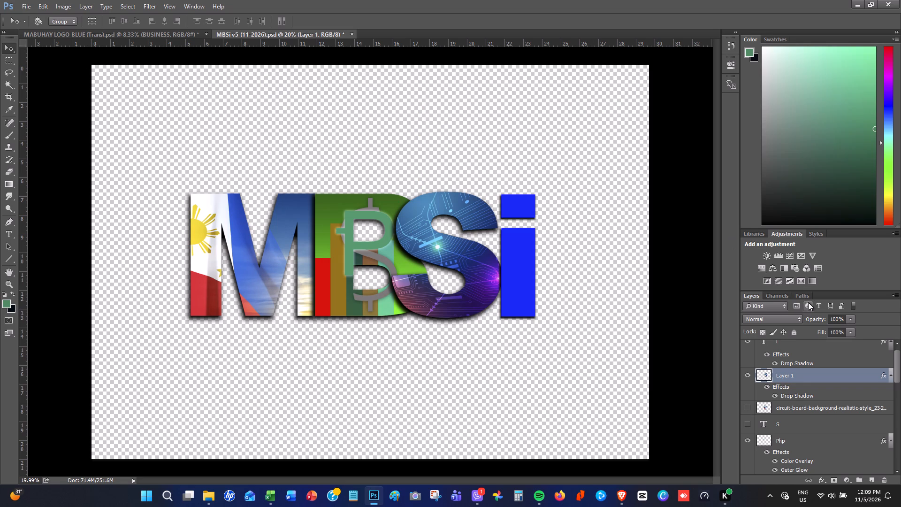
Set the i text layer's drop shadow to 30 px distance, 30% spread and 60 px size, and apply the layer style.
scroll(798, 407, "up", 1)
left_click(766, 346)
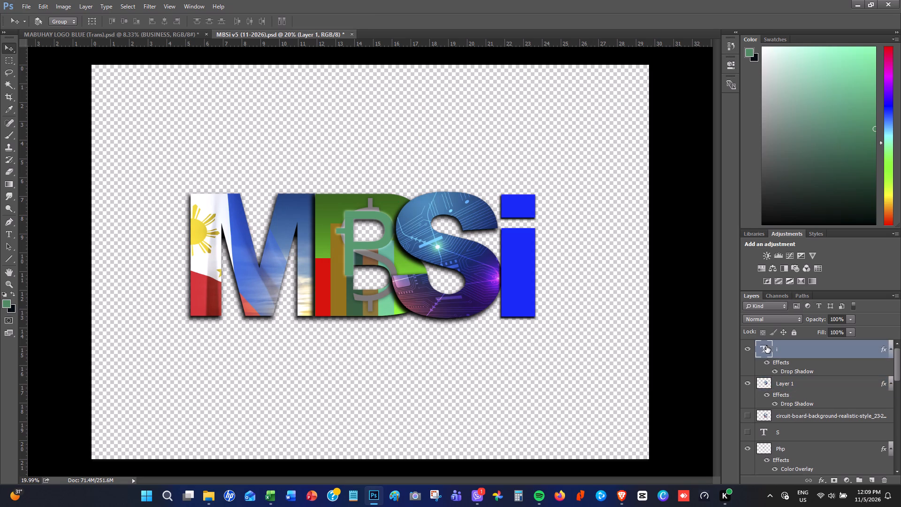
right_click(766, 346)
left_click(793, 123)
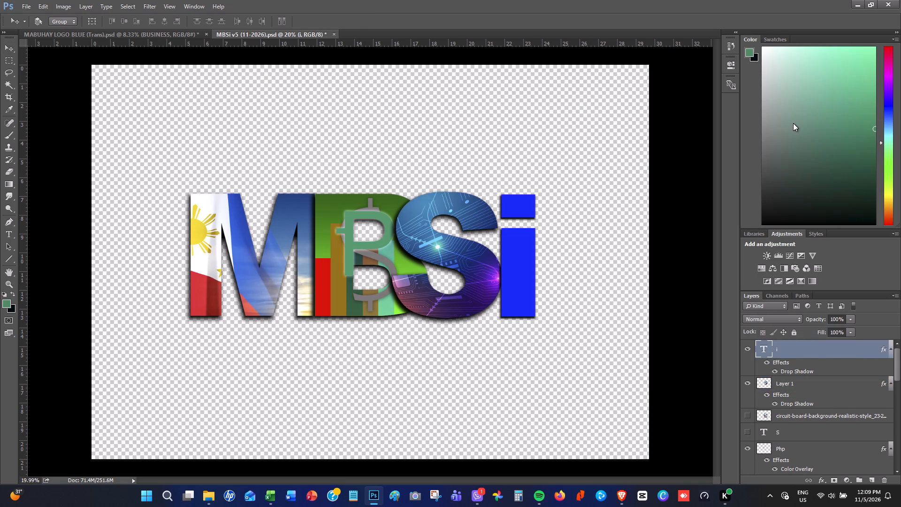
left_click_drag(419, 84, 699, 209)
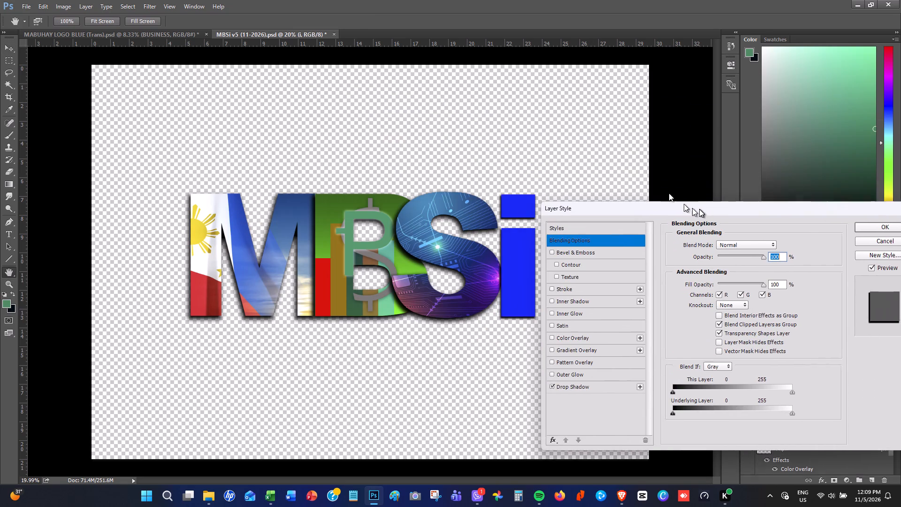
left_click_drag(699, 209, 712, 219)
left_click(606, 399)
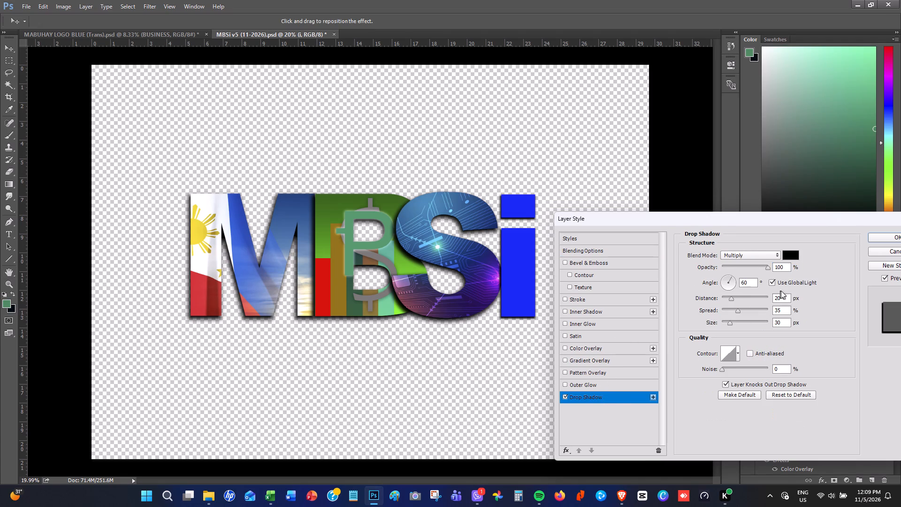
left_click_drag(784, 299, 750, 299)
type("30")
left_click_drag(786, 309, 760, 312)
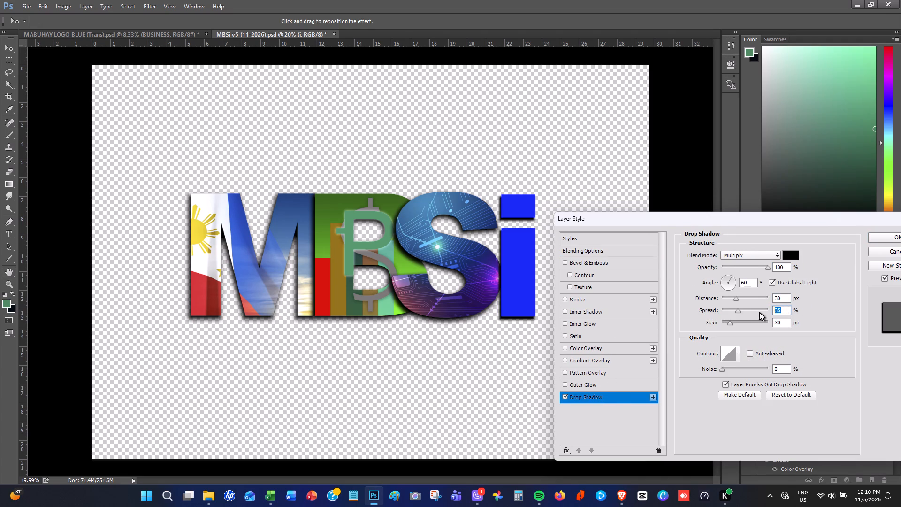
type("30")
left_click_drag(784, 321, 762, 325)
type("60")
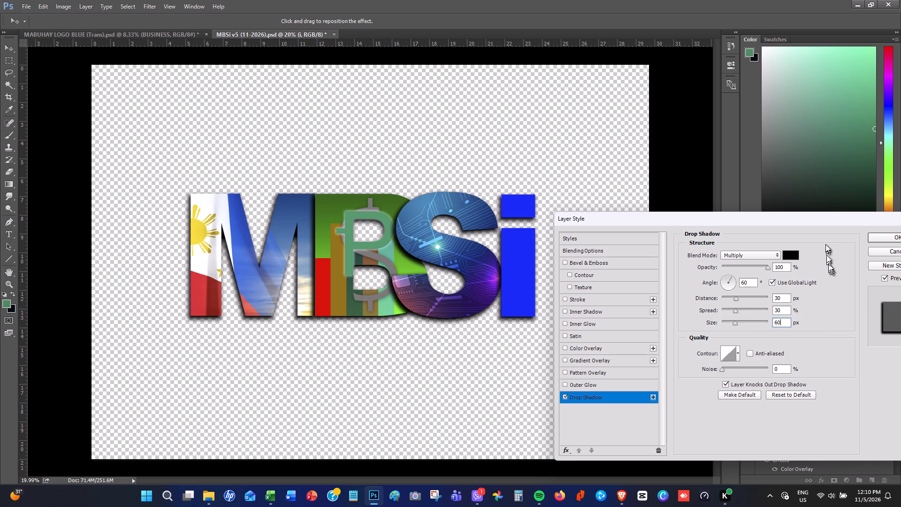
left_click_drag(829, 219, 724, 219)
left_click(801, 236)
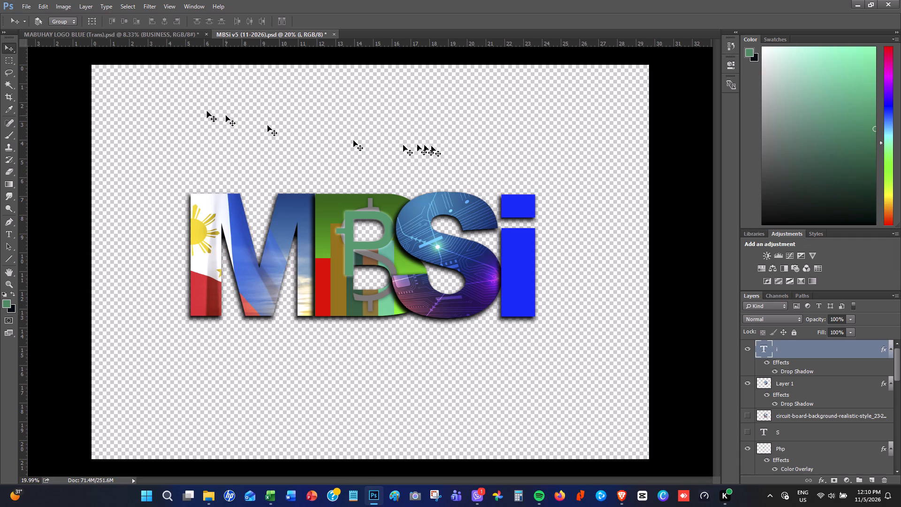
Save the logo as a new Photoshop file named MBSi v5 (11-2026) Shadow in the MBSi Logo folder, with Maximize Compatibility.
left_click(20, 11)
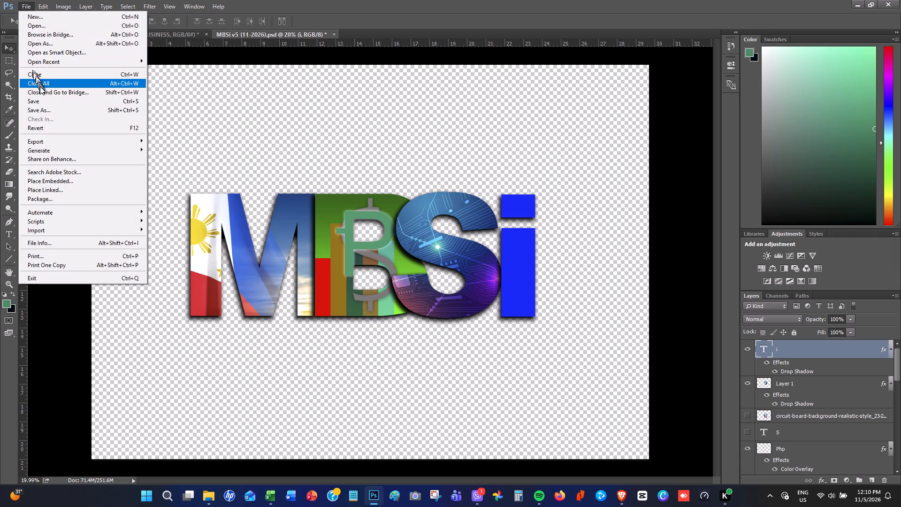
left_click(45, 111)
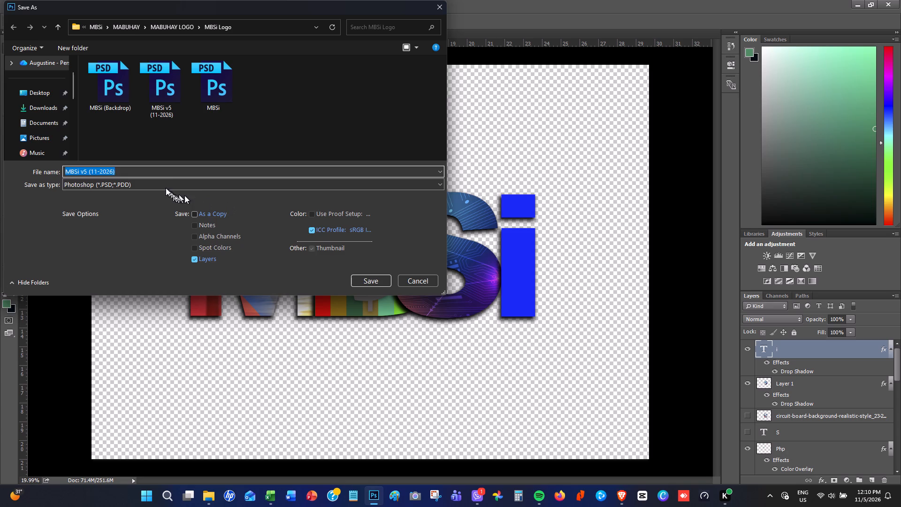
left_click(135, 171)
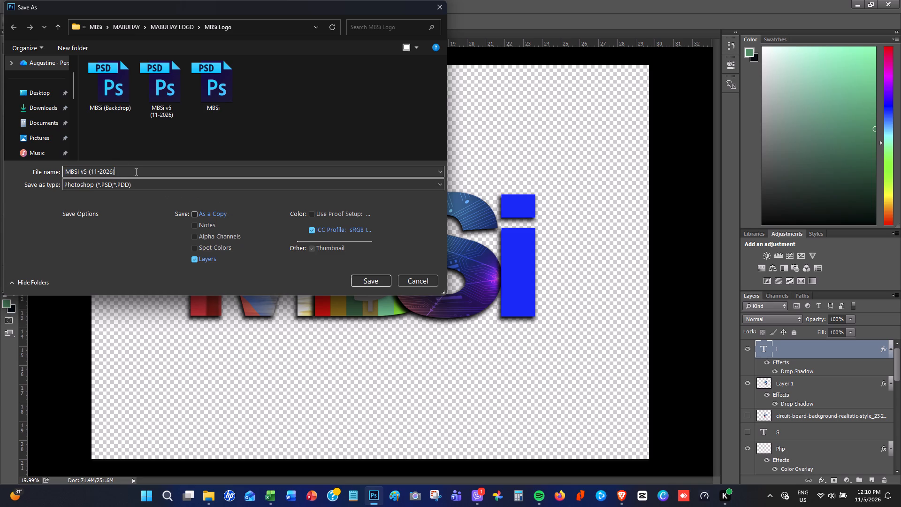
key("space")
type("Sha")
type("do")
key("w")
left_click(364, 282)
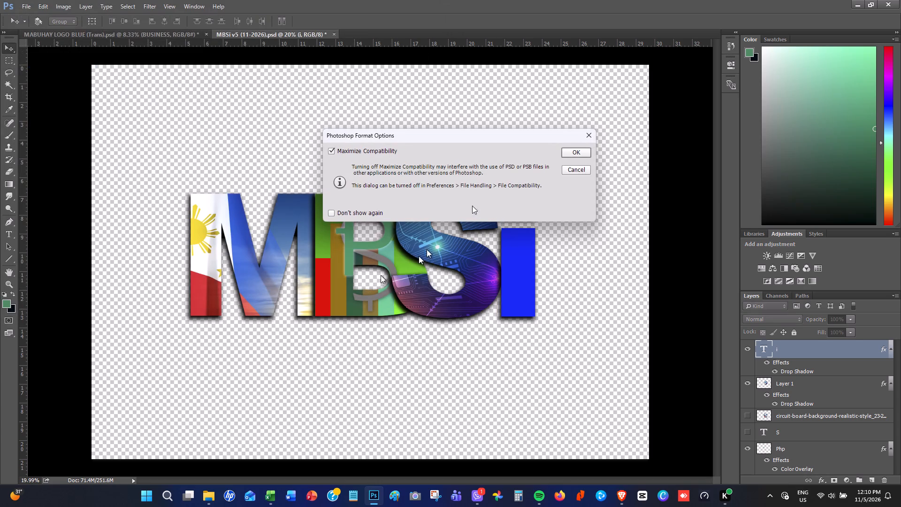
left_click(572, 152)
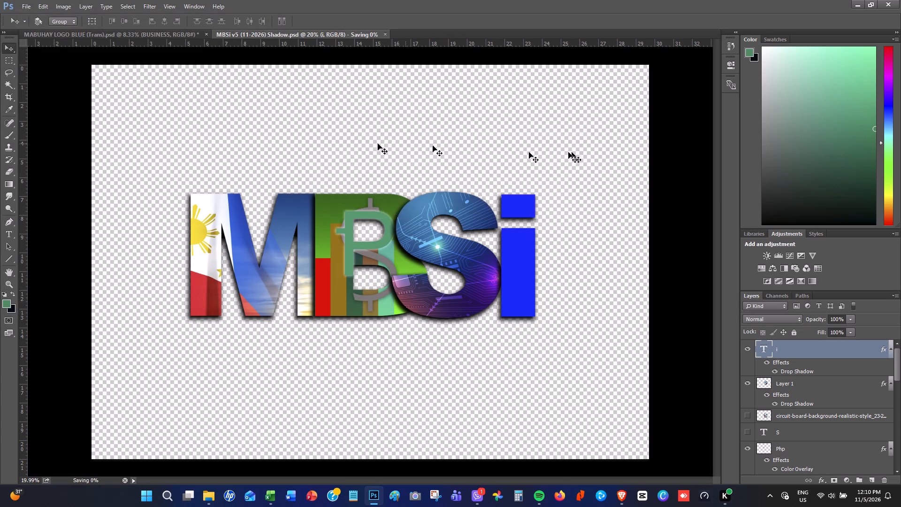
Save a PNG copy of the logo as MBSi v5 (11-2026) Shadow in the MBSi Logo folder.
left_click(27, 5)
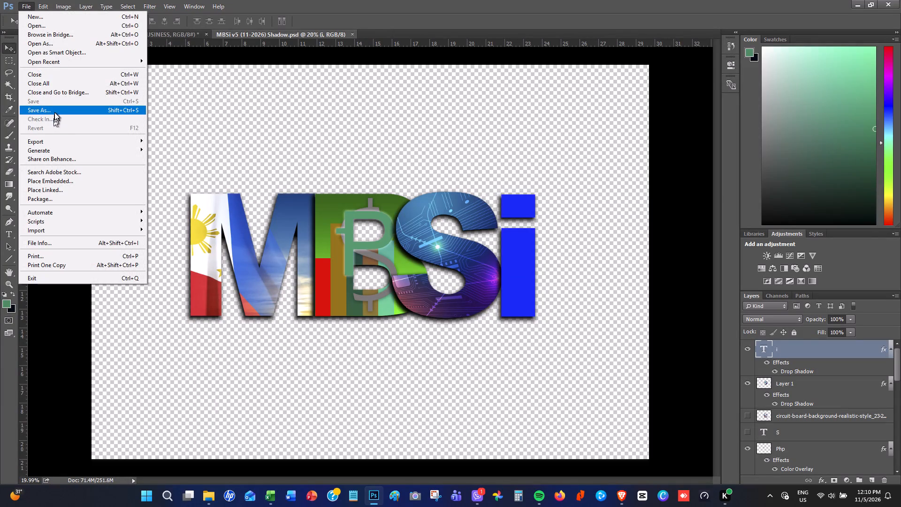
left_click(56, 110)
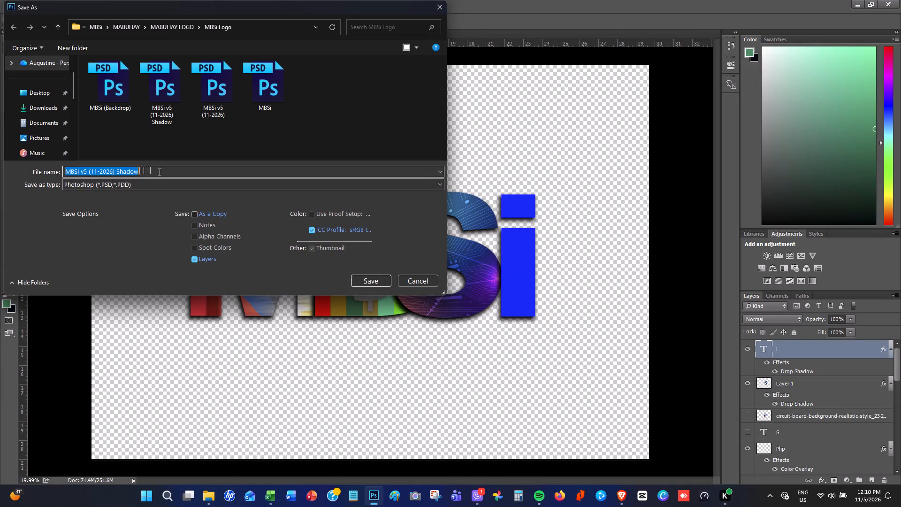
left_click(135, 183)
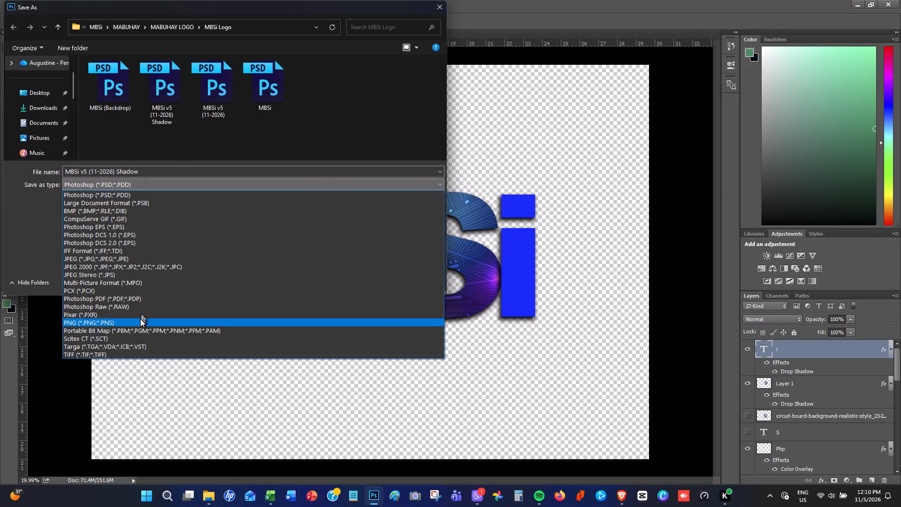
left_click(140, 319)
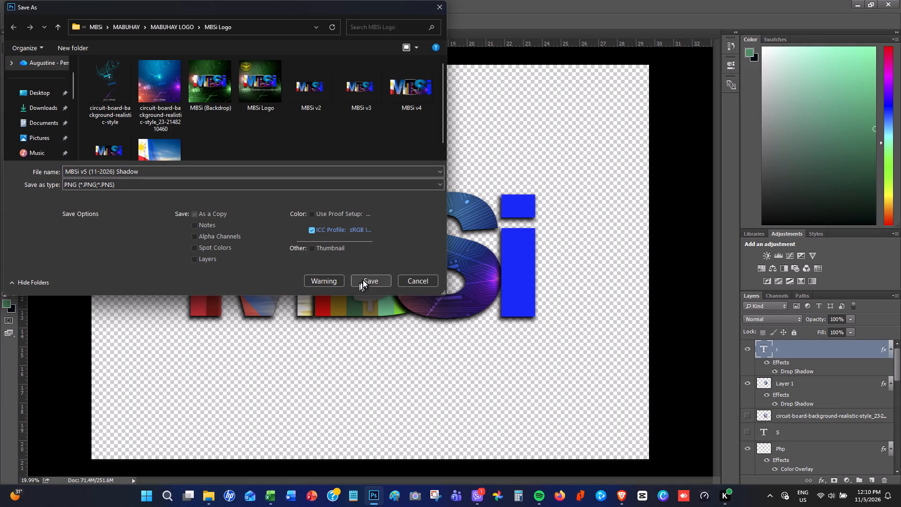
left_click(367, 278)
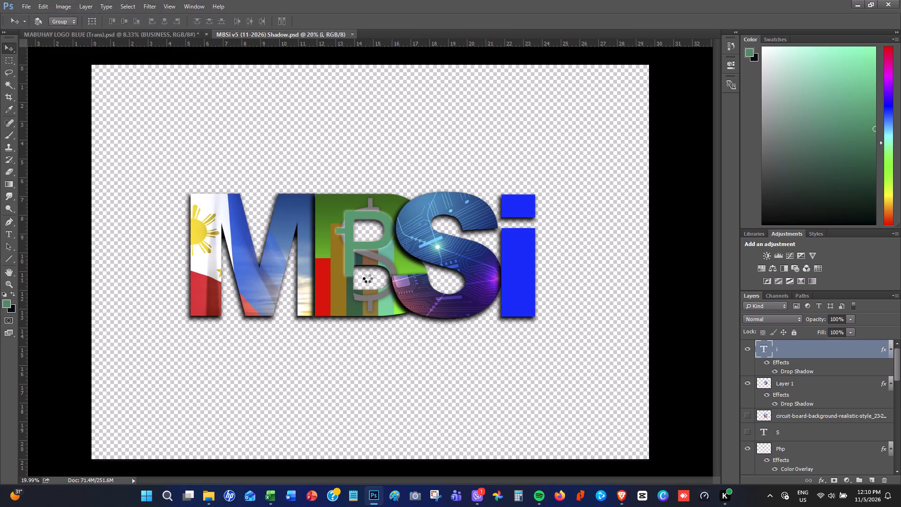
left_click(479, 155)
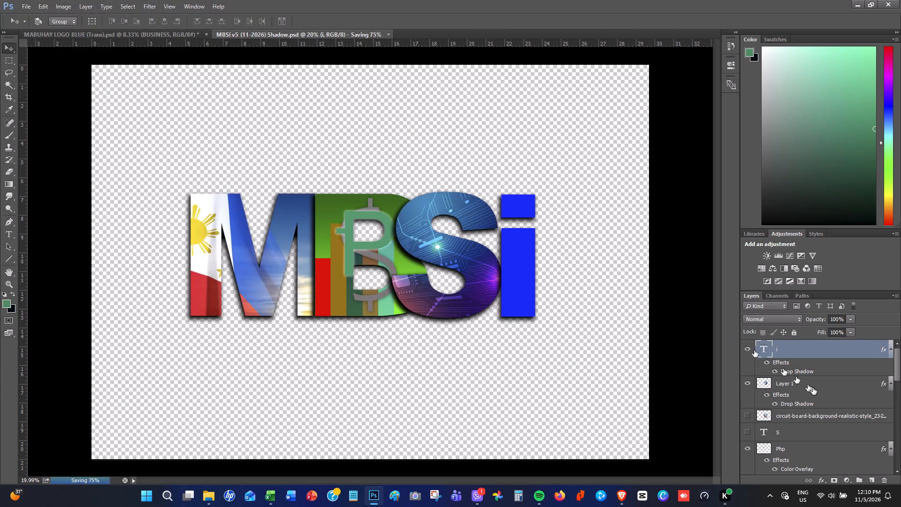
Hide the drop shadow effects of the i text layer and Layer 1, the circuit-board S.
left_click(775, 370)
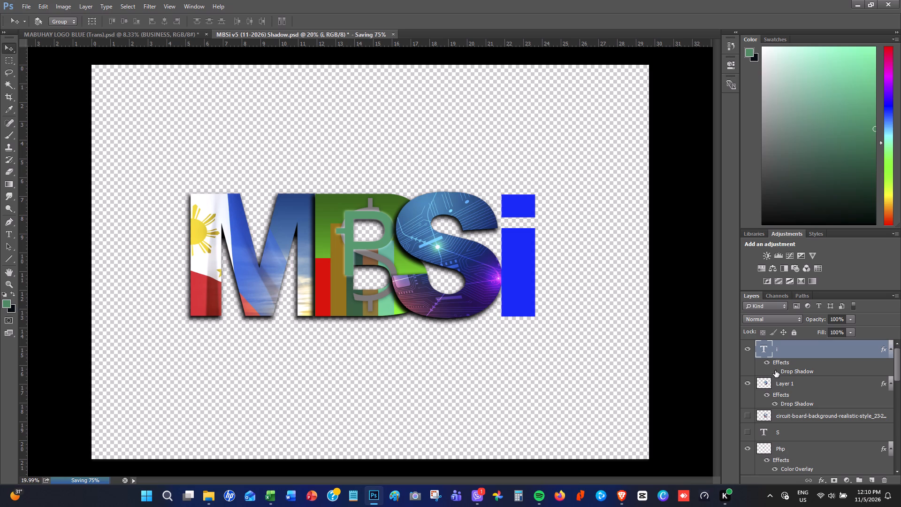
left_click(775, 370)
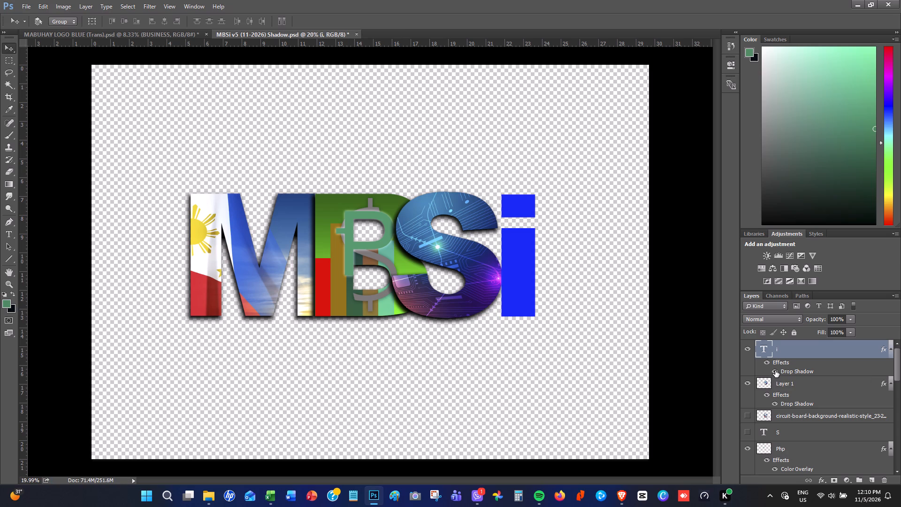
left_click(775, 370)
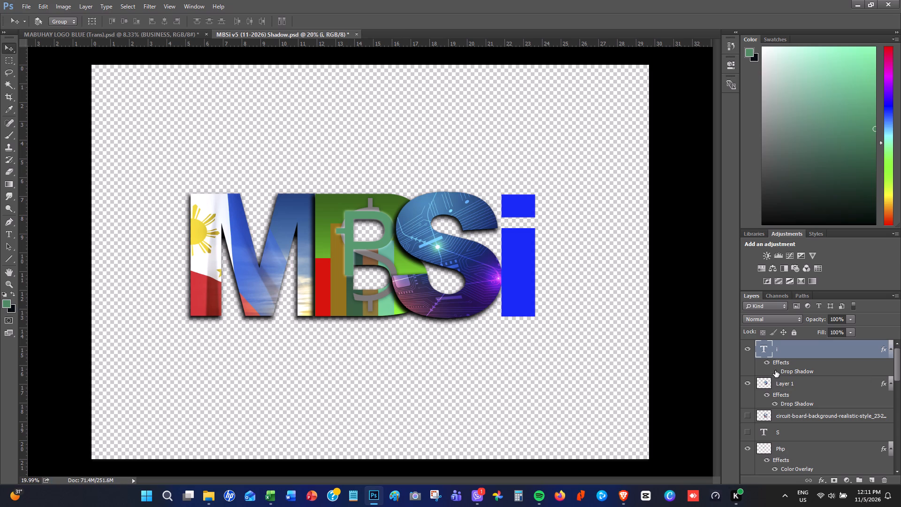
left_click(777, 404)
Hide the drop shadow effect of the B text layer.
scroll(807, 419, "down", 1)
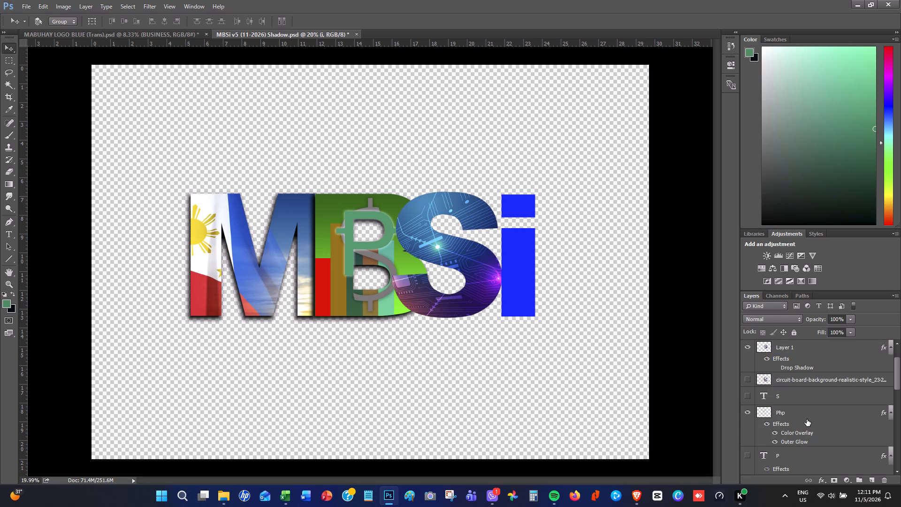
scroll(807, 419, "down", 1)
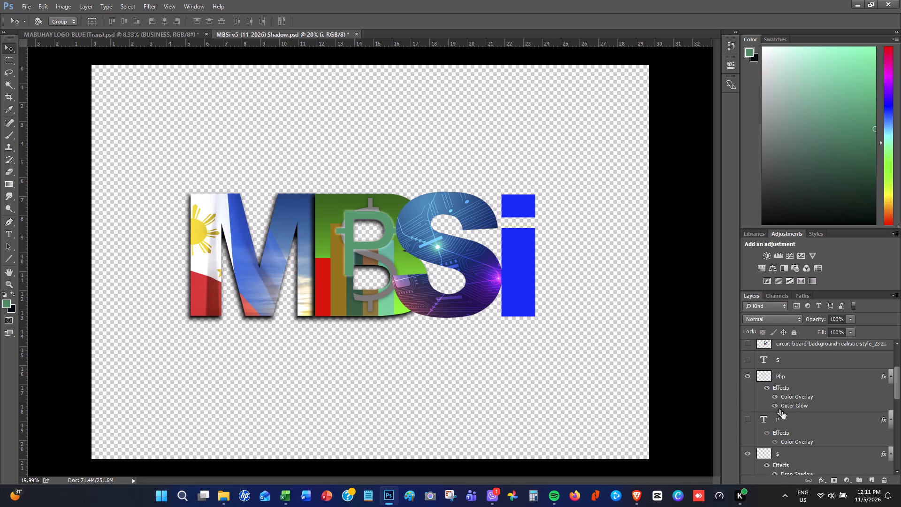
scroll(836, 413, "down", 1)
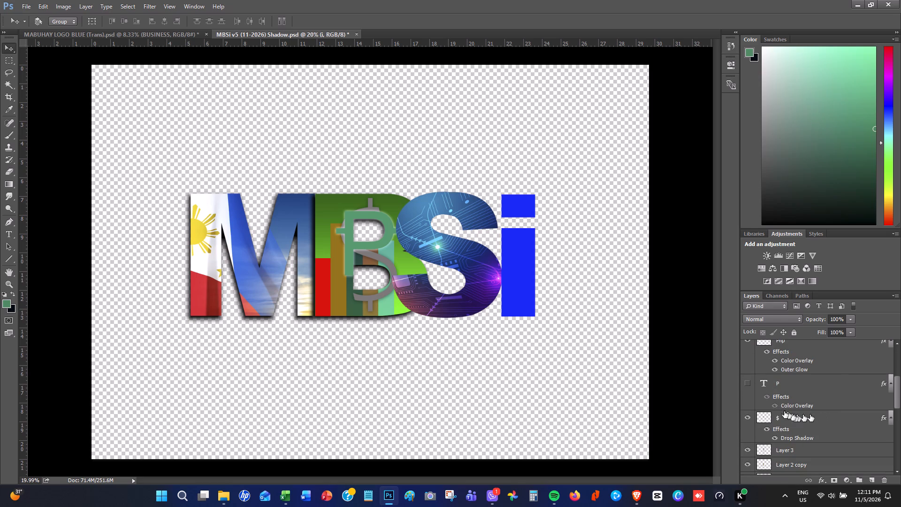
scroll(789, 415, "down", 2)
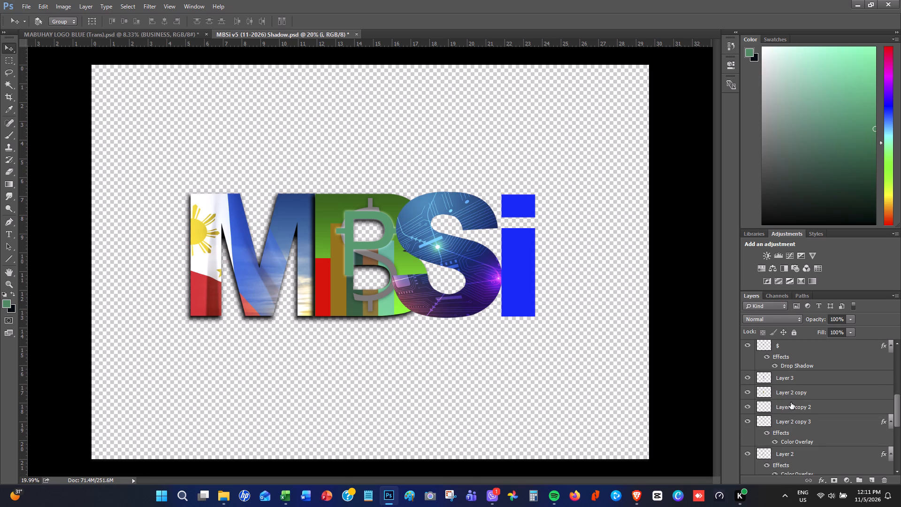
scroll(796, 407, "down", 2)
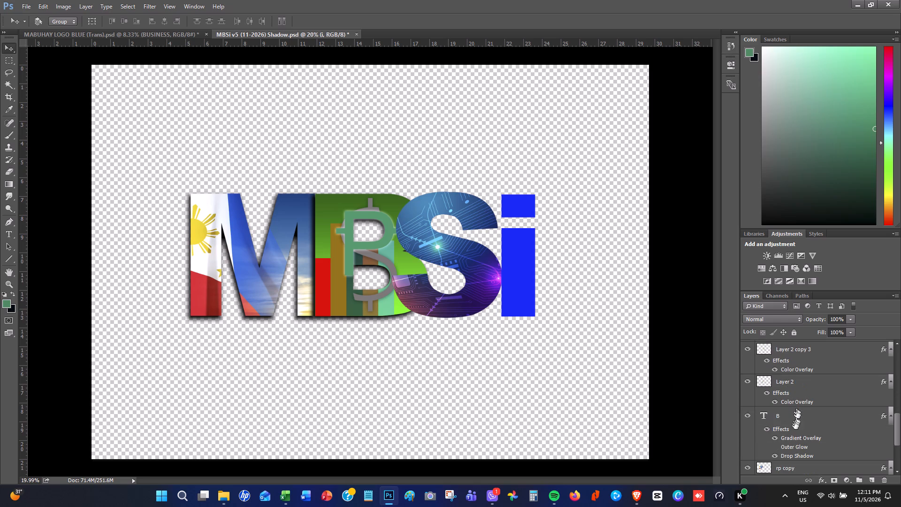
left_click(776, 457)
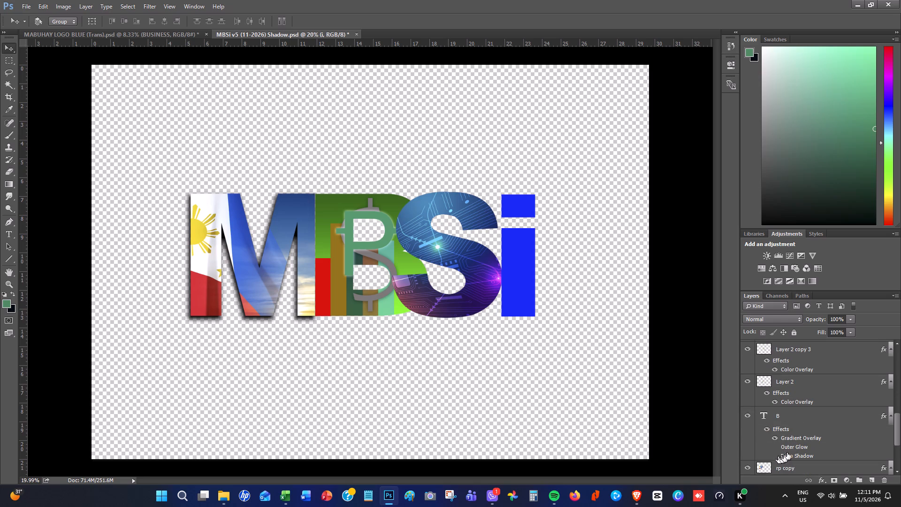
Hide the drop shadow effect of the rp copy layer, the flag-filled M.
scroll(815, 450, "down", 4)
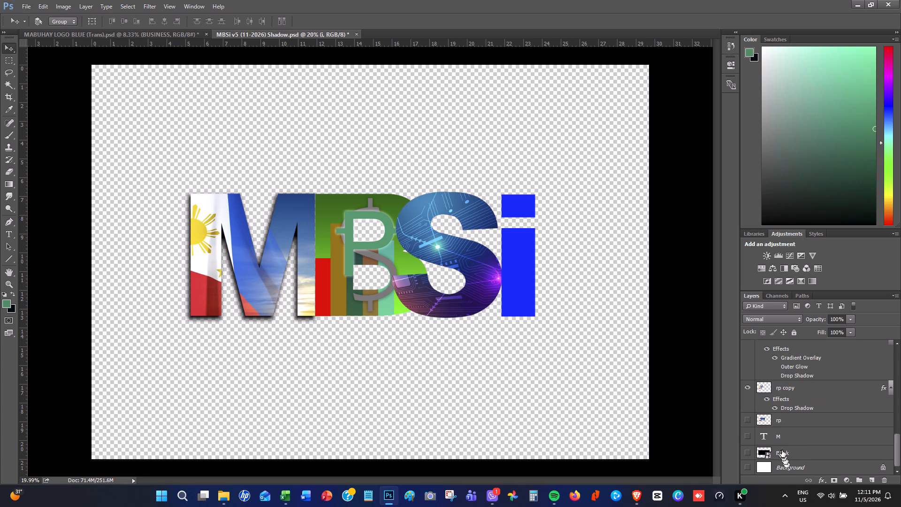
scroll(782, 450, "down", 4)
scroll(784, 451, "up", 10)
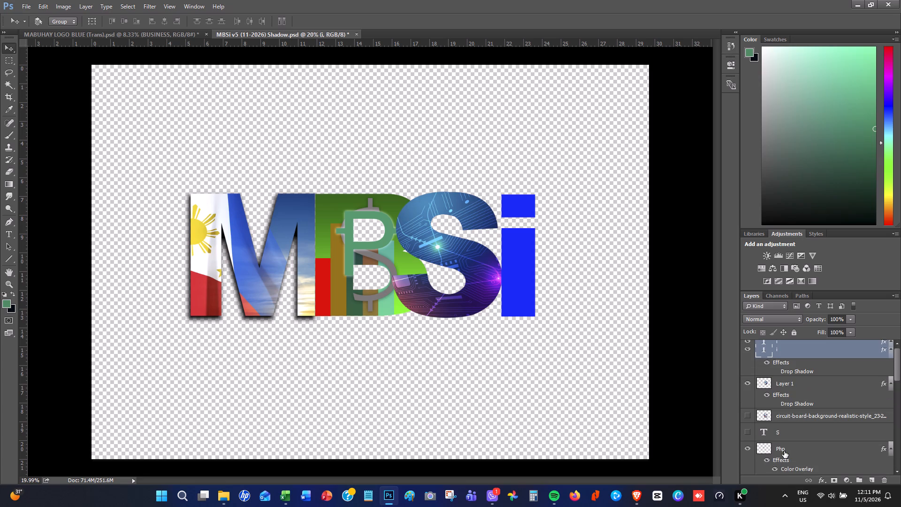
scroll(784, 451, "up", 4)
scroll(812, 448, "down", 2)
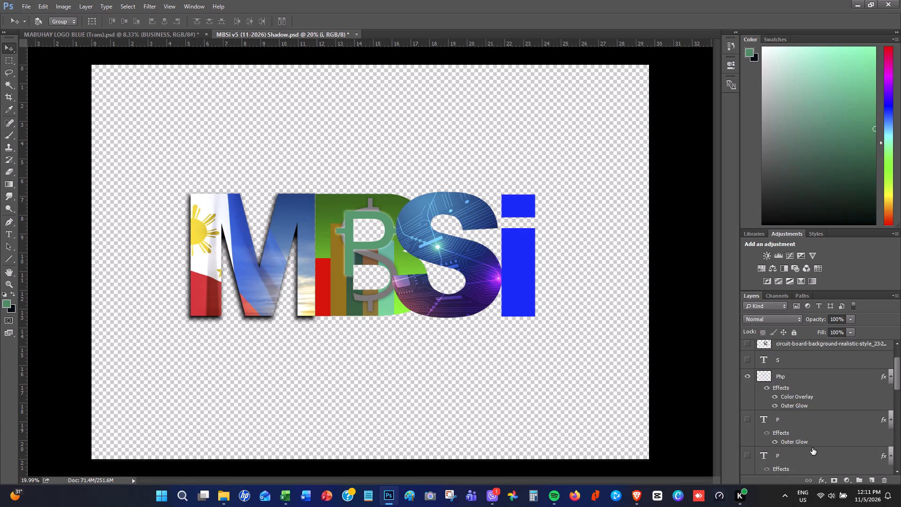
scroll(812, 448, "down", 6)
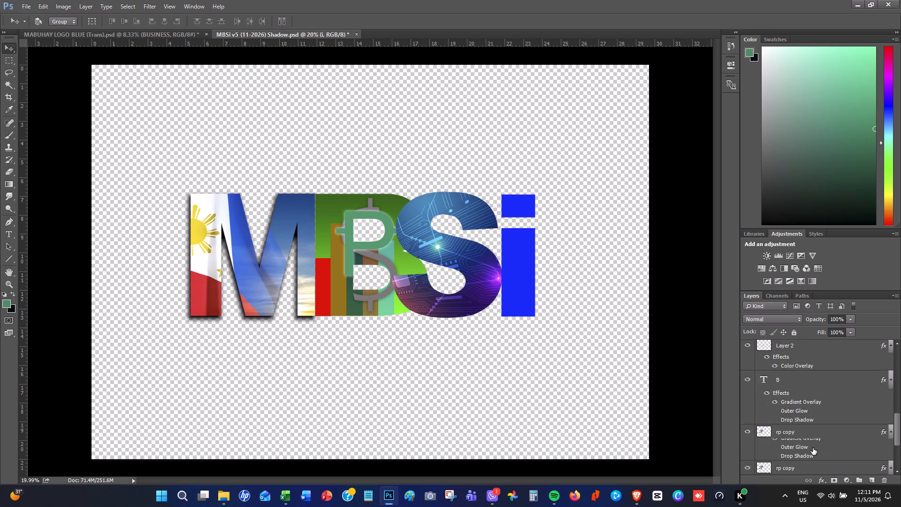
scroll(813, 448, "down", 2)
left_click(774, 409)
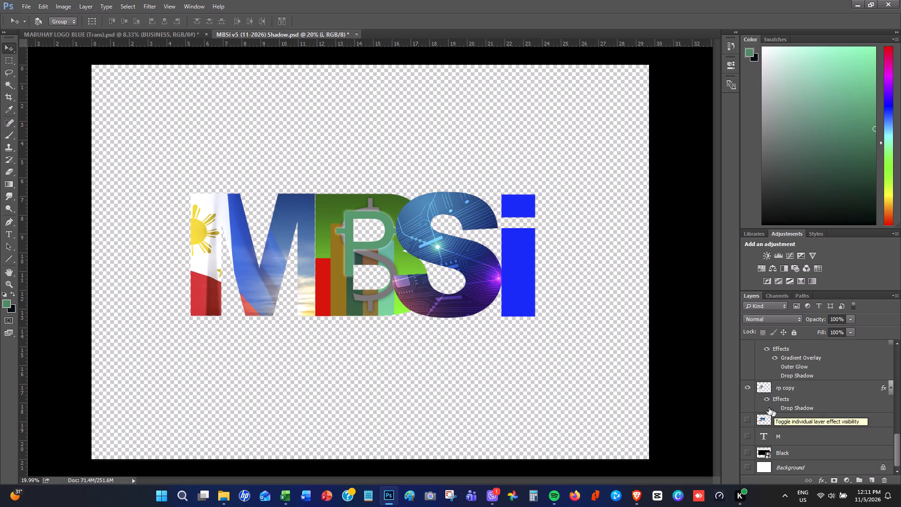
Save the logo as a new Photoshop file named MBSi v5 (11-2026) No Shadow, with Maximize Compatibility.
left_click(21, 6)
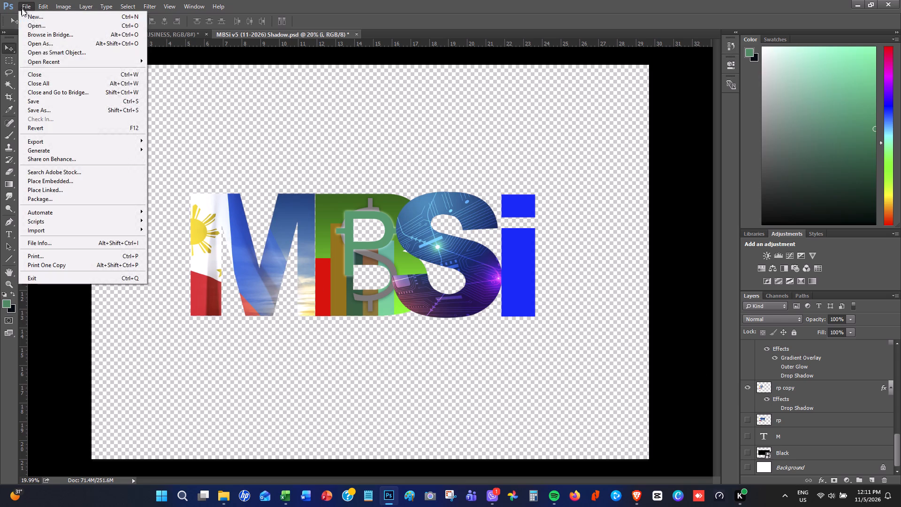
left_click(58, 108)
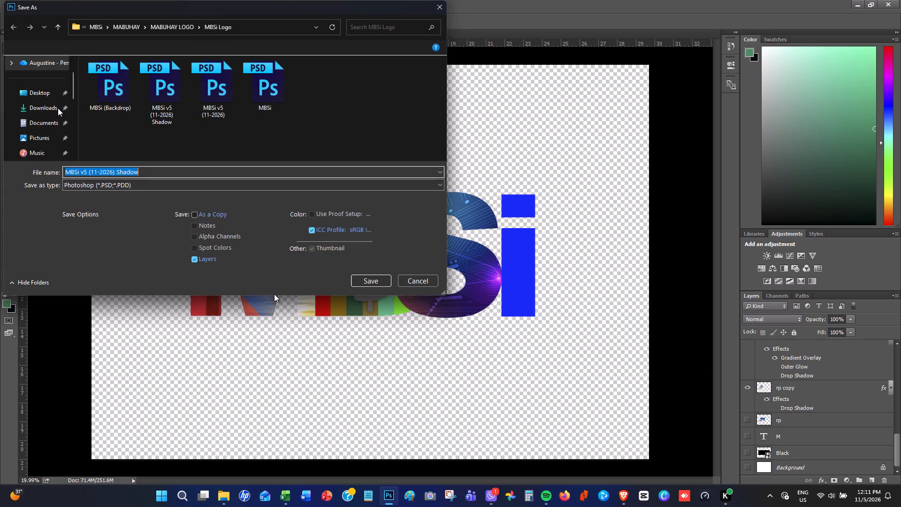
left_click(168, 172)
key("BackSpace")
key("BackSpace")
key("BackSpace")
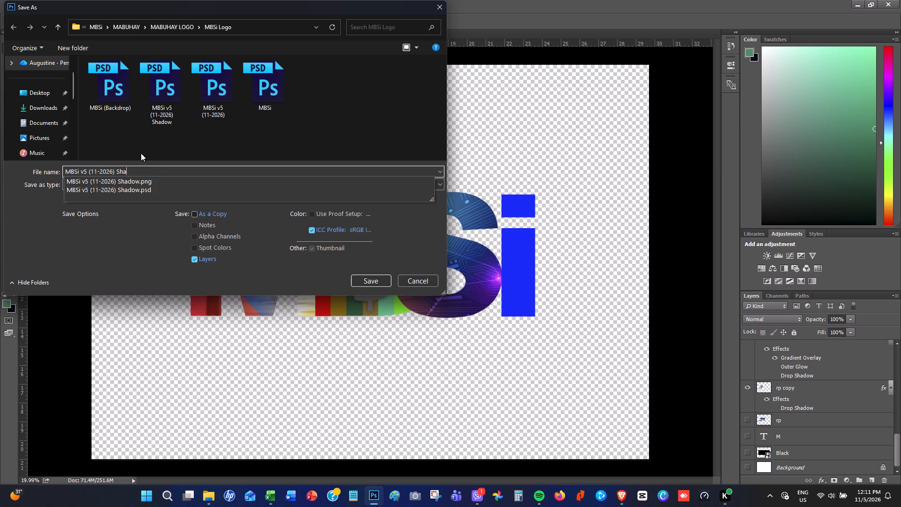
key("BackSpace")
key("BackSpace")
key("BackSpace")
type("No Shadow")
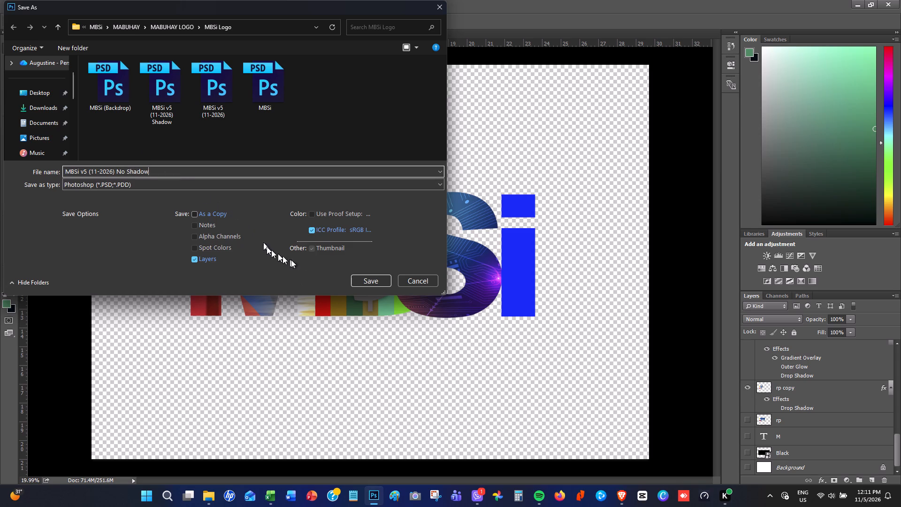
left_click(367, 279)
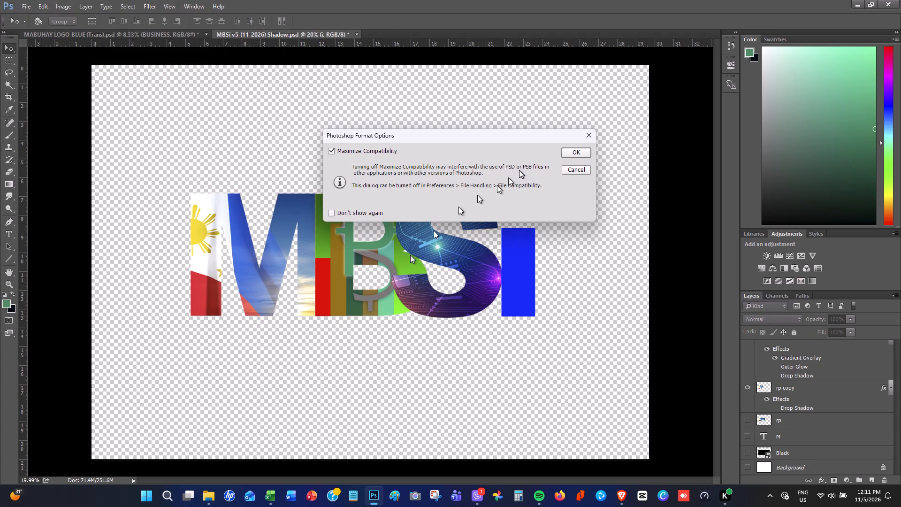
left_click(570, 151)
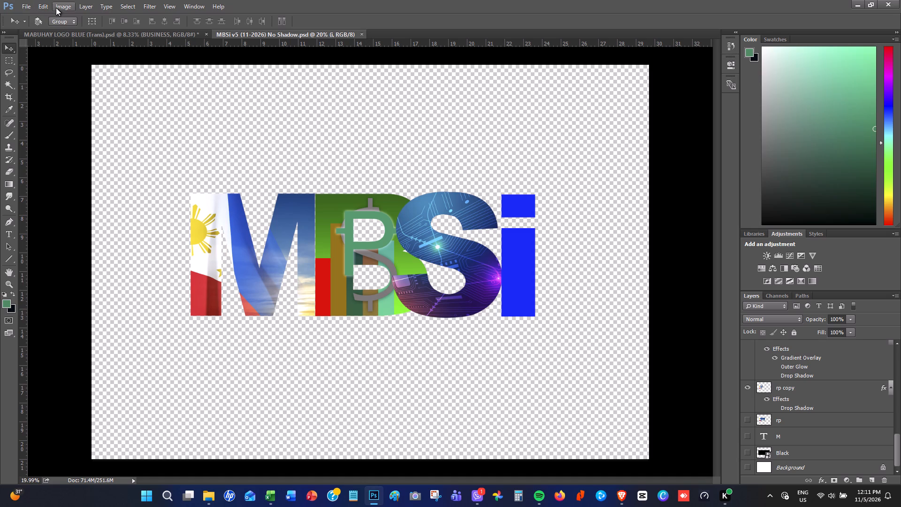
Save a PNG copy as MBSi v5 (11-2026) No Shadow in the MBSi Logo folder, with Smallest / Slow compression and no interlacing.
left_click(28, 6)
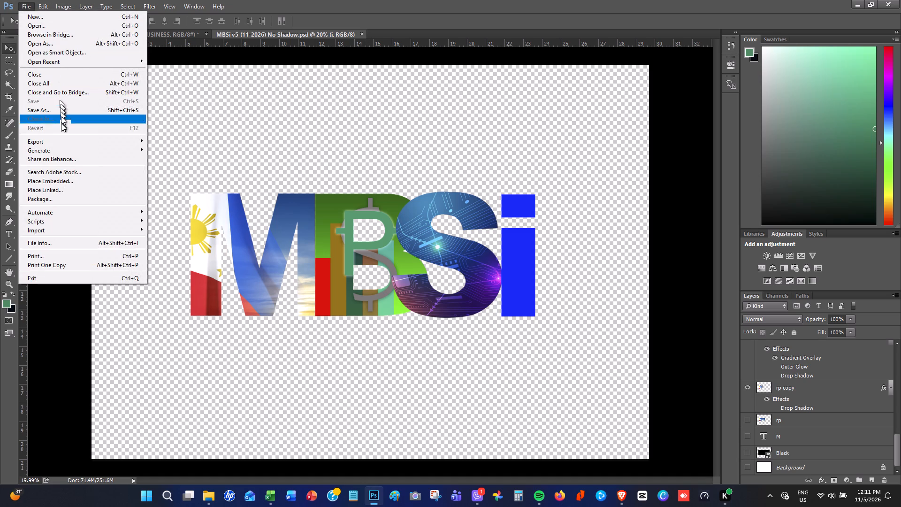
left_click(61, 110)
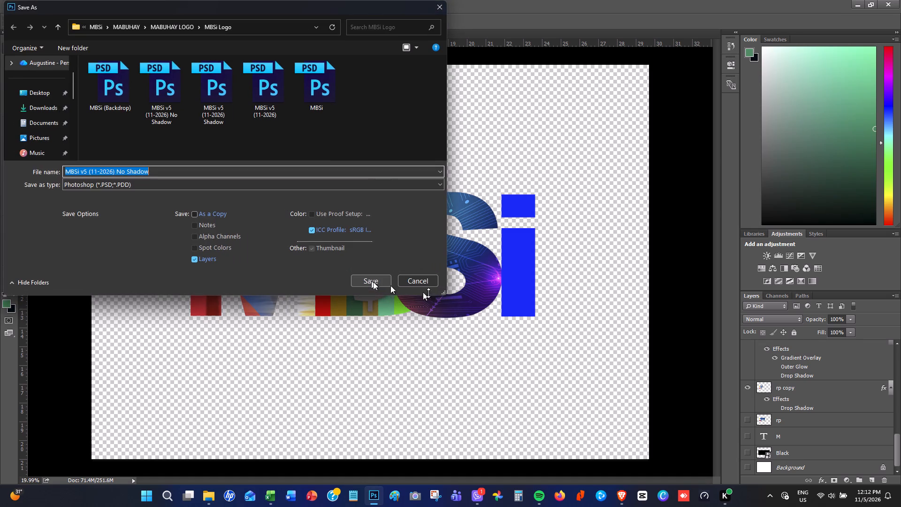
left_click(164, 185)
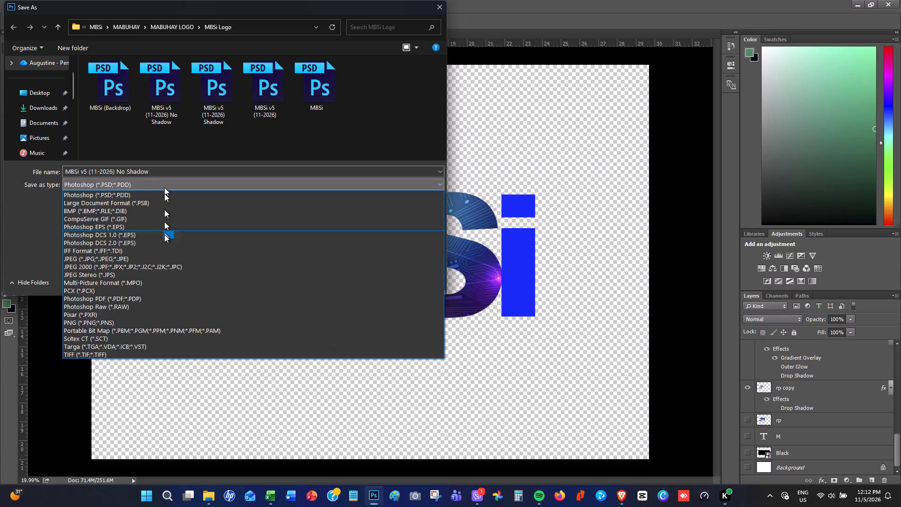
left_click(164, 320)
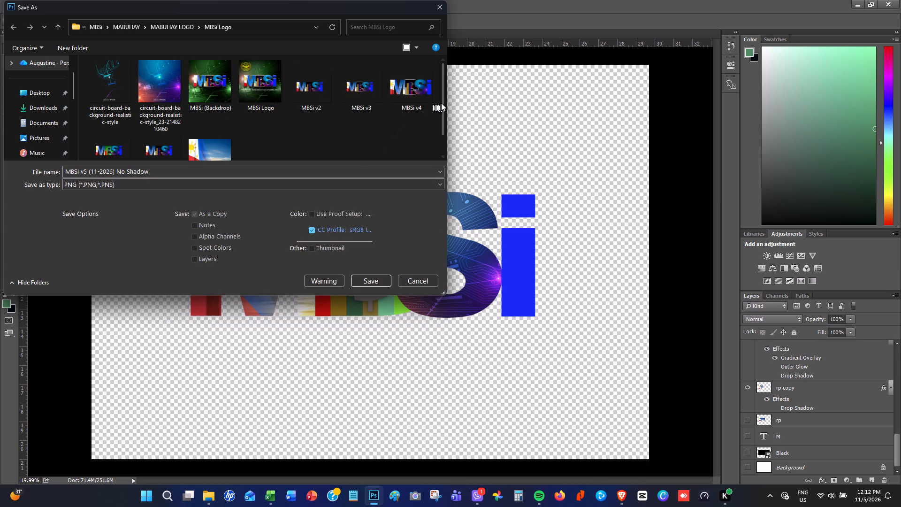
left_click_drag(443, 102, 440, 113)
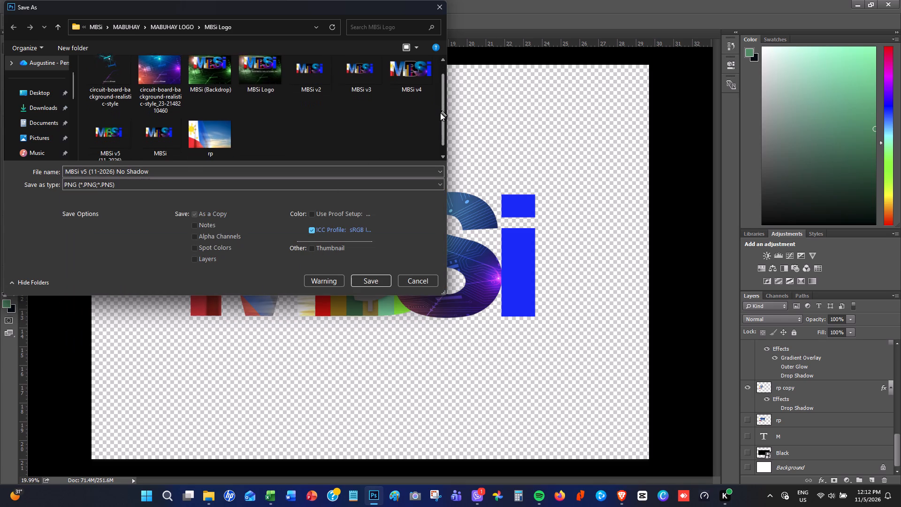
left_click_drag(440, 113, 438, 124)
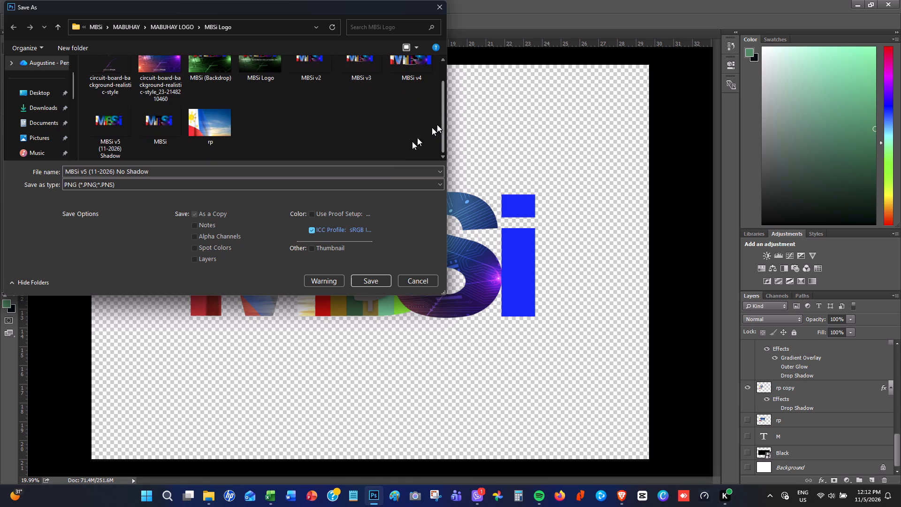
left_click(364, 282)
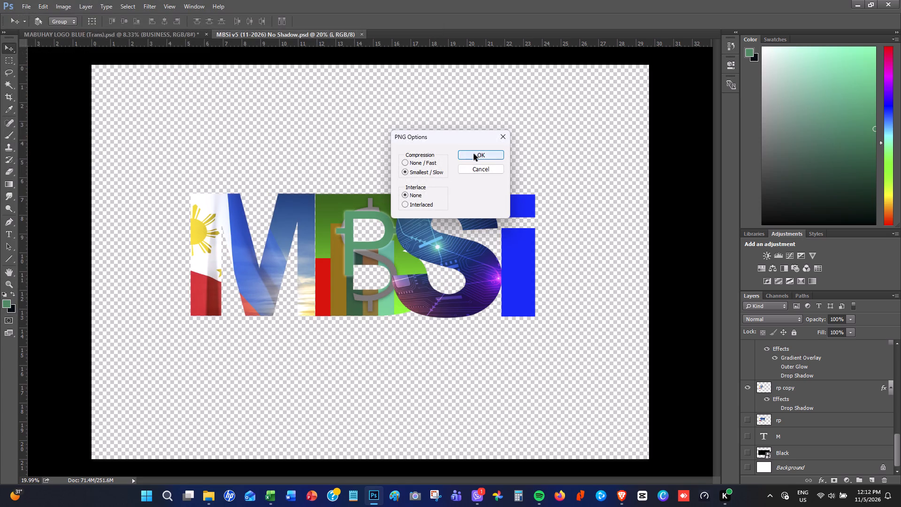
left_click(474, 154)
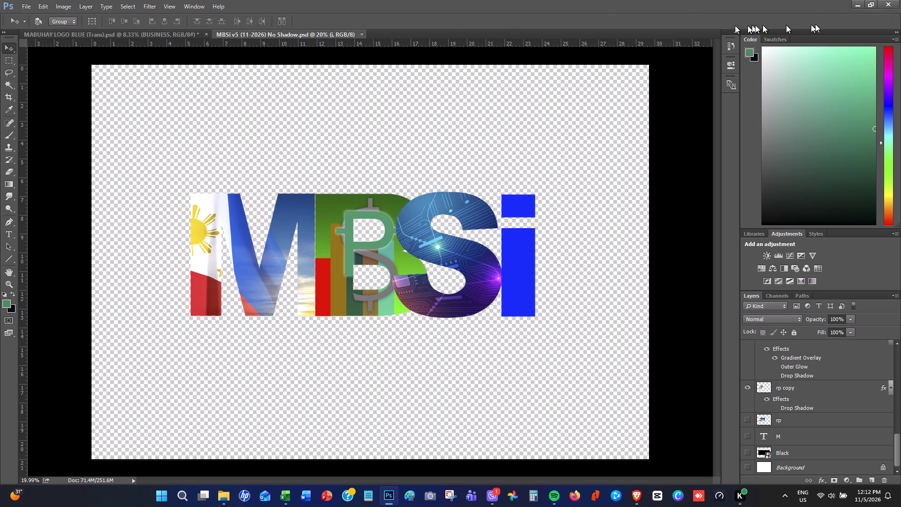
Restore the maximized Photoshop window to a smaller floating window.
left_click(872, 7)
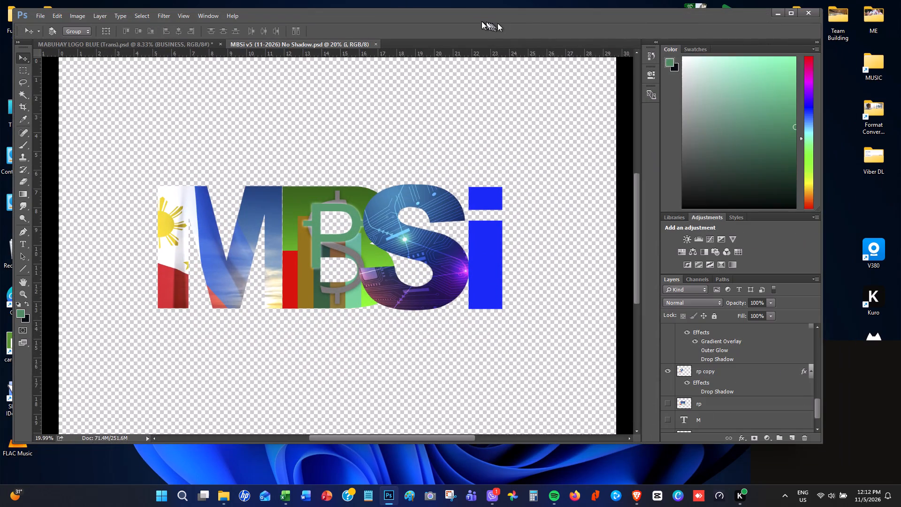
Open the PNG file MBSi v5 (11-2026) No Shadow from the MBSi Logo folder in Photoshop.
left_click_drag(478, 19, 535, 191)
left_click(425, 38)
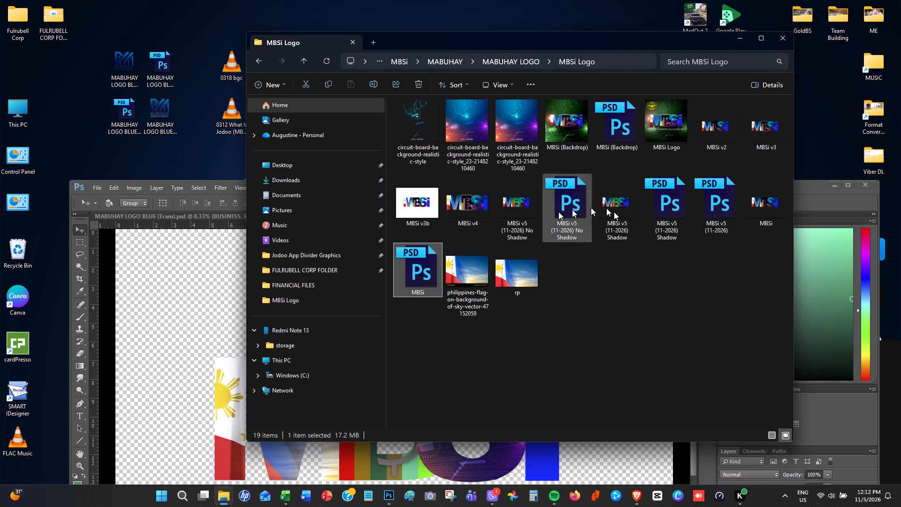
left_click(528, 208)
right_click(528, 208)
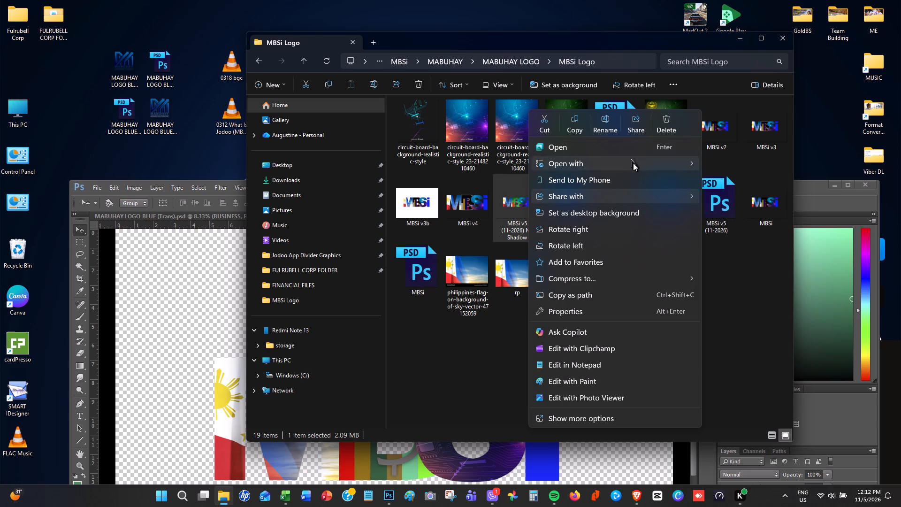
left_click(633, 163)
left_click(741, 163)
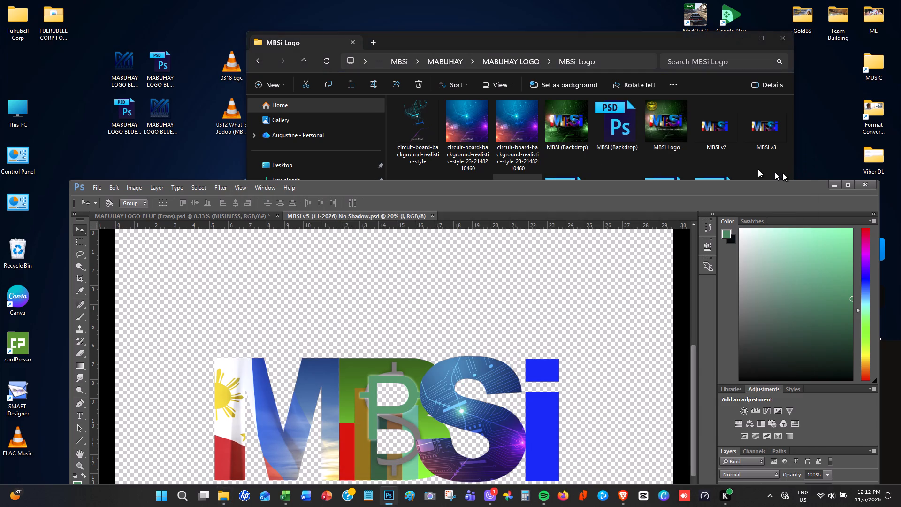
left_click_drag(777, 189, 759, 78)
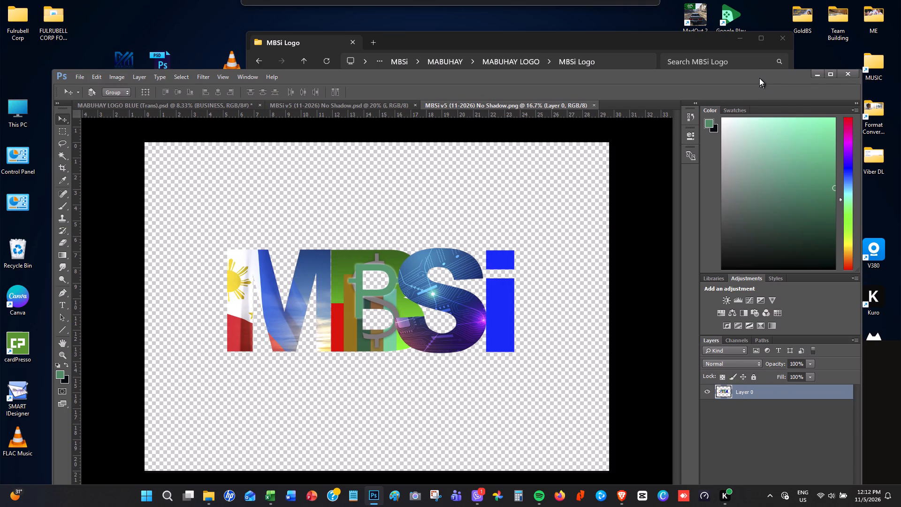
left_click_drag(759, 78, 759, 69)
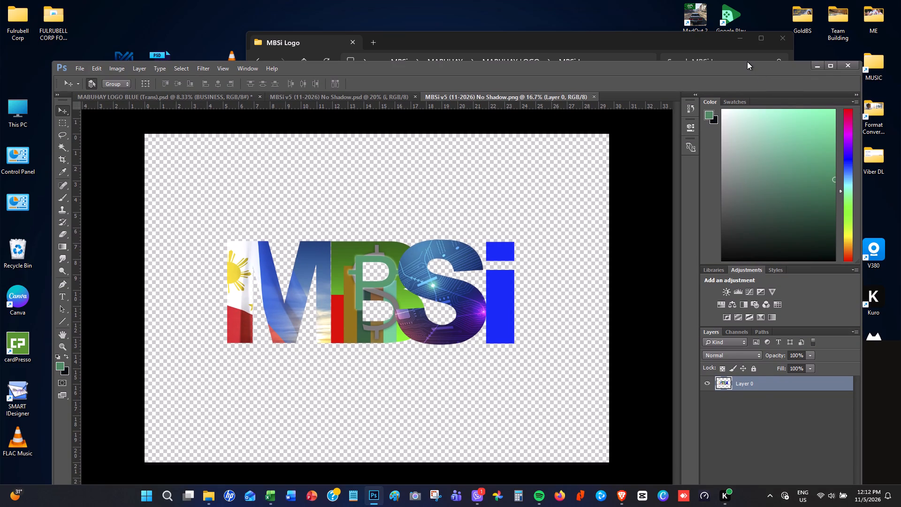
Duplicate Layer 0 of the PNG and hide the original layer.
key("ctrl+j")
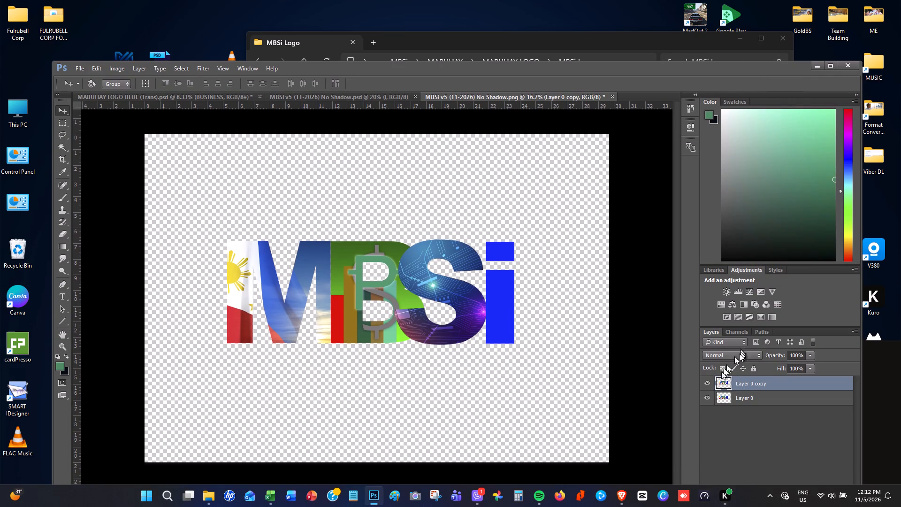
left_click(708, 397)
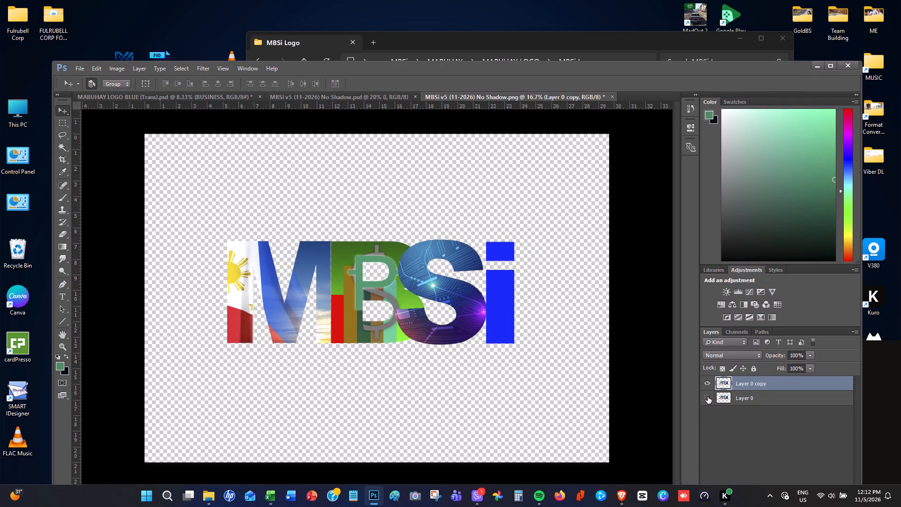
Enlarge the logo on Layer 0 copy proportionally to about 155% so it nearly spans the canvas width.
key("ctrl+t")
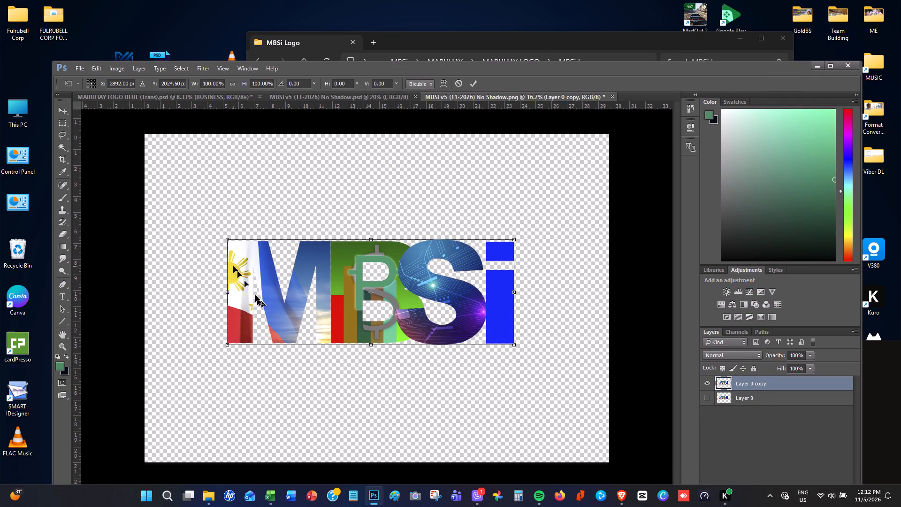
left_click_drag(228, 239, 169, 192, "shift")
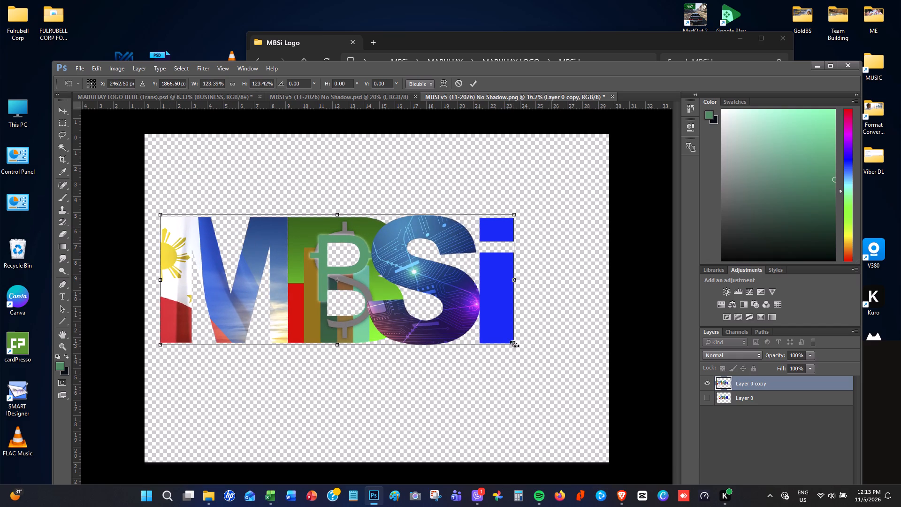
left_click_drag(513, 345, 593, 392, "shift")
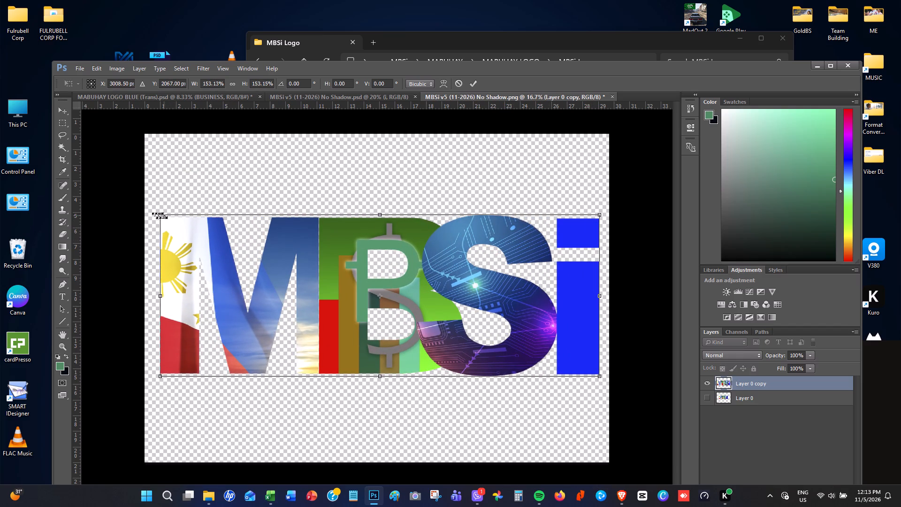
left_click_drag(161, 215, 157, 213, "shift")
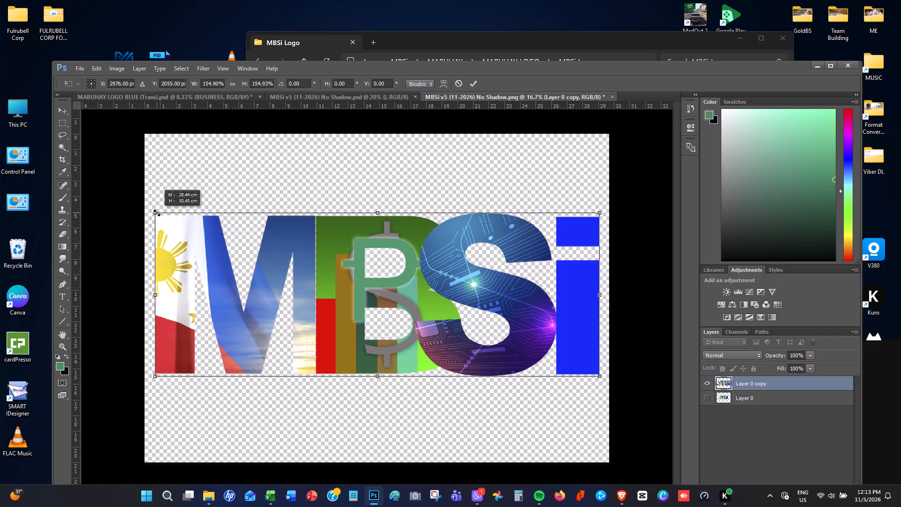
left_click_drag(157, 213, 157, 213, "shift")
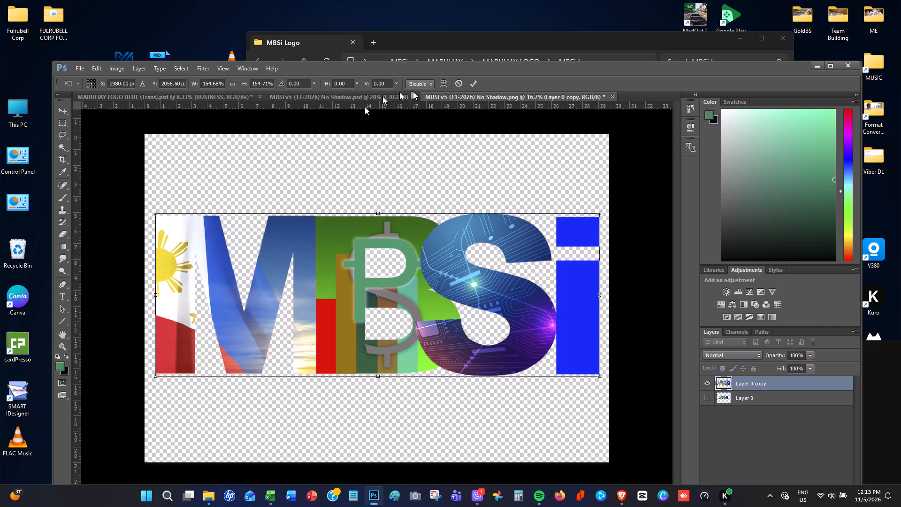
left_click(474, 83)
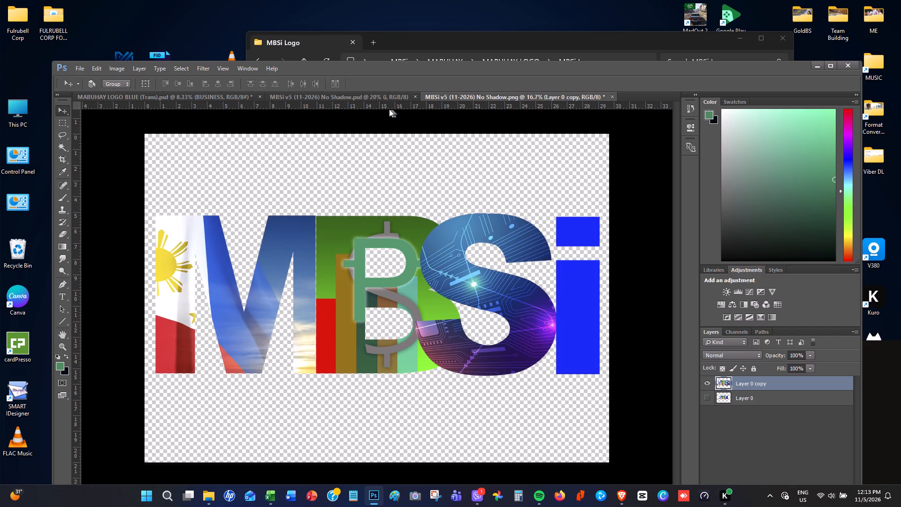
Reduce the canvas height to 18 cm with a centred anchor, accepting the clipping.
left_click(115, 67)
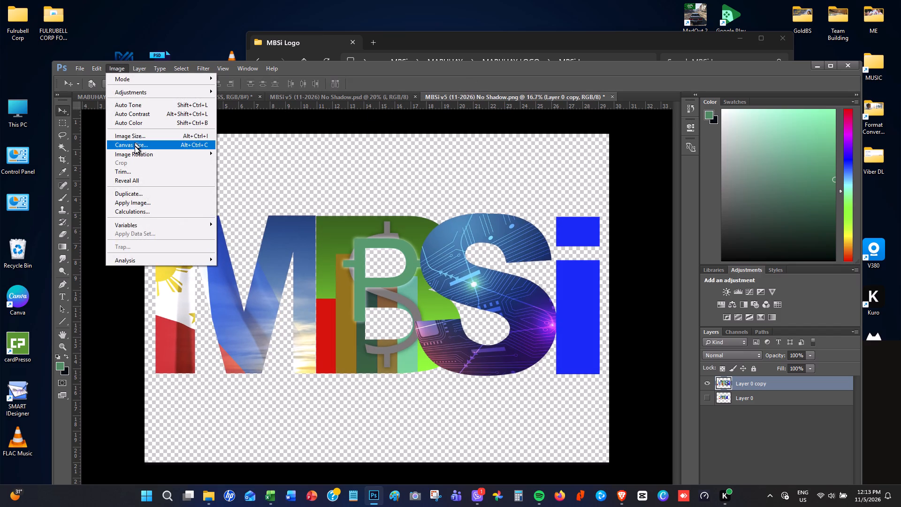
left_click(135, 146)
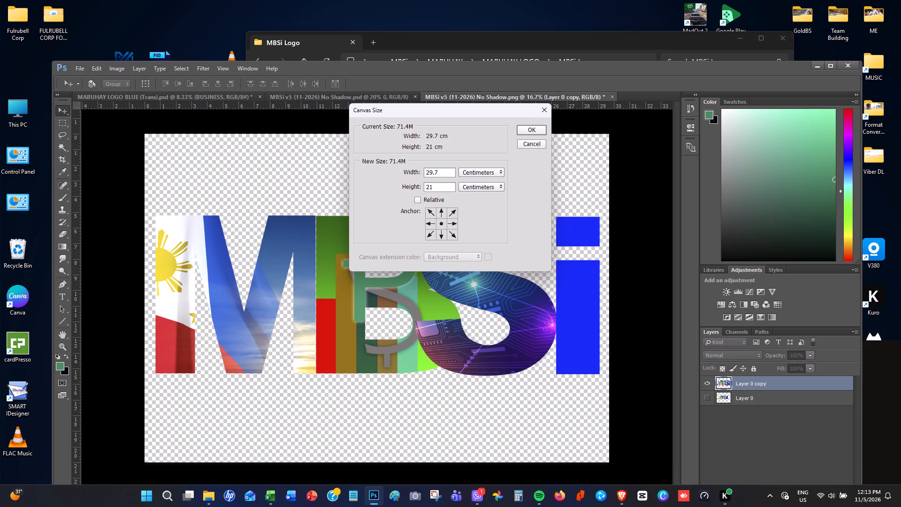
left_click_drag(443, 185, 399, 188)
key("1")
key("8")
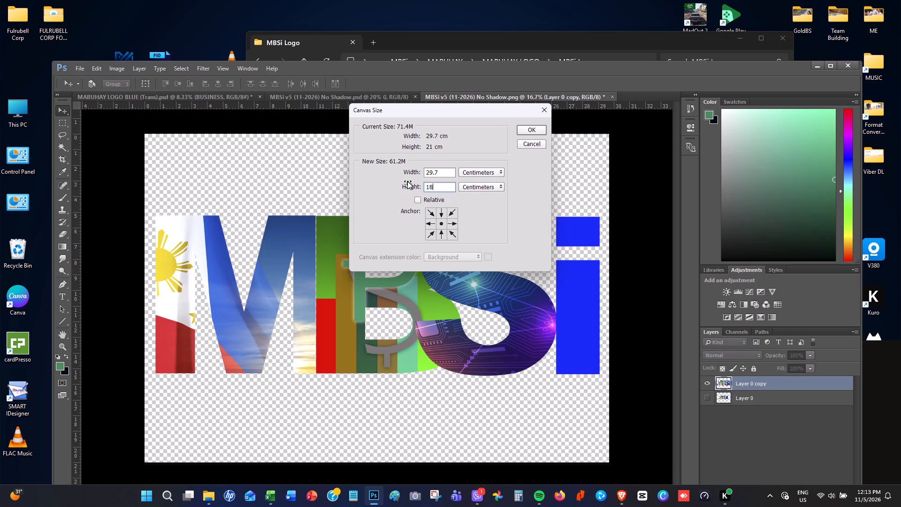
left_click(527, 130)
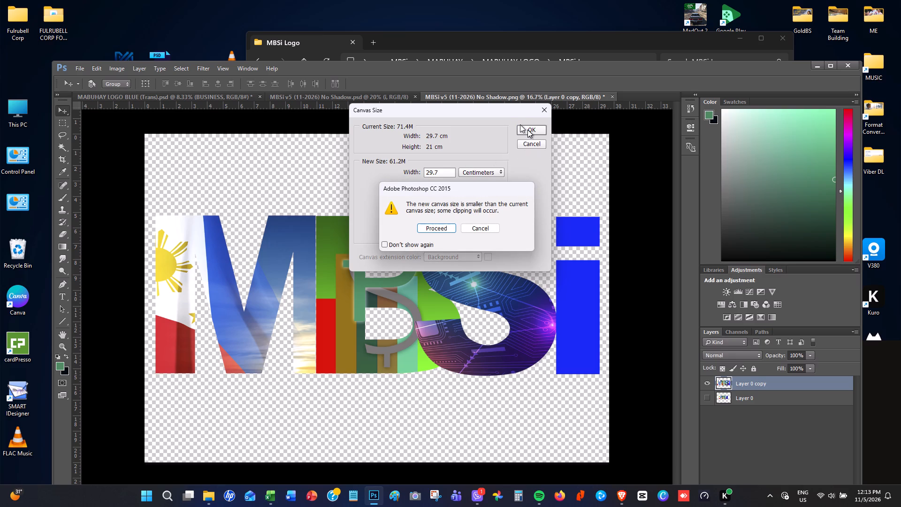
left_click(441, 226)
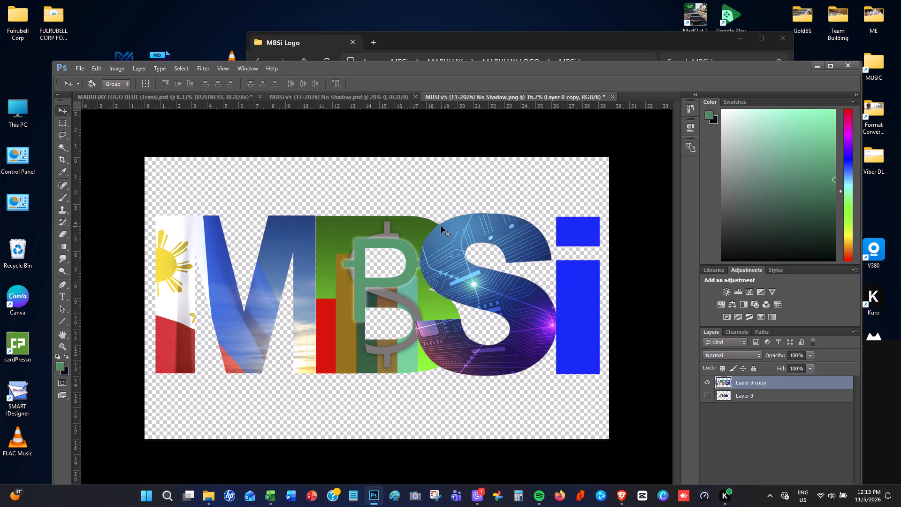
Reduce the canvas height to 15 cm with a centred anchor, accepting the clipping.
left_click(99, 69)
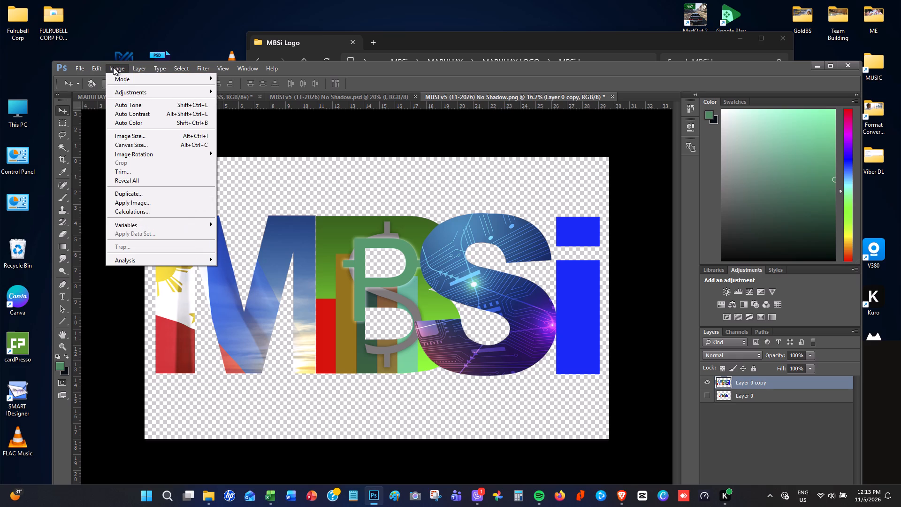
left_click(136, 146)
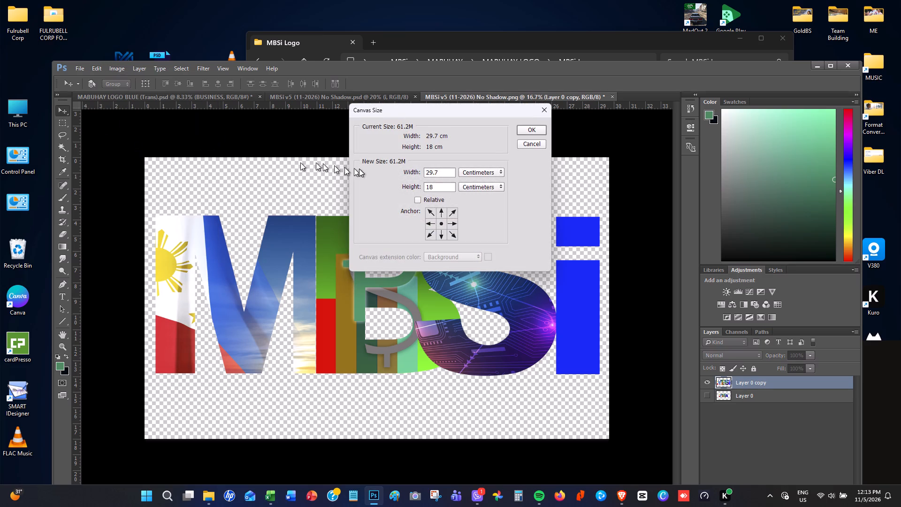
left_click_drag(438, 188, 400, 189)
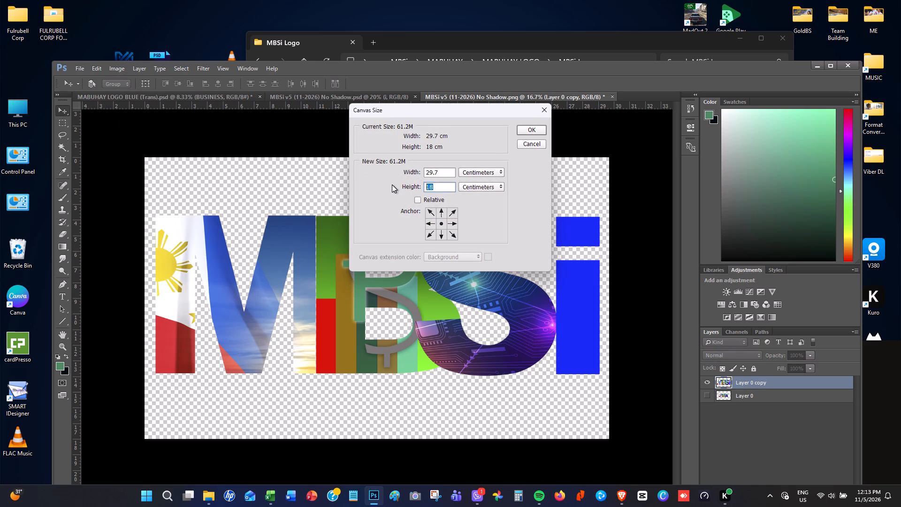
key("1")
key("5")
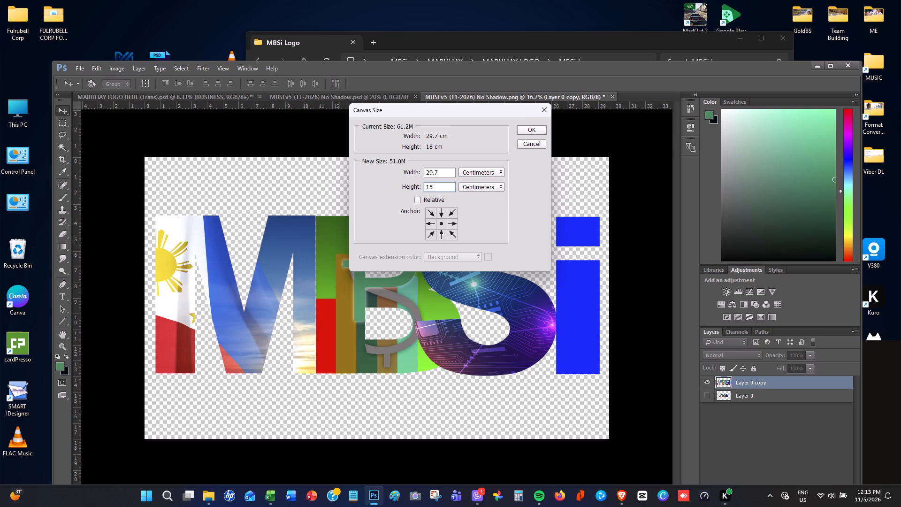
left_click(534, 131)
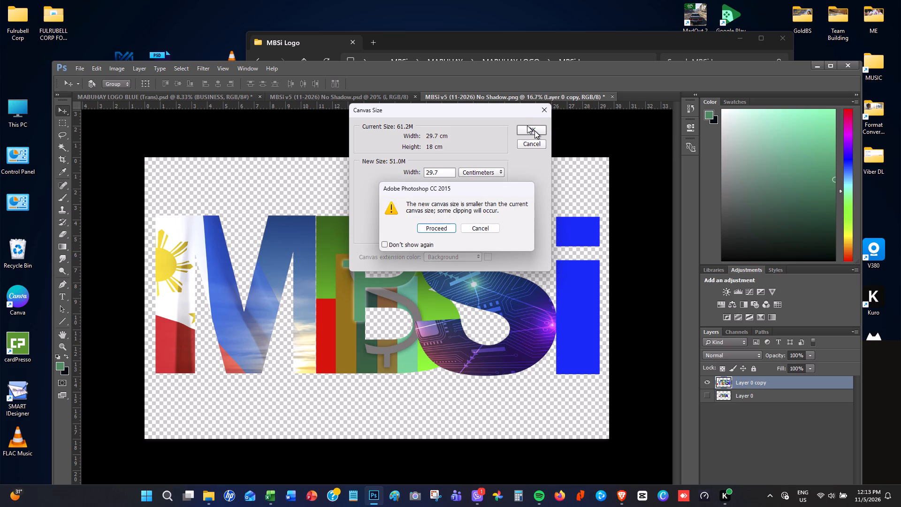
left_click(443, 227)
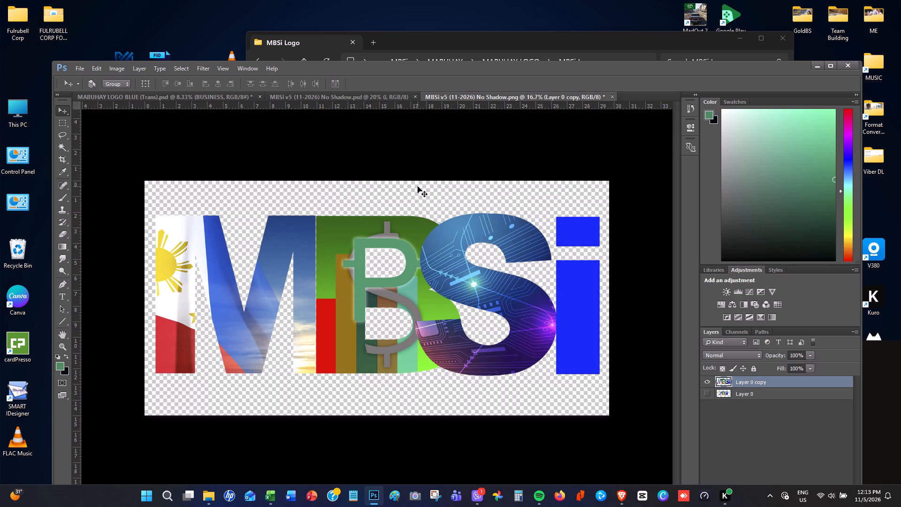
Save the cropped logo as a Photoshop file named MBSi v5 (11-2026) No Shadow v2, with Maximize Compatibility.
left_click(78, 69)
left_click(91, 173)
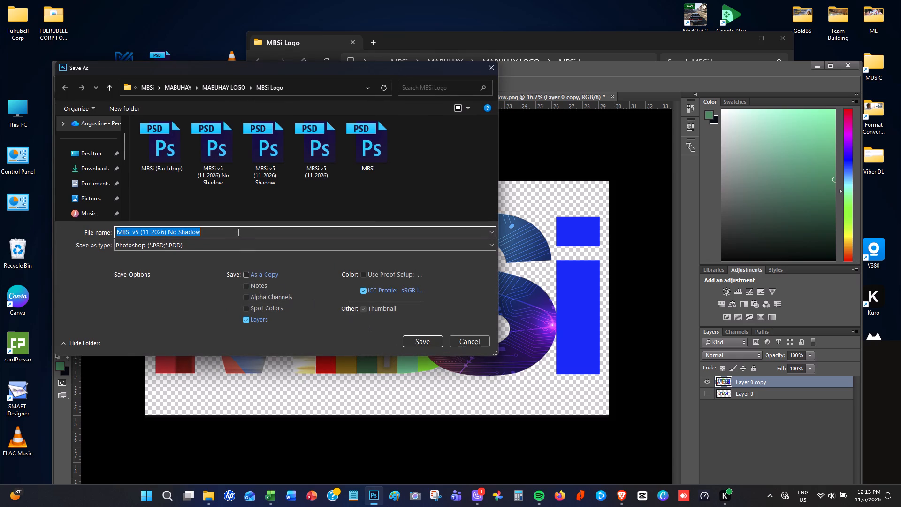
left_click(237, 232)
key("space")
key("v")
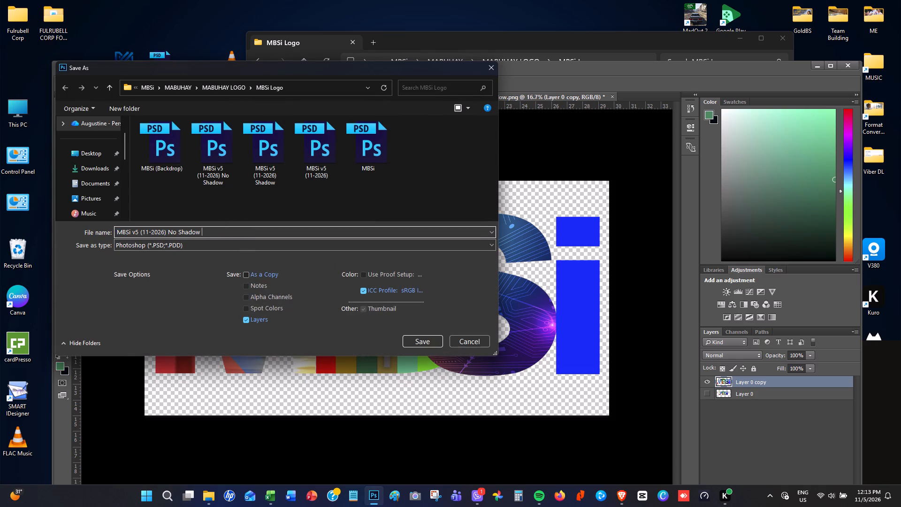
key("2")
left_click(423, 340)
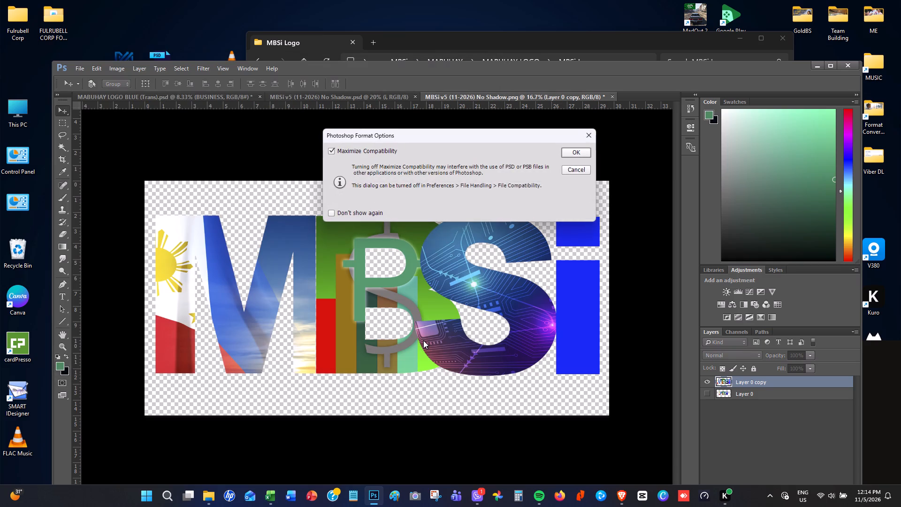
left_click(584, 152)
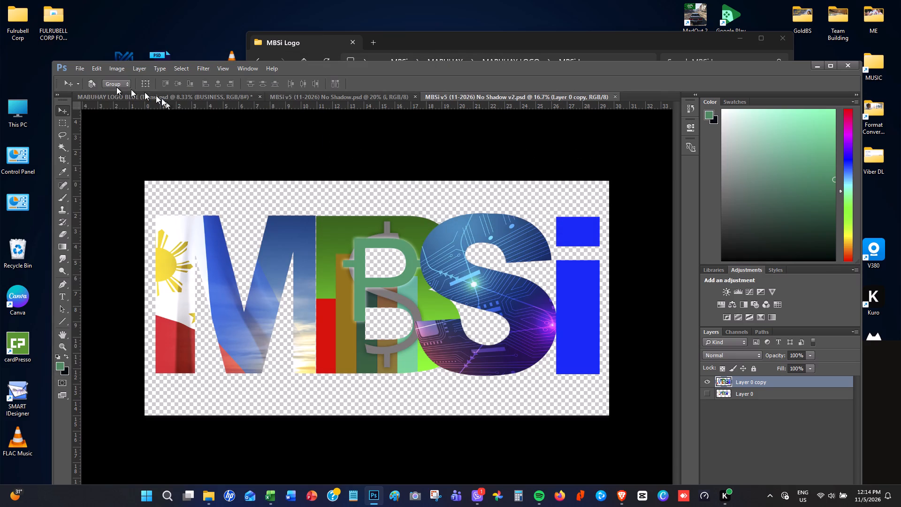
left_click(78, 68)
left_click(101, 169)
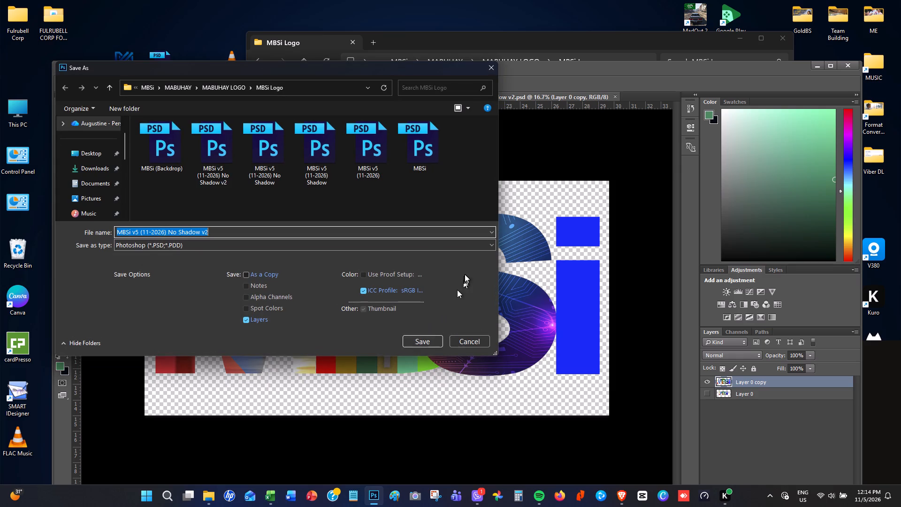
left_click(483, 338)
Save a PNG copy as MBSi v5 (11-2026) No Shadow v2 in the MBSi Logo folder.
left_click_drag(558, 69, 558, 66)
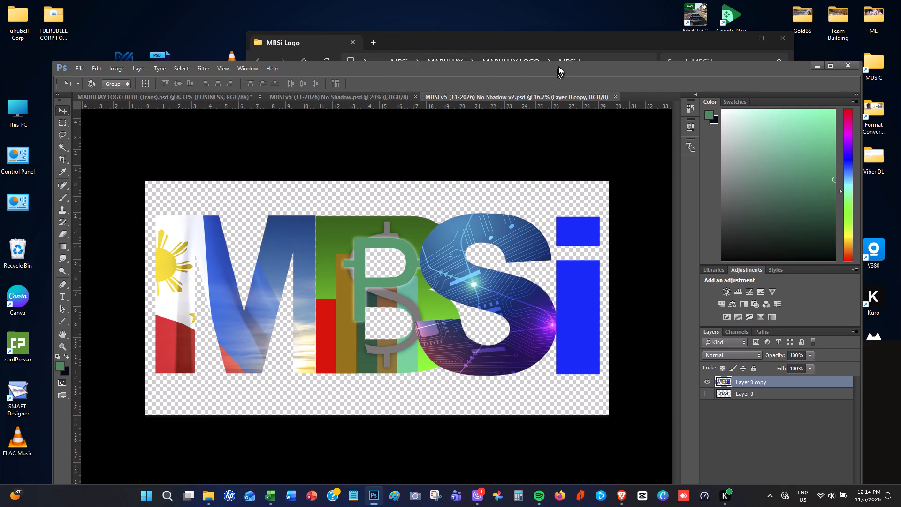
left_click_drag(558, 66, 557, 29)
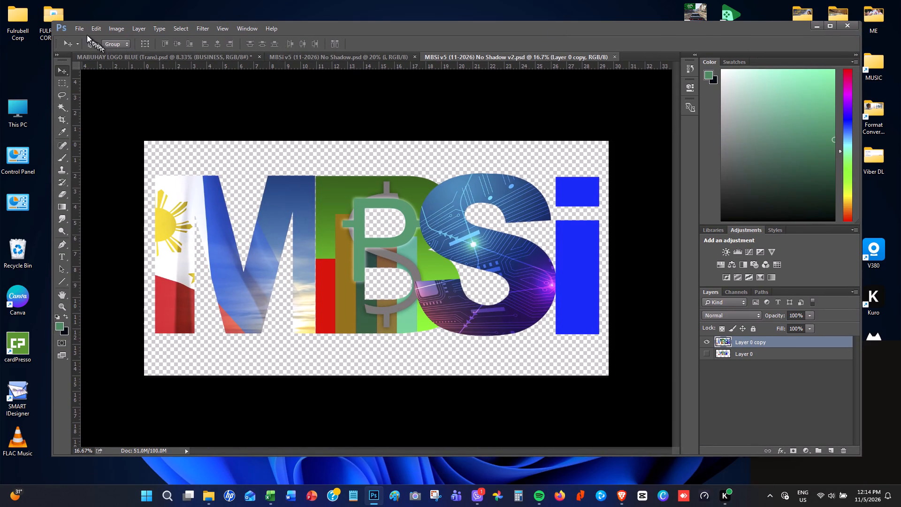
left_click(79, 29)
left_click(94, 129)
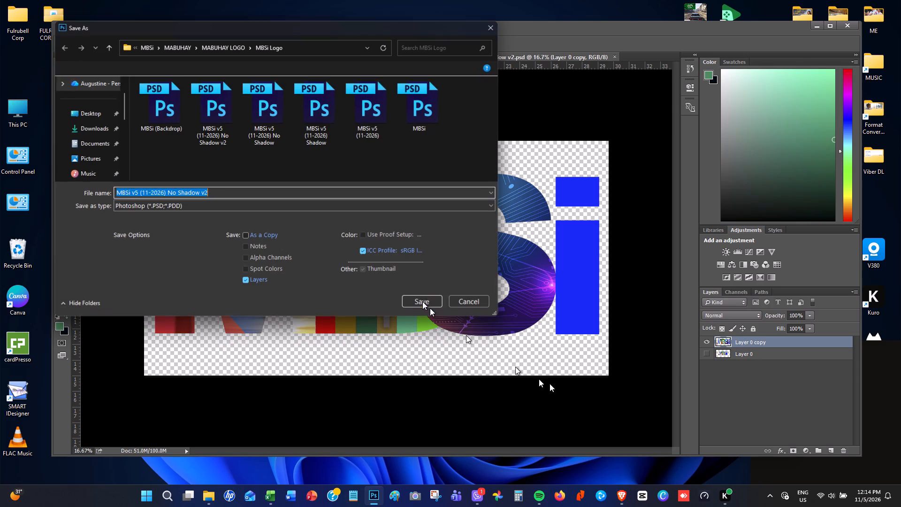
left_click(259, 207)
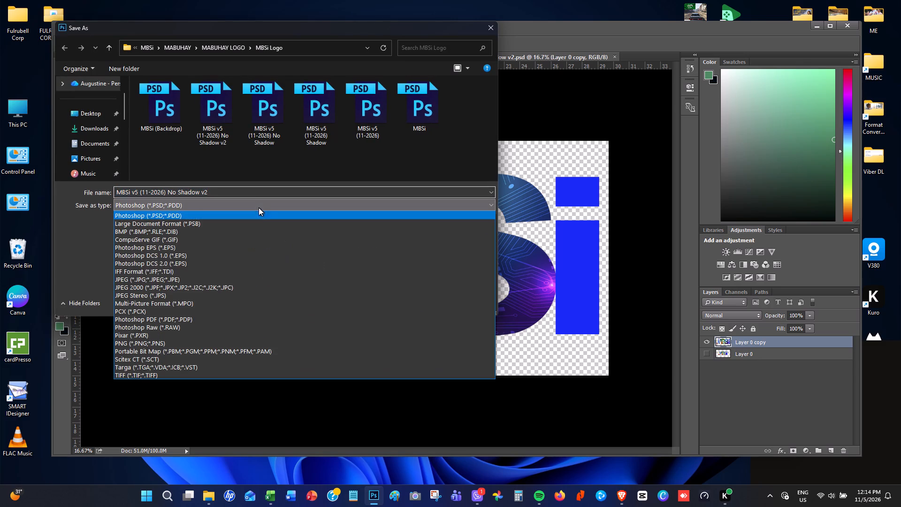
left_click(241, 339)
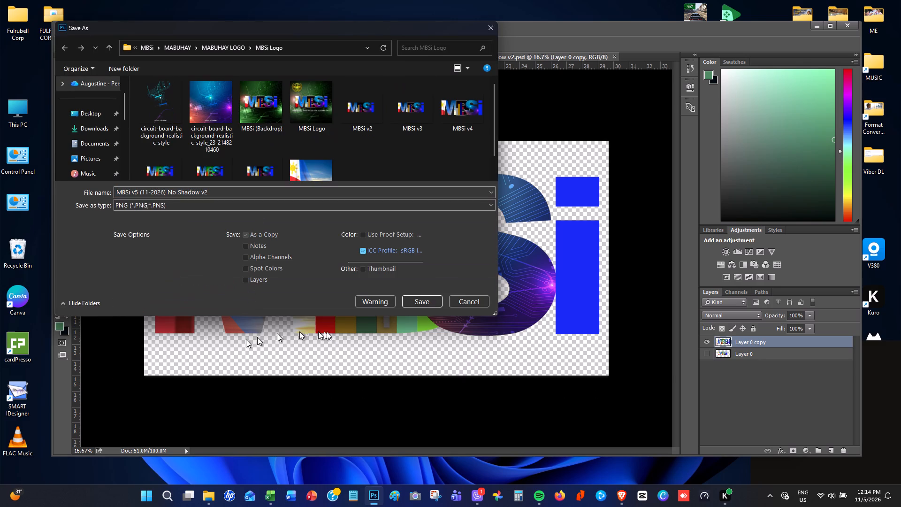
left_click(414, 301)
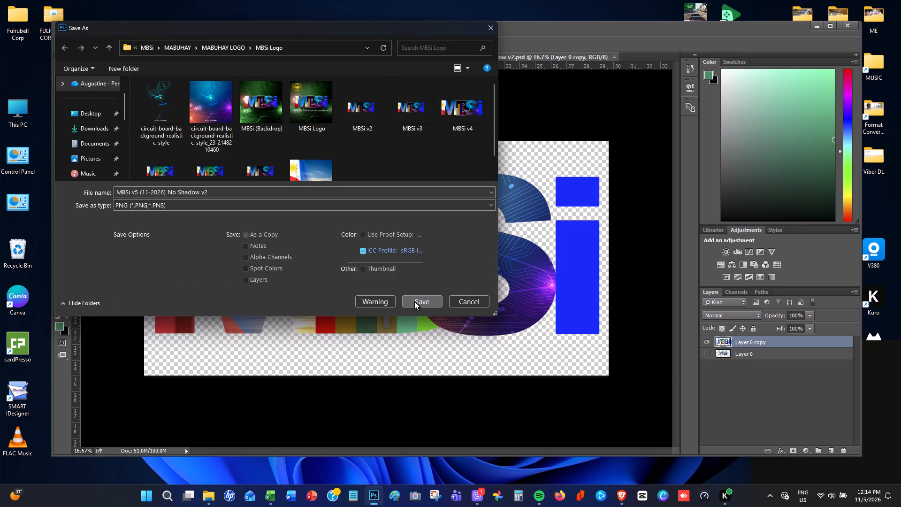
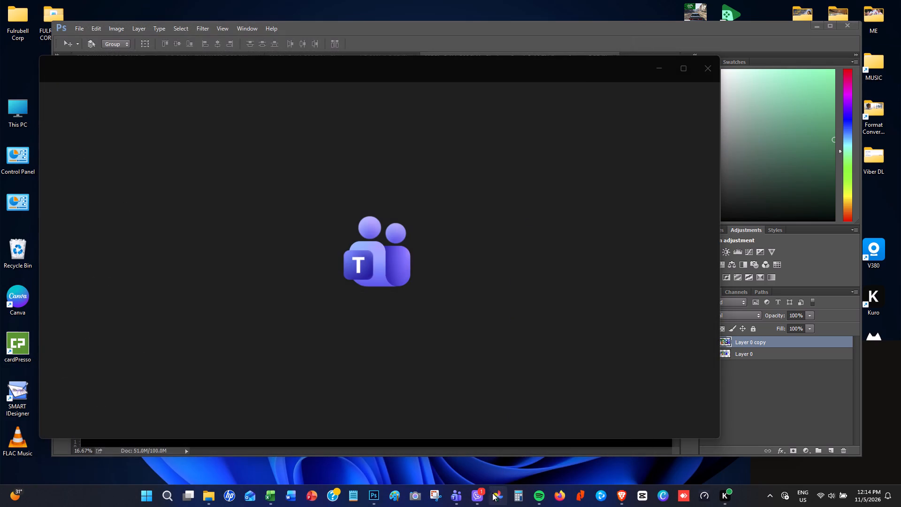
Close the Microsoft Teams window that covers the MBSi logo document.
left_click(707, 69)
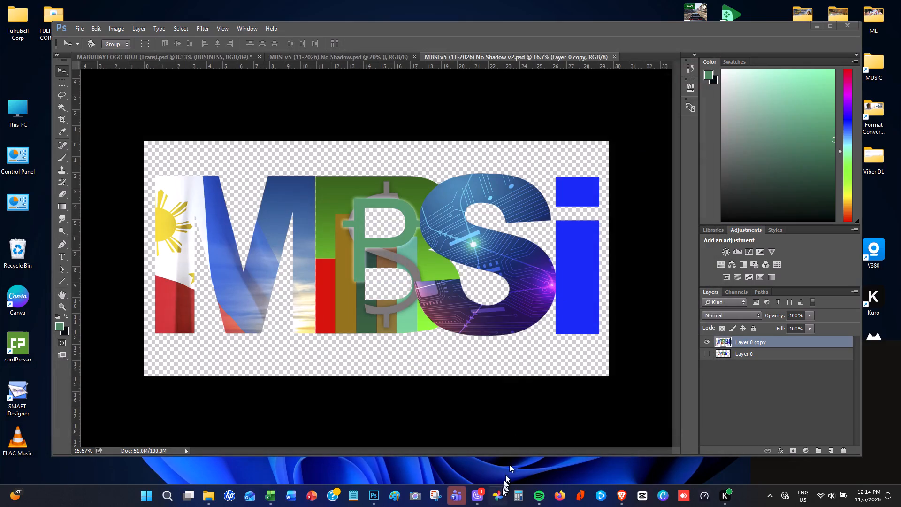
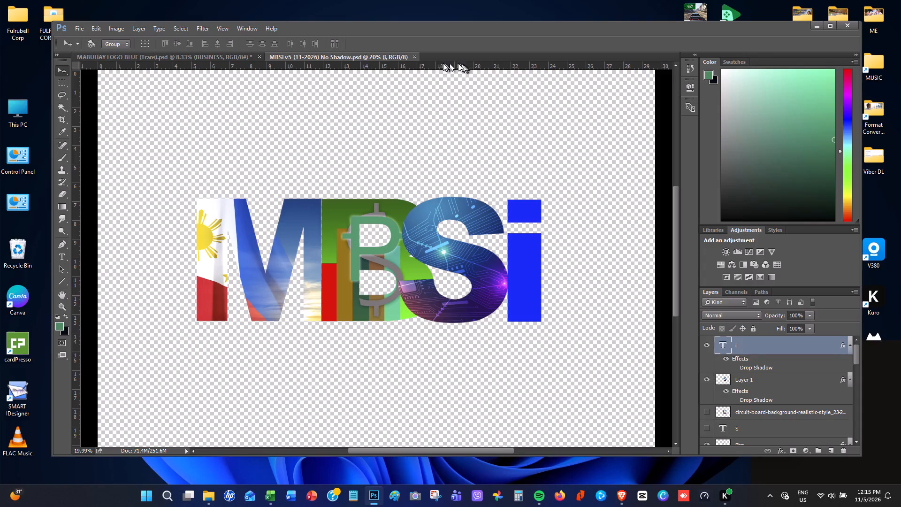
Close the MBSi v5 (11-2026) No Shadow.psd document.
left_click(415, 55)
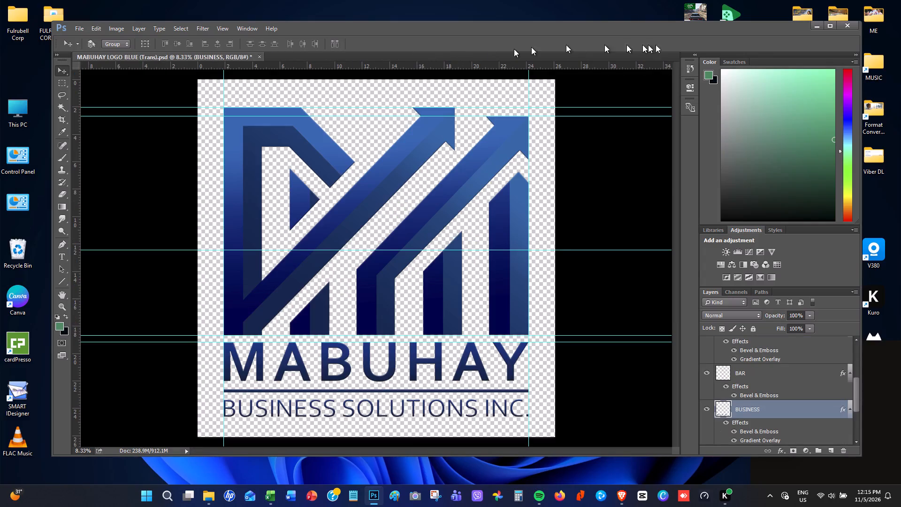
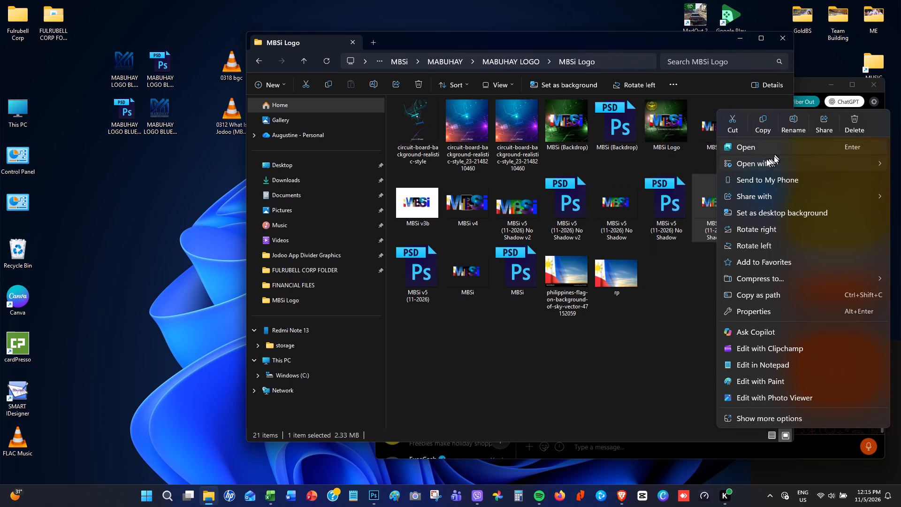
Open the MBSi v5 (11-2026) Shadow PNG in Photoshop.
left_click(686, 168)
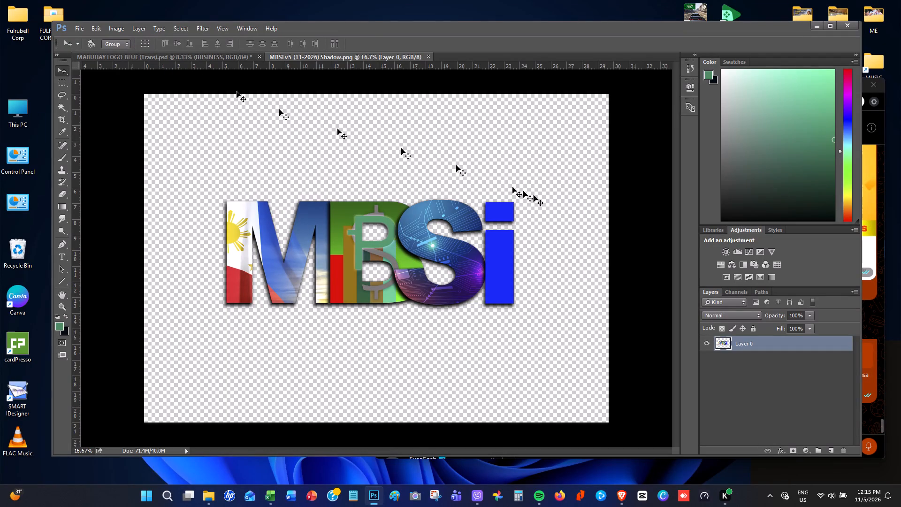
Scale the MBSi logo layer proportionally to about 148.6% so it nearly spans the canvas width.
key("ctrl+t")
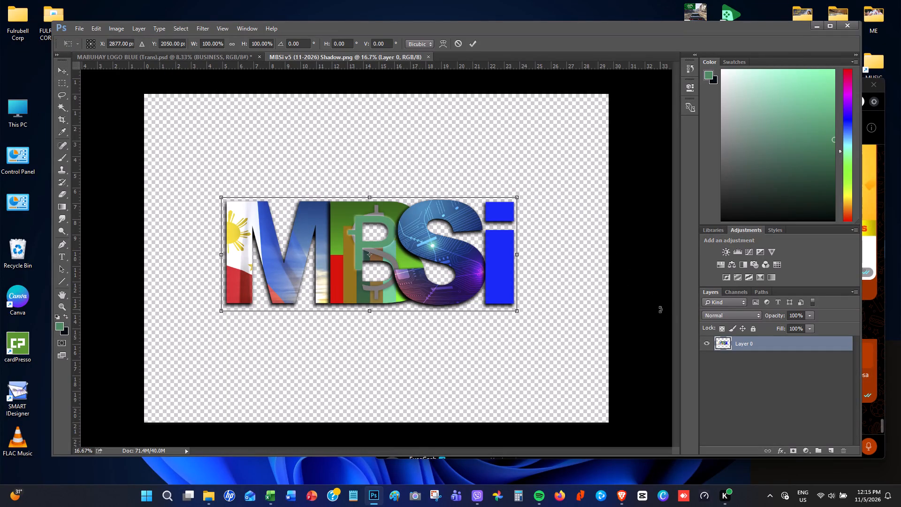
left_click_drag(221, 199, 219, 197, "shift")
left_click_drag(219, 197, 155, 176, "shift")
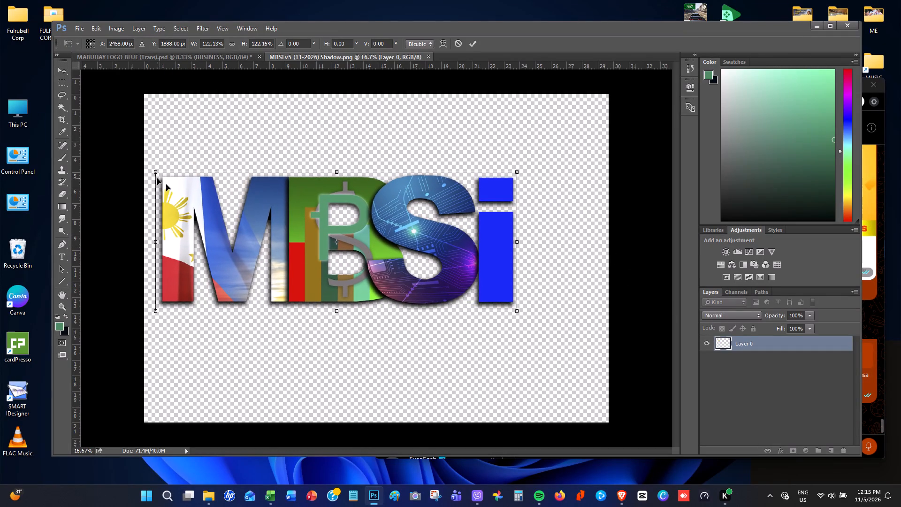
left_click_drag(519, 311, 557, 325, "shift")
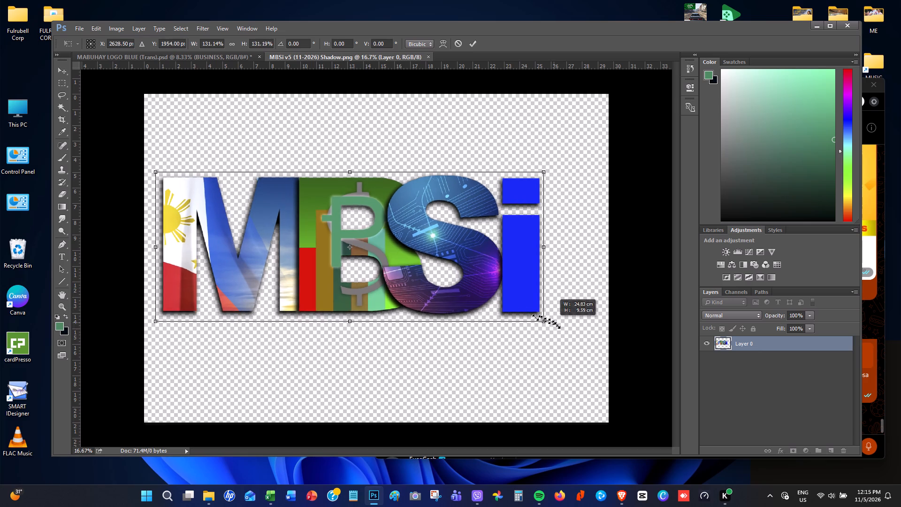
left_click_drag(557, 325, 600, 352, "shift")
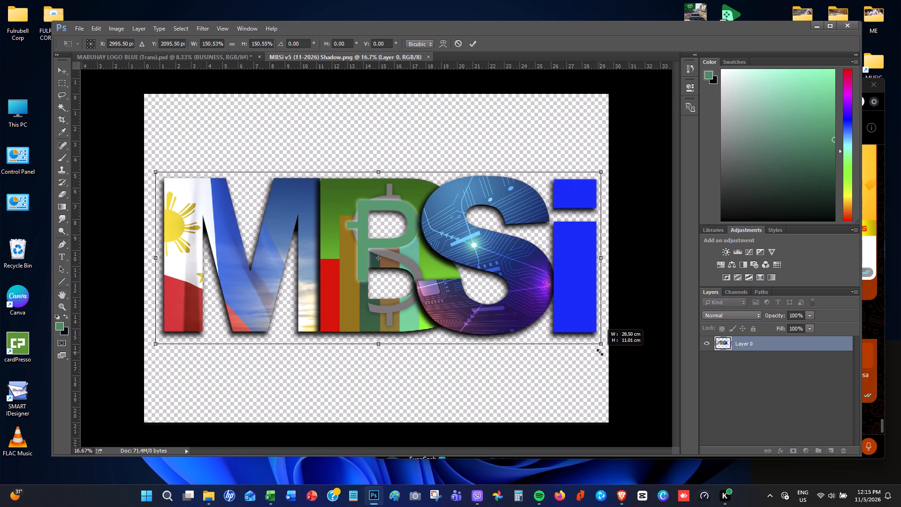
left_click_drag(600, 352, 594, 349, "shift")
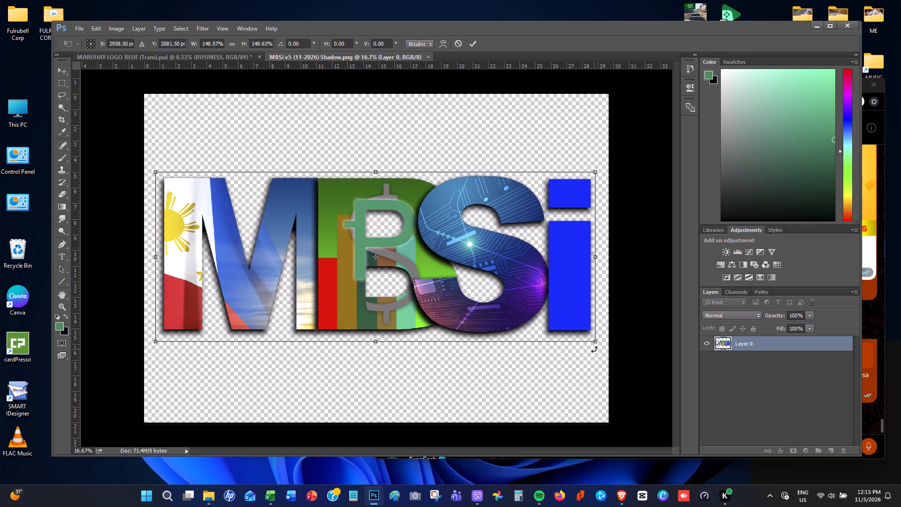
left_click(473, 43)
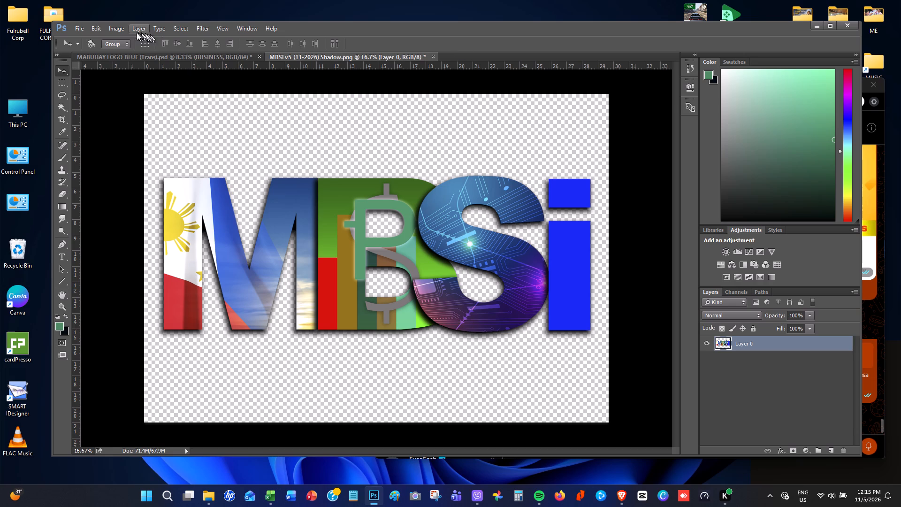
Set the image resolution to 300 pixels/centimeter with automatic resampling.
left_click(113, 31)
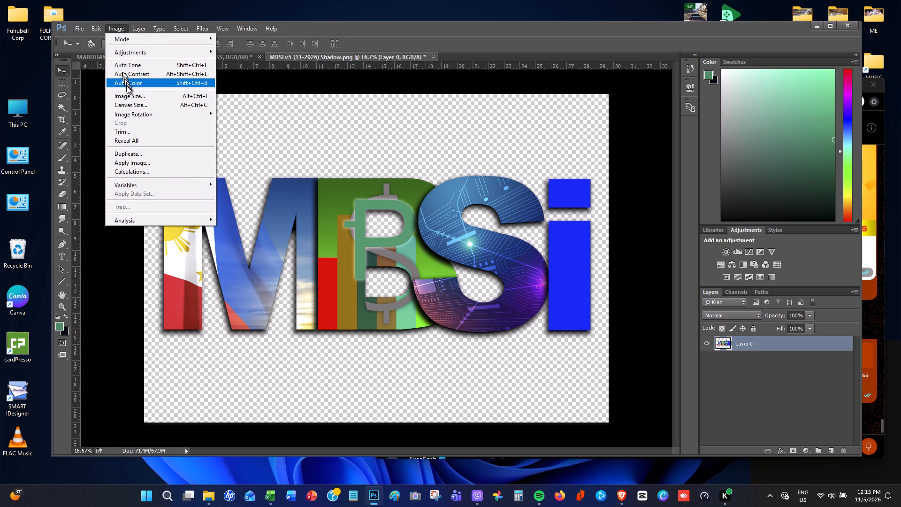
left_click(130, 96)
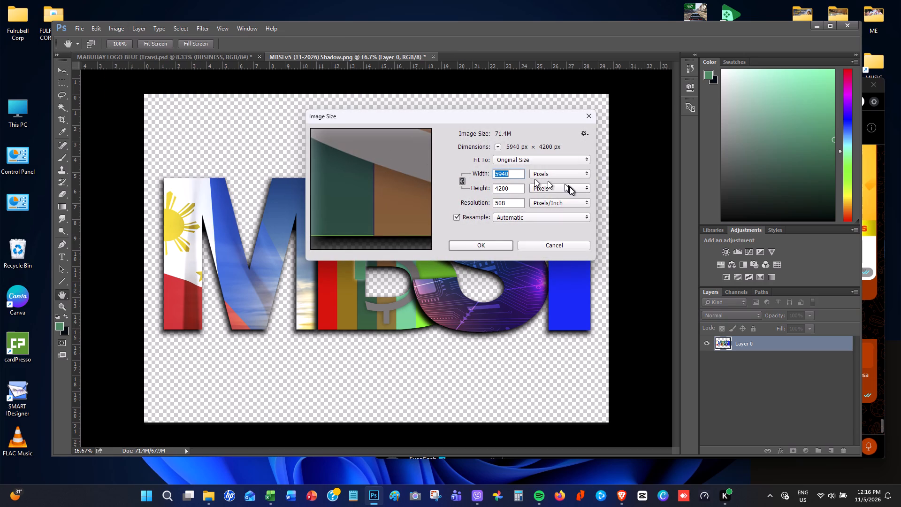
left_click(564, 203)
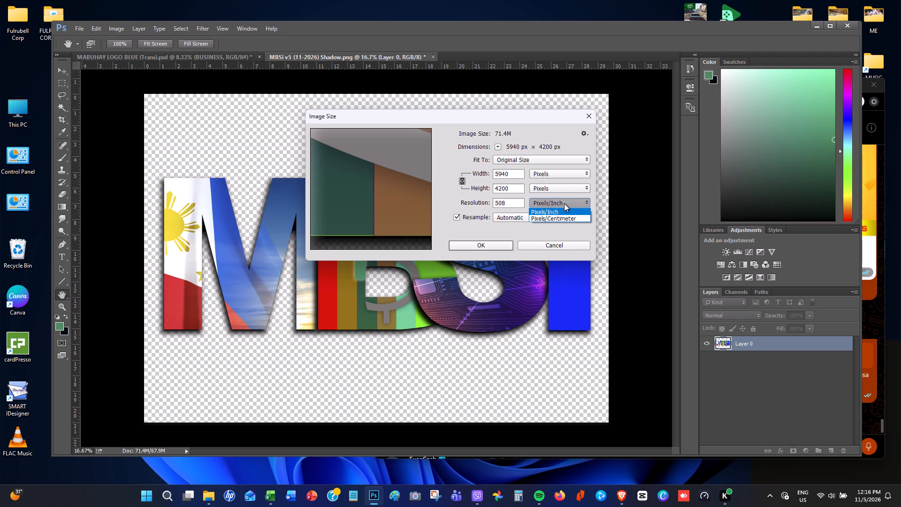
left_click(566, 218)
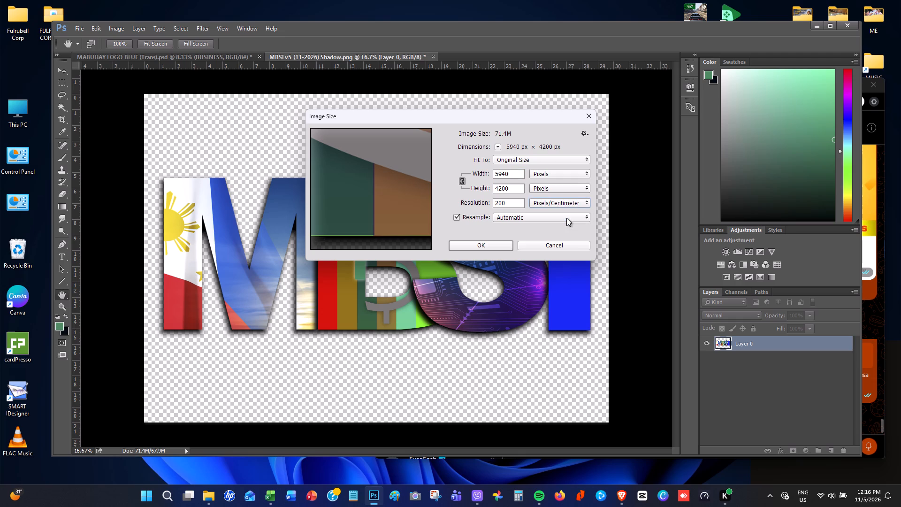
left_click(492, 243)
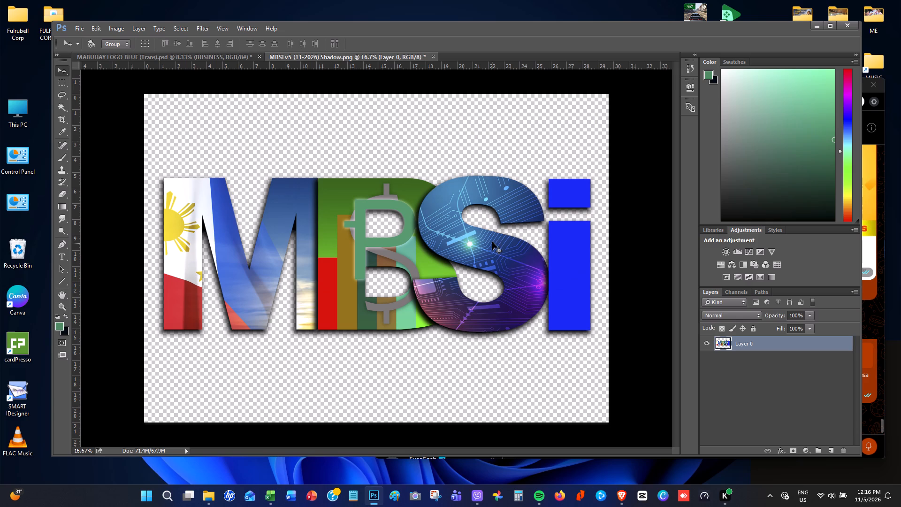
left_click(116, 31)
left_click(130, 94)
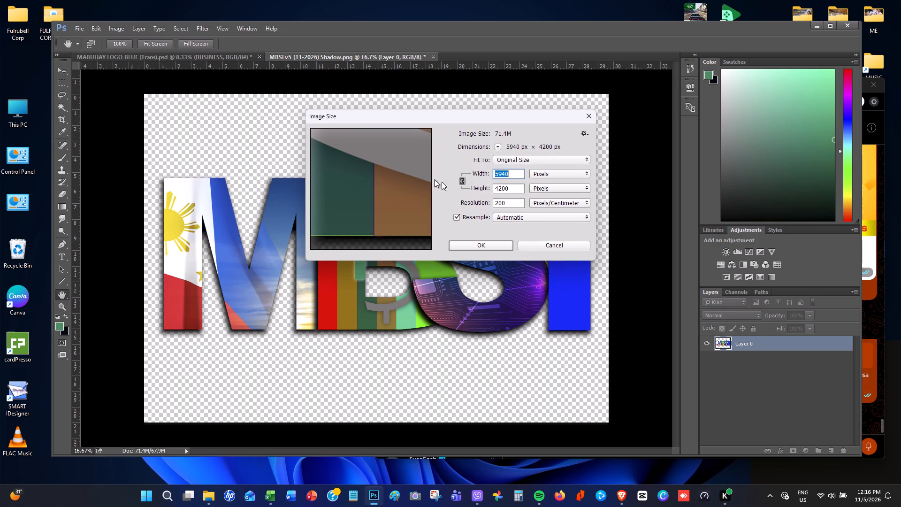
left_click_drag(516, 203, 479, 205)
key("3")
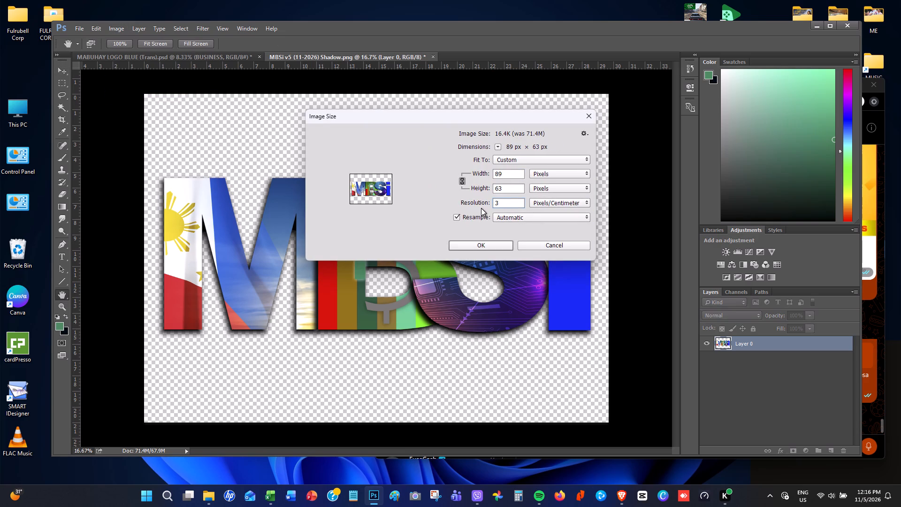
type("00")
left_click(495, 244)
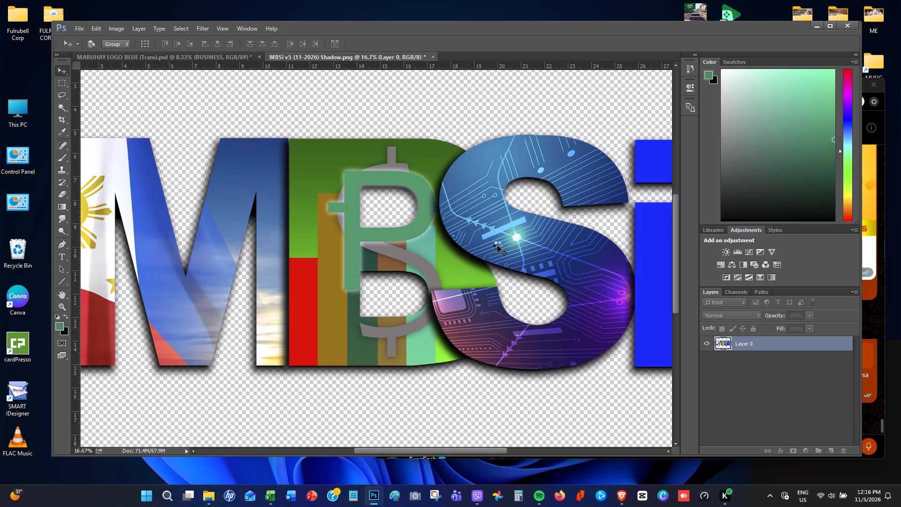
Crop the canvas height to 15 cm around the centre, accepting the clipping.
scroll(494, 242, "down", 1, "alt")
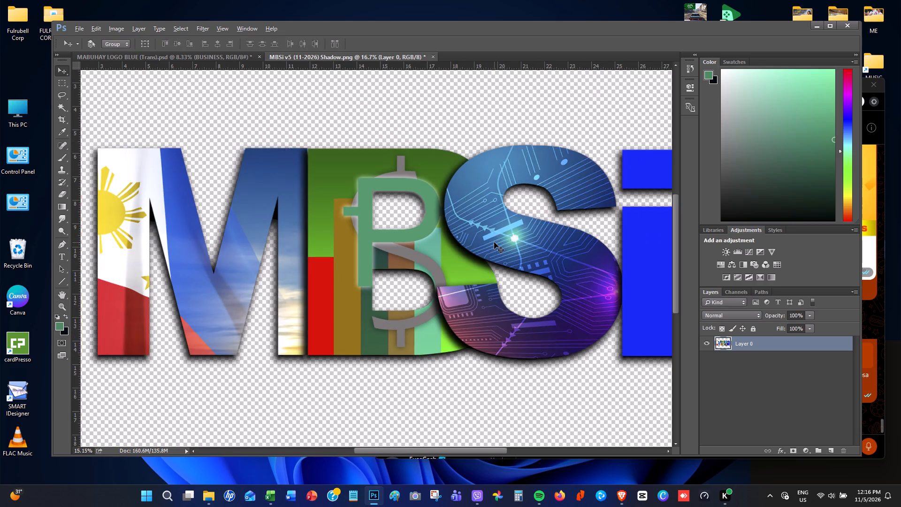
scroll(494, 242, "down", 2, "alt")
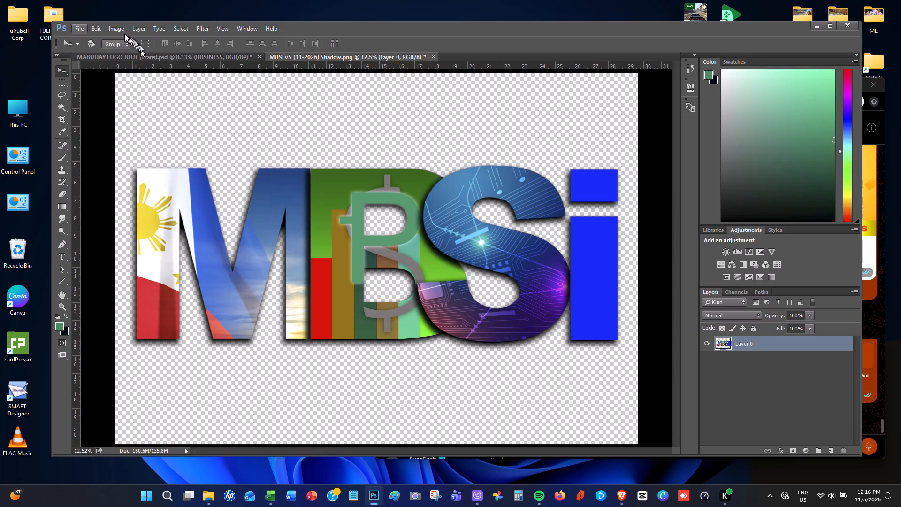
left_click(118, 31)
left_click(127, 101)
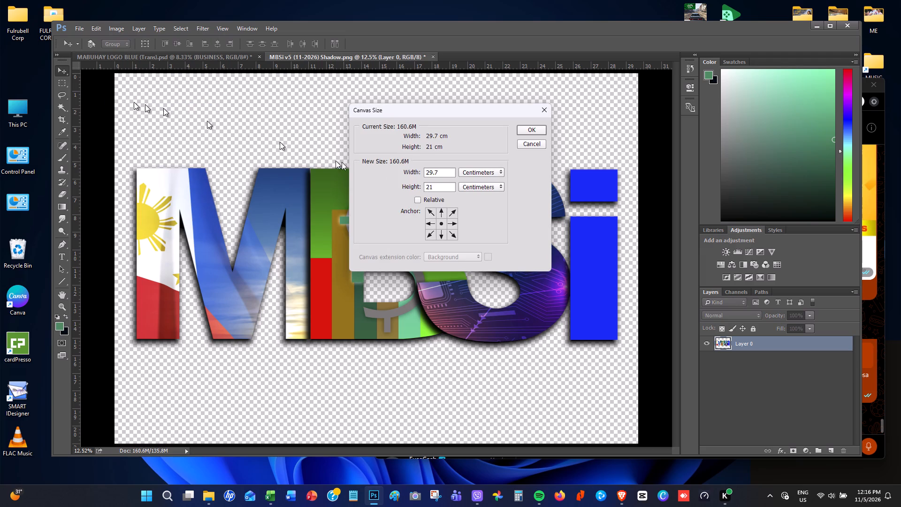
left_click_drag(444, 186, 389, 186)
key("1")
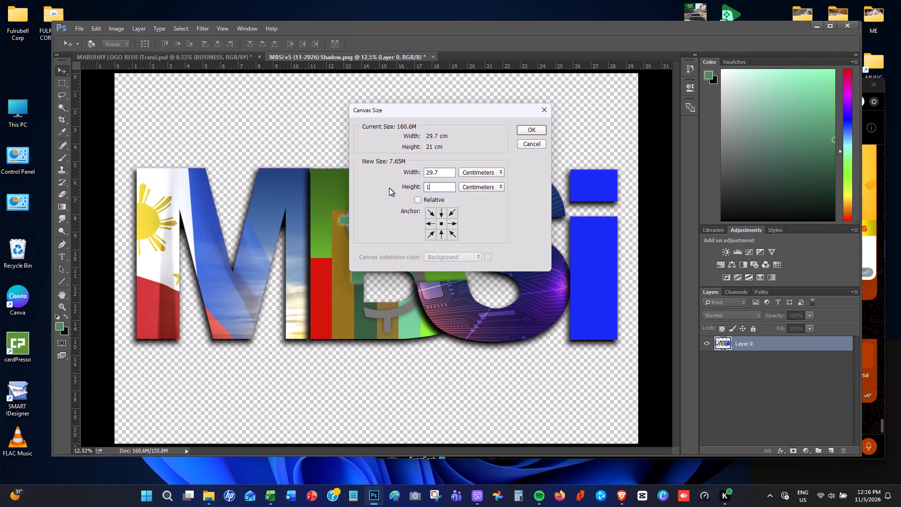
key("5")
left_click(529, 133)
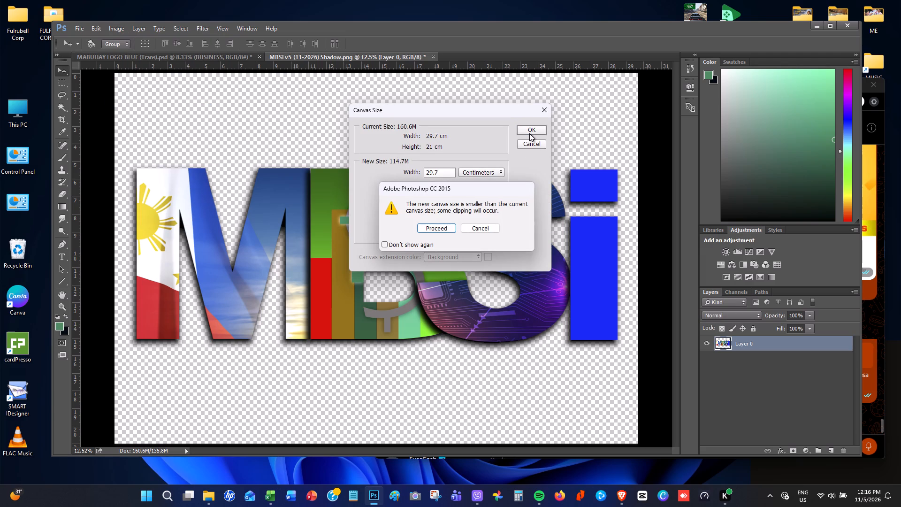
left_click(435, 226)
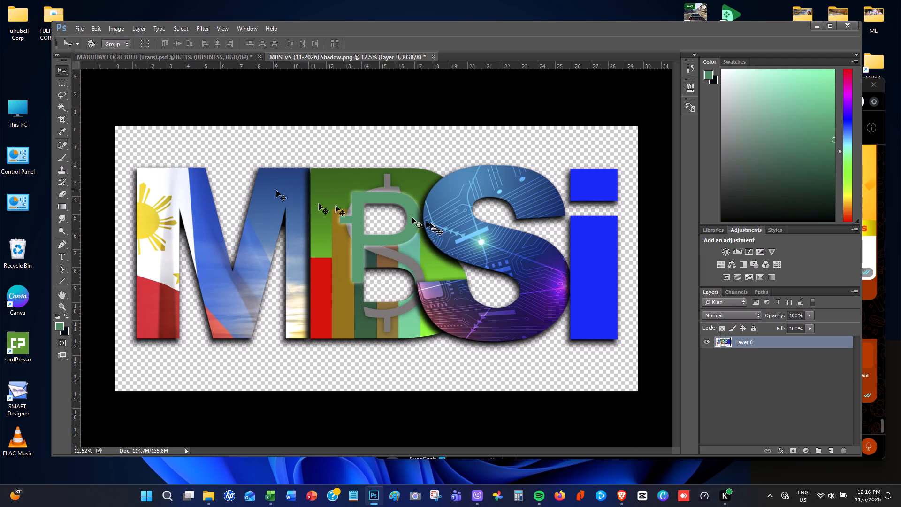
Save the image as a PNG copy named MBSi v5 (11-2026) Shadow v2 in the MBSi Logo folder, with smallest compression and no interlacing.
left_click(77, 31)
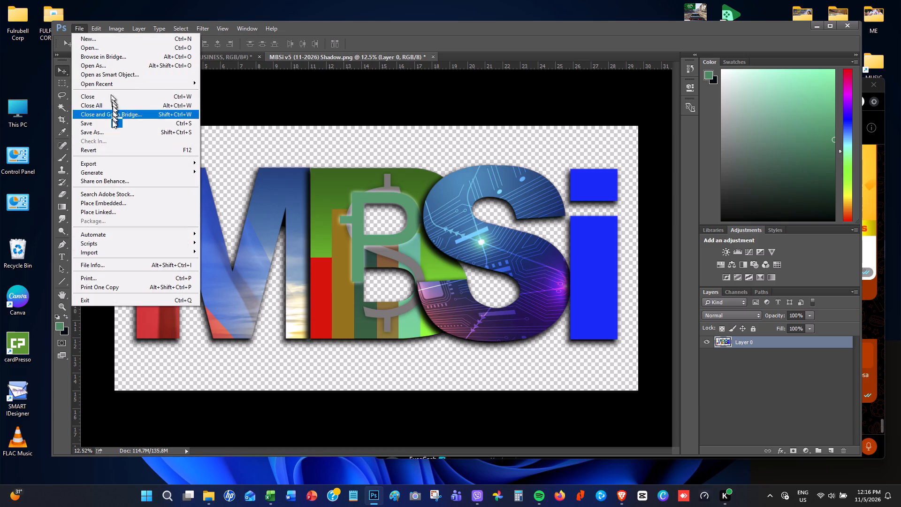
left_click(110, 130)
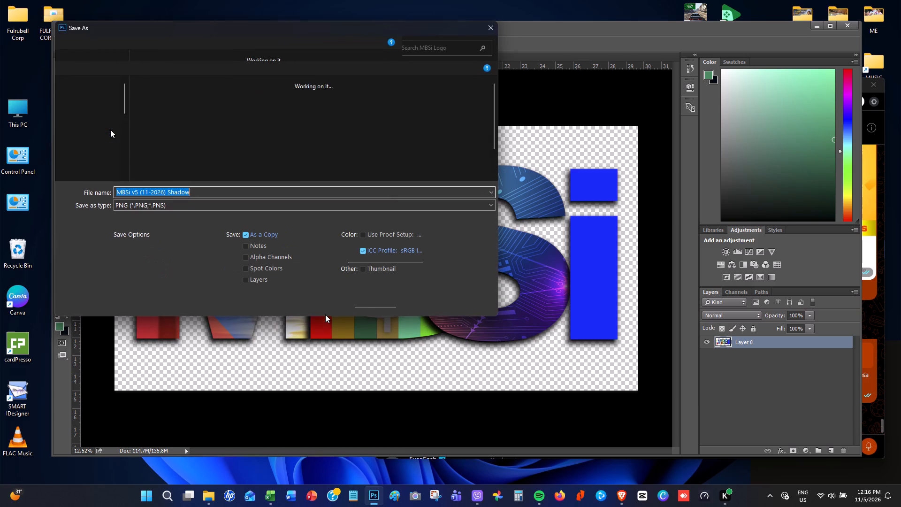
left_click(204, 191)
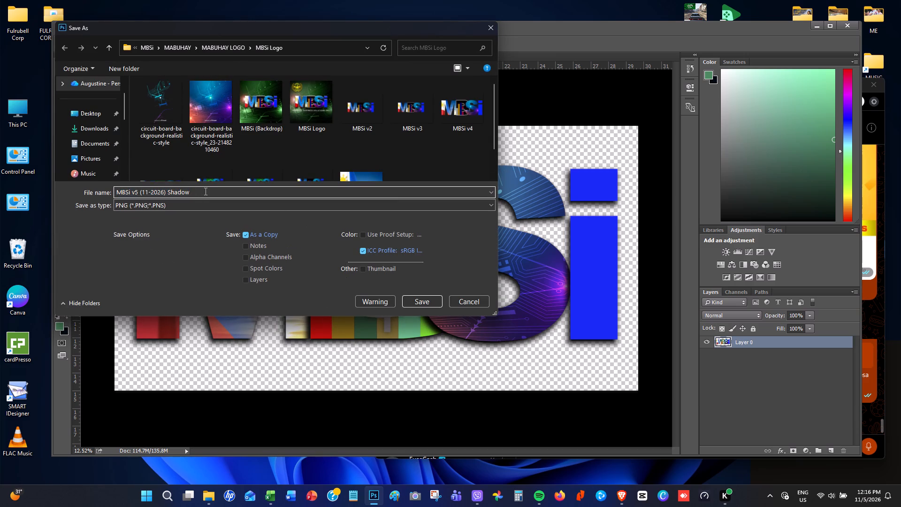
key("space")
type("v2")
left_click(419, 300)
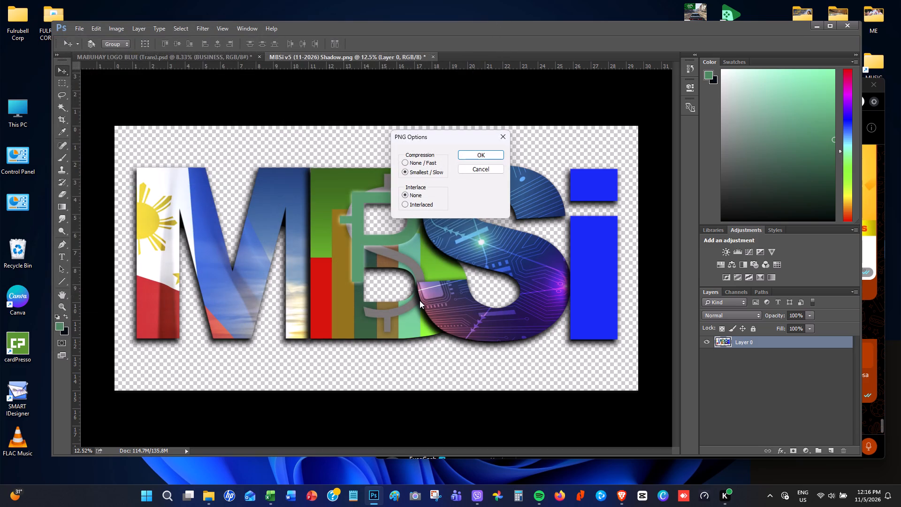
left_click(481, 155)
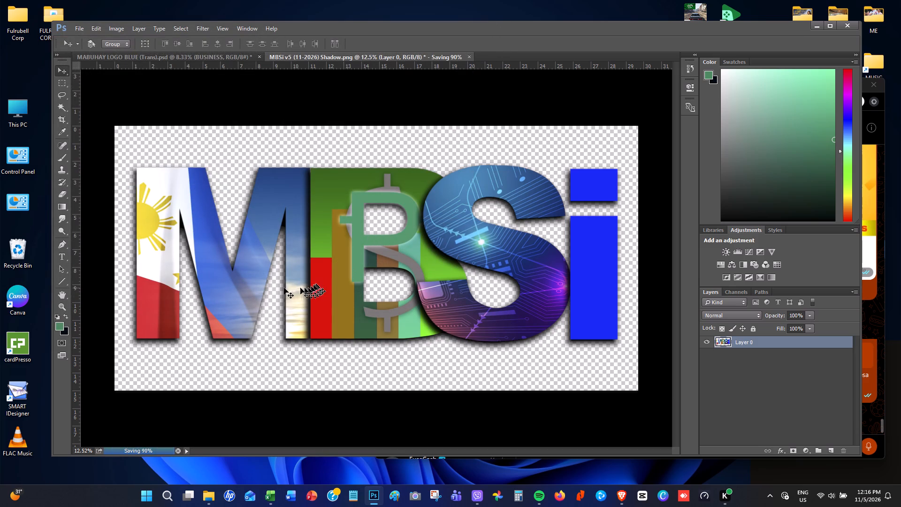
Examine the logo's edges and shadow detail around the M and B up close, and its overall look.
scroll(281, 288, "up", 13, "alt")
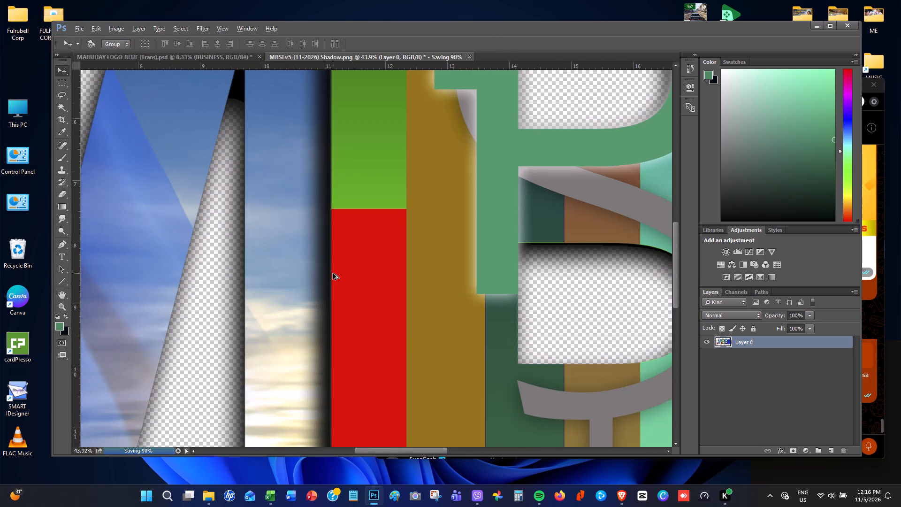
scroll(333, 273, "up", 6, "alt")
scroll(333, 273, "down", 5, "alt")
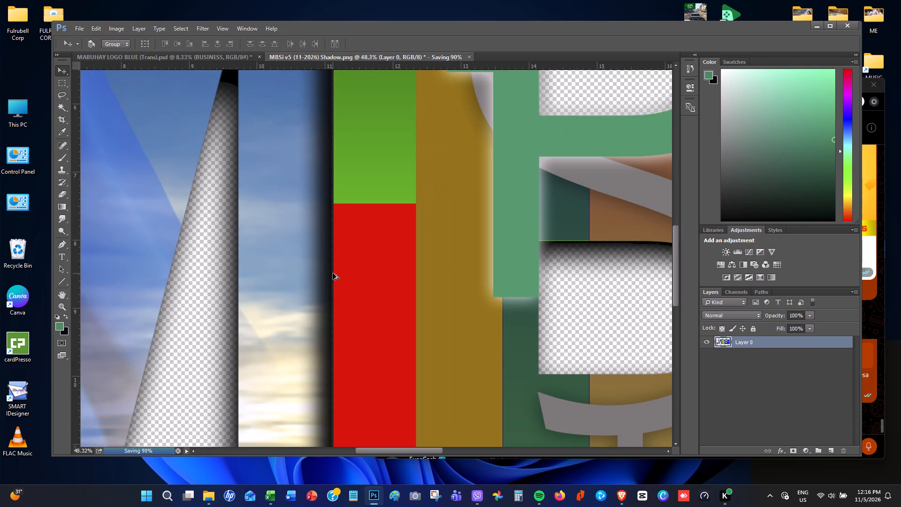
scroll(333, 273, "down", 15, "alt")
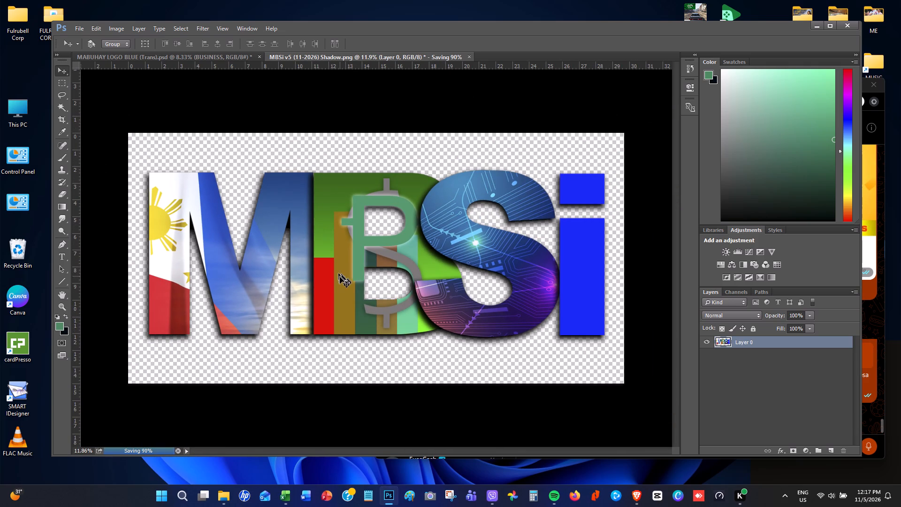
scroll(340, 292, "down", 4, "alt")
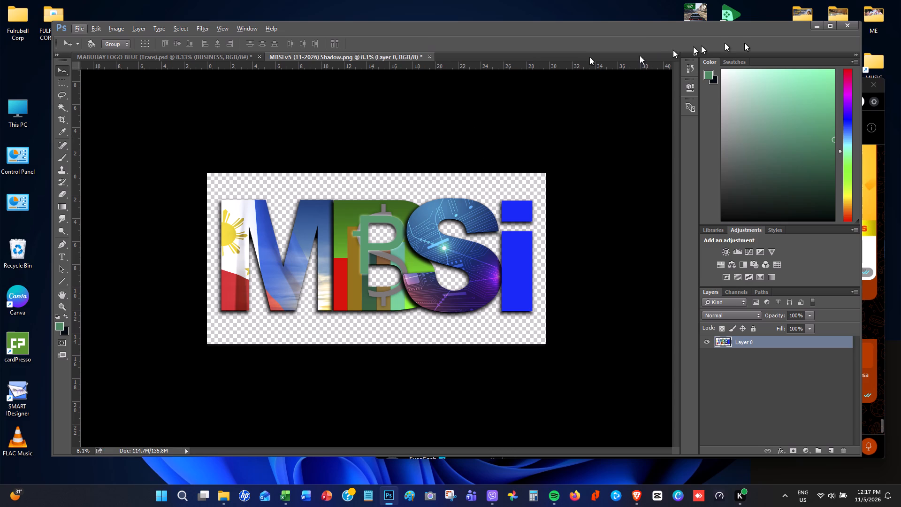
scroll(509, 206, "down", 3)
Minimize Photoshop to return to the MBSi Logo folder in File Explorer and clear the file selection.
left_click(818, 25)
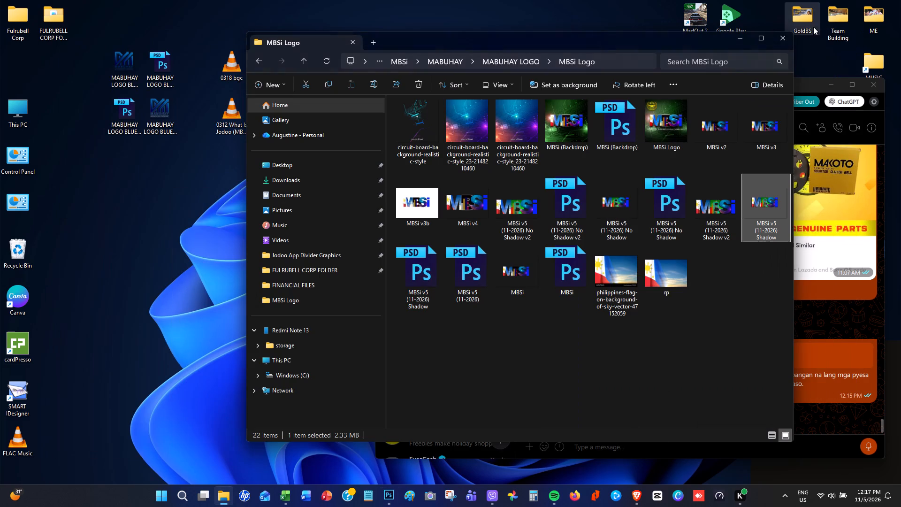
left_click(556, 377)
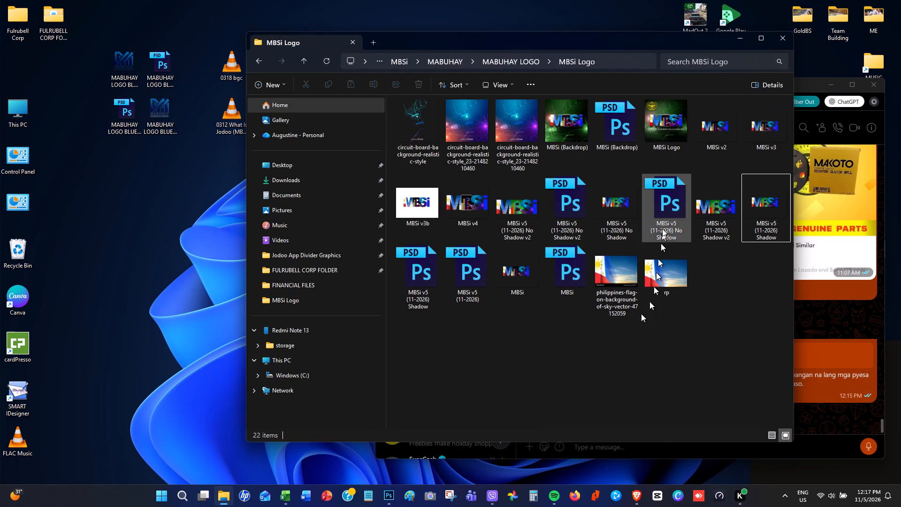
View the MBSi v2 and MBSi v5 (11-2026) Shadow v2 images from the MBSi Logo folder to compare them.
double_click(708, 146)
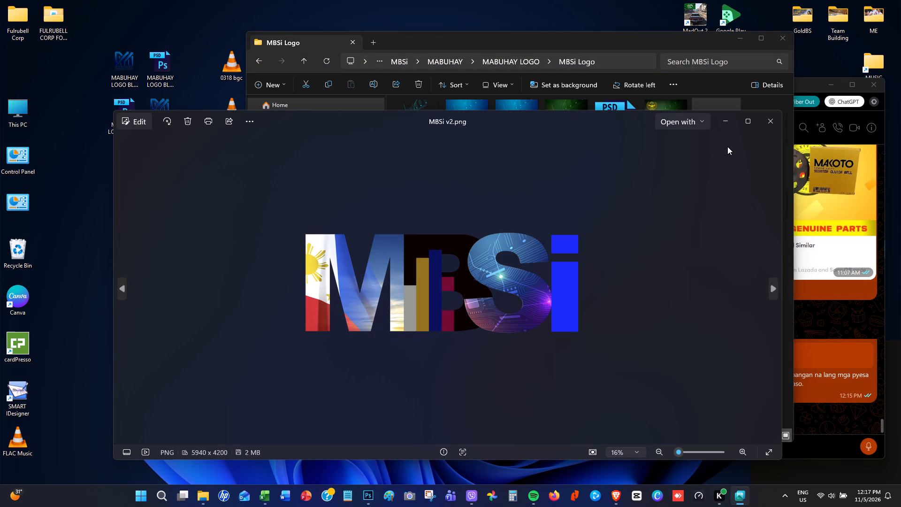
left_click(774, 122)
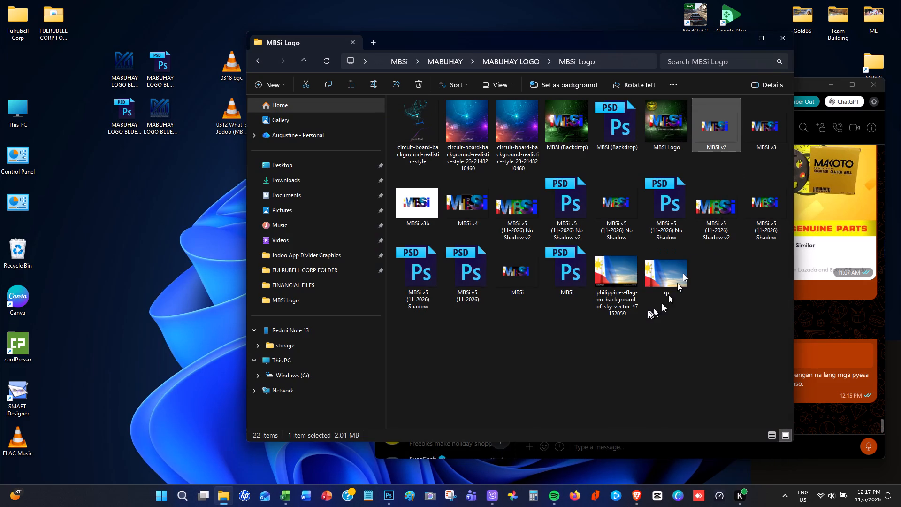
left_click(718, 337)
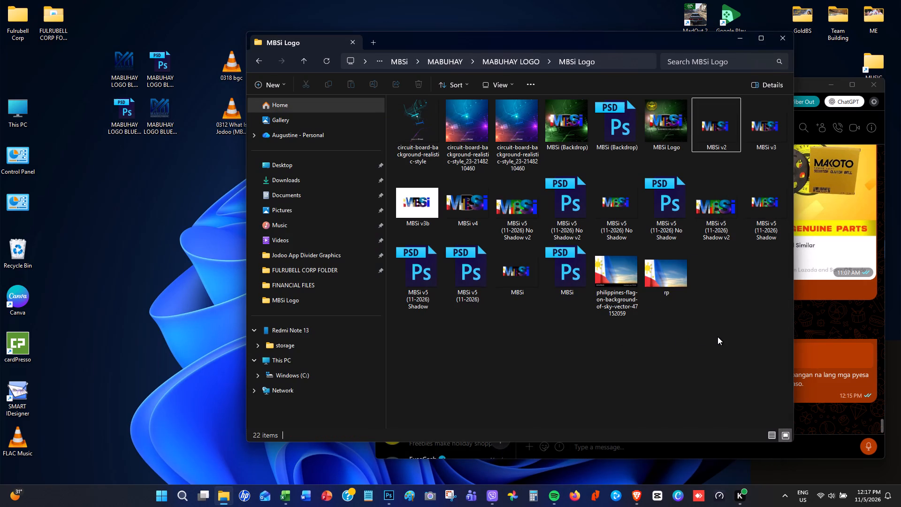
double_click(729, 238)
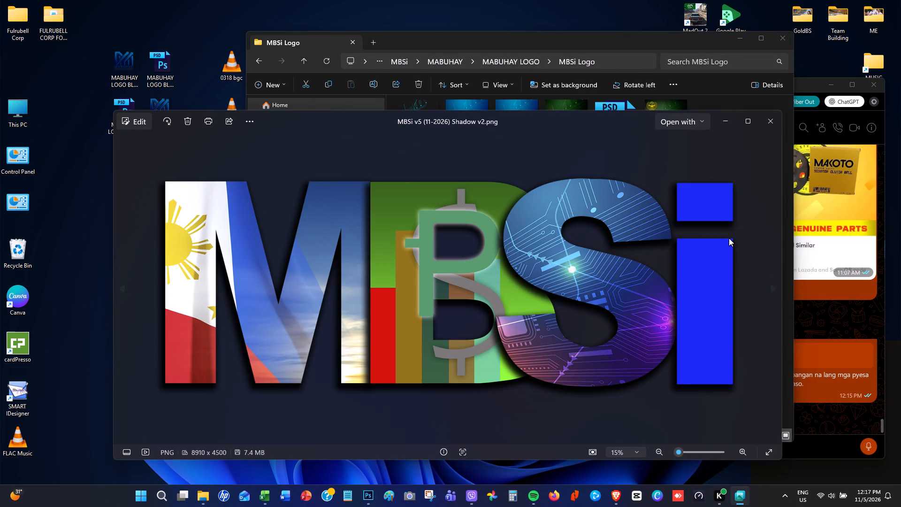
left_click(768, 122)
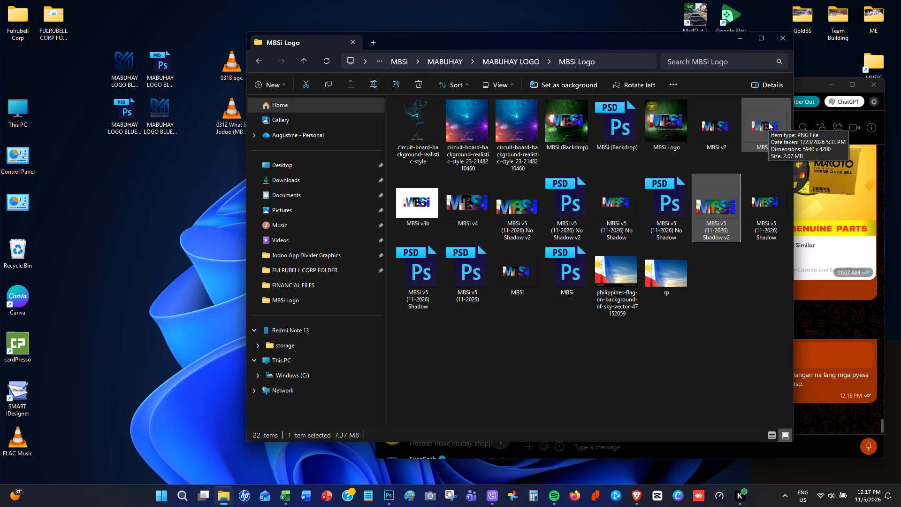
left_click(614, 344)
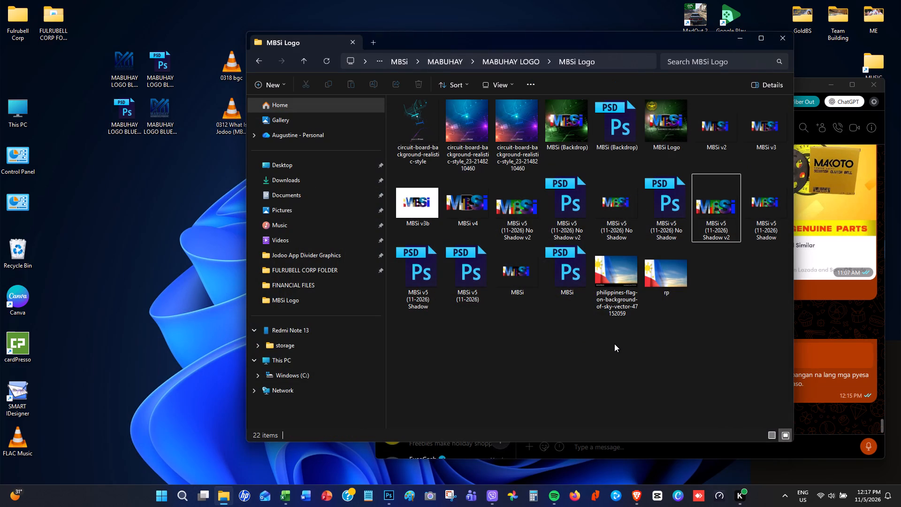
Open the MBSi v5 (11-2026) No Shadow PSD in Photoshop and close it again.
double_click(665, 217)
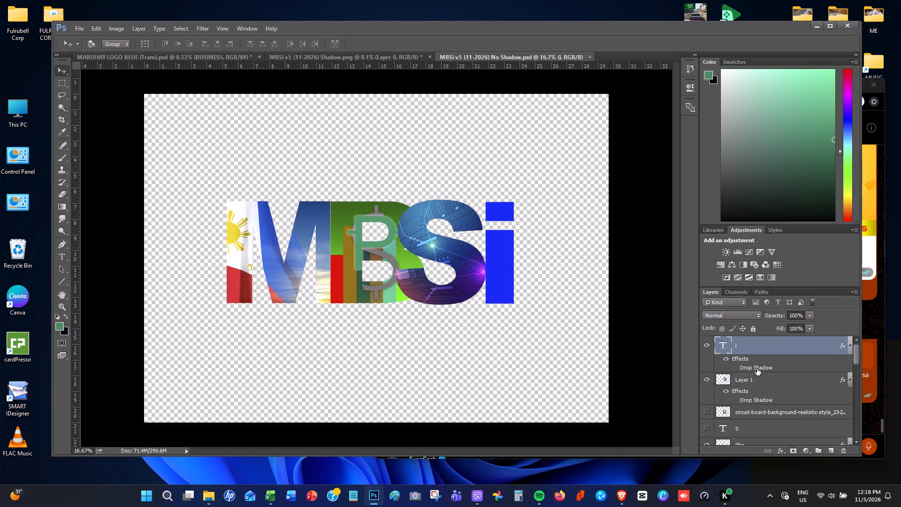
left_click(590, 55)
Apply a Vibrance adjustment to the MBSi v5 (11-2026) Shadow image with vibrance +67 and saturation +33.
left_click(367, 55)
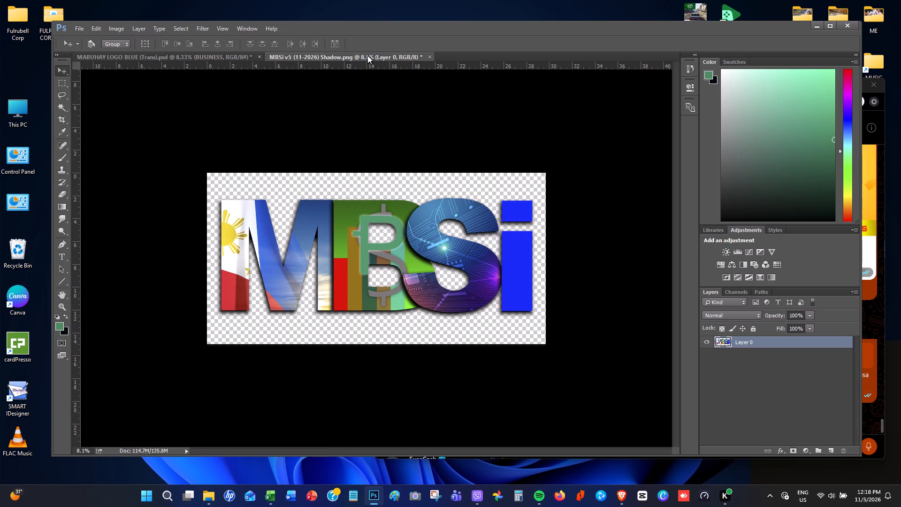
left_click(112, 28)
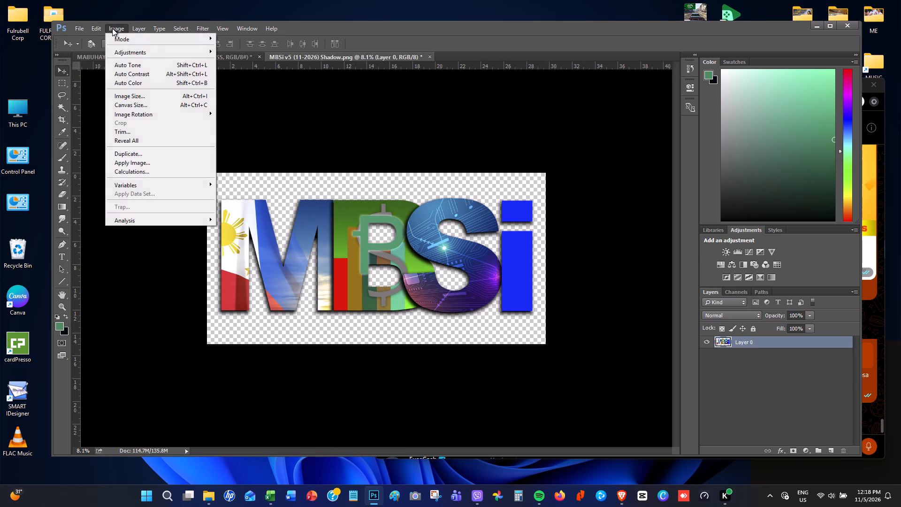
left_click(133, 54)
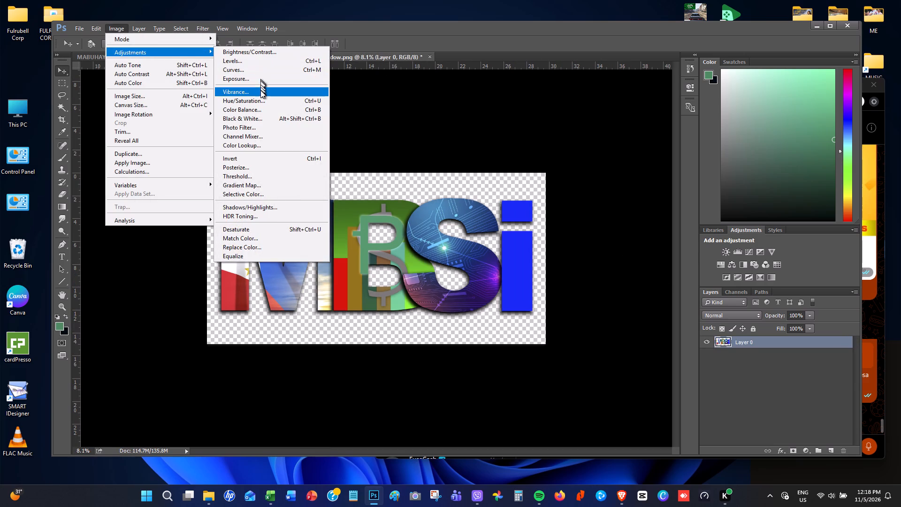
left_click(260, 91)
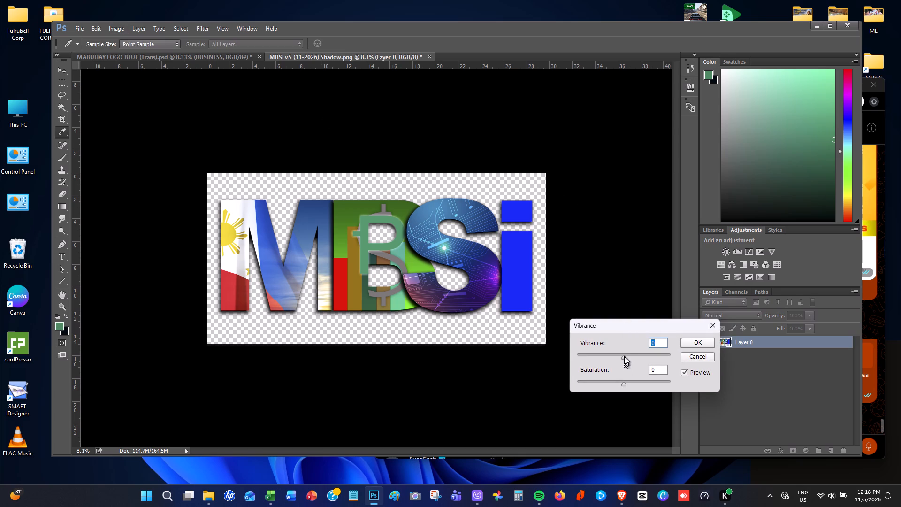
left_click_drag(625, 356, 636, 359)
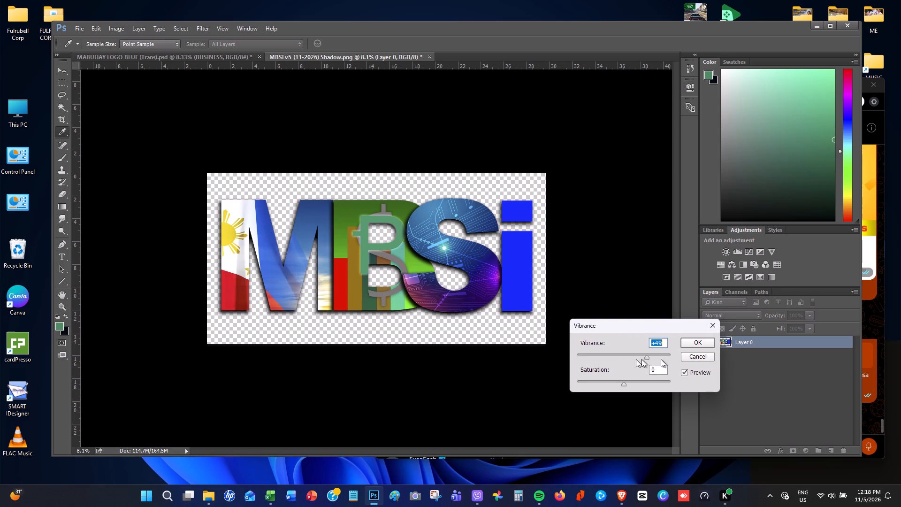
left_click_drag(636, 359, 650, 359)
left_click_drag(650, 359, 657, 358)
left_click_drag(623, 384, 622, 385)
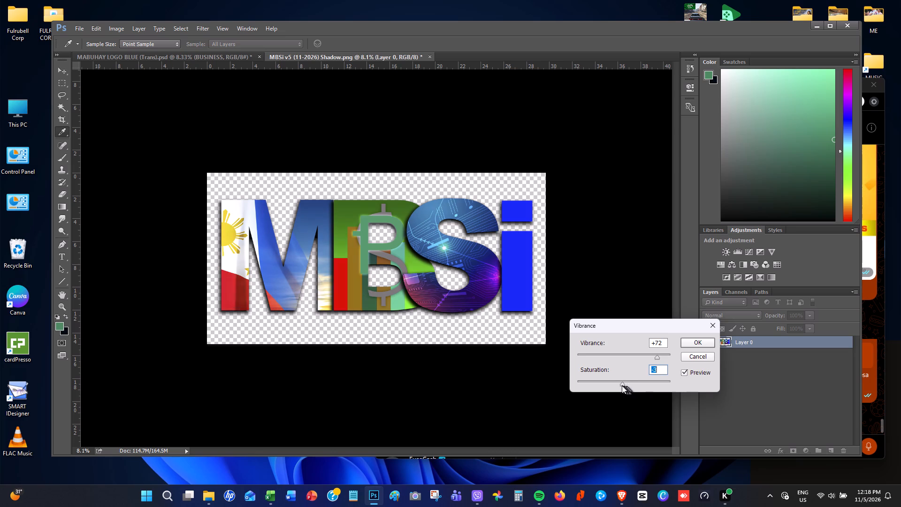
left_click_drag(622, 385, 649, 386)
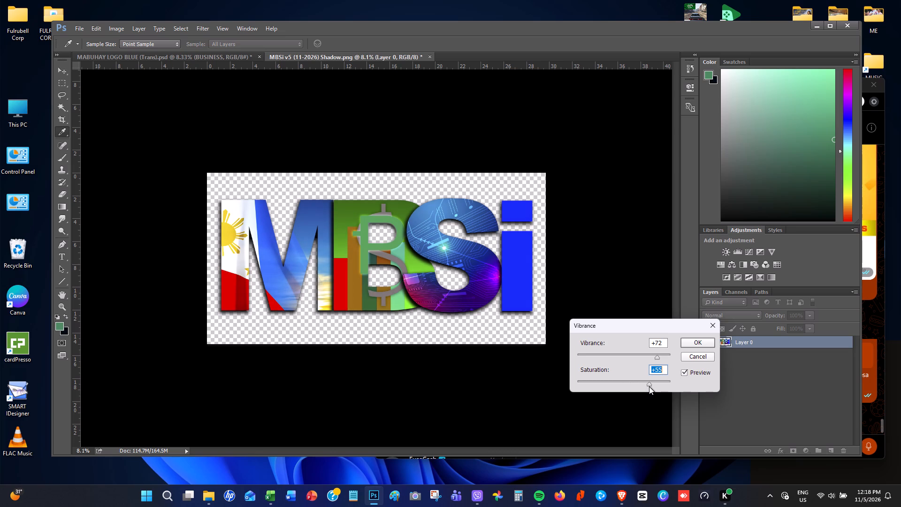
left_click_drag(649, 386, 646, 385)
left_click_drag(646, 385, 639, 387)
left_click_drag(657, 358, 670, 362)
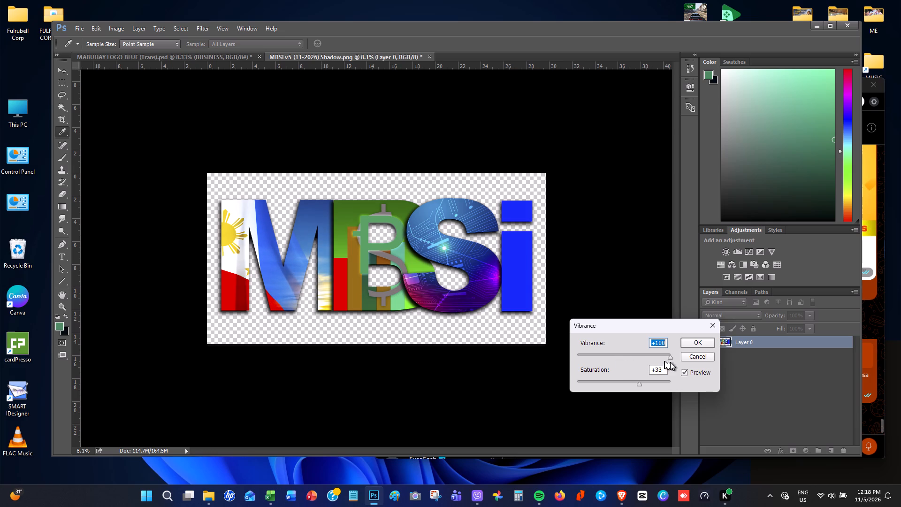
left_click_drag(670, 362, 645, 362)
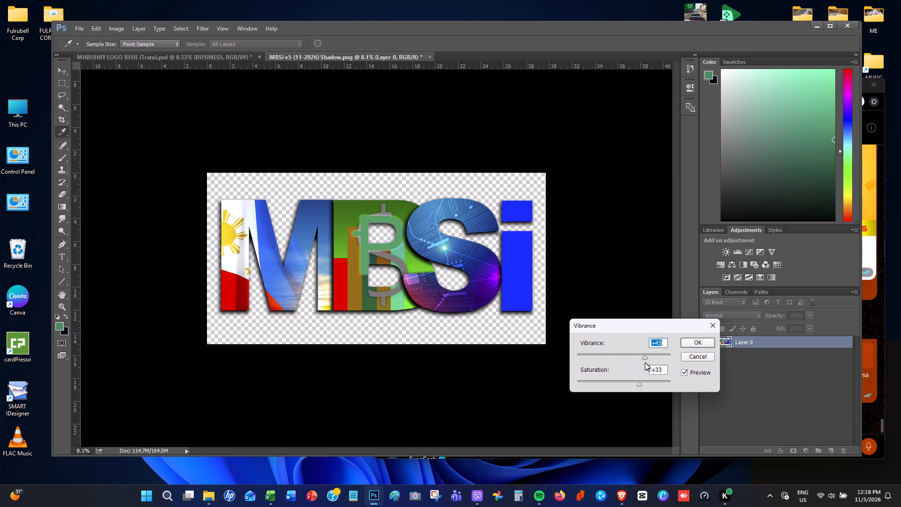
left_click_drag(645, 362, 656, 362)
left_click_drag(656, 362, 655, 362)
left_click(695, 341)
Save a PNG copy named MBSi v5 (11-2026) Shadow Colorized in the MBSi Logo folder, with smallest compression and no interlacing.
left_click(84, 28)
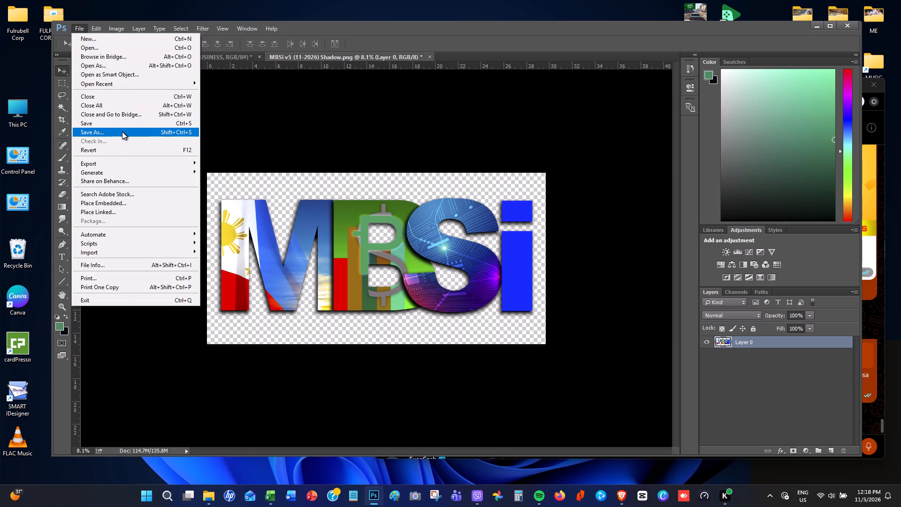
left_click(122, 131)
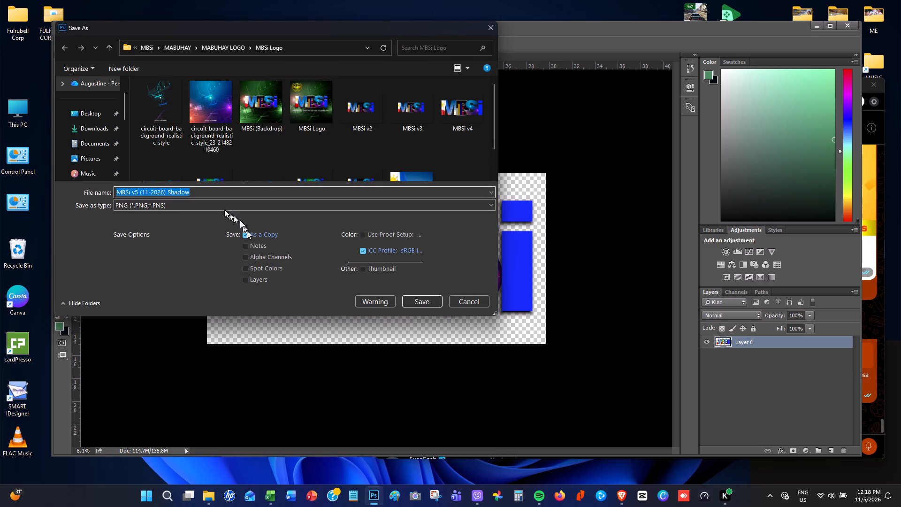
left_click(206, 191)
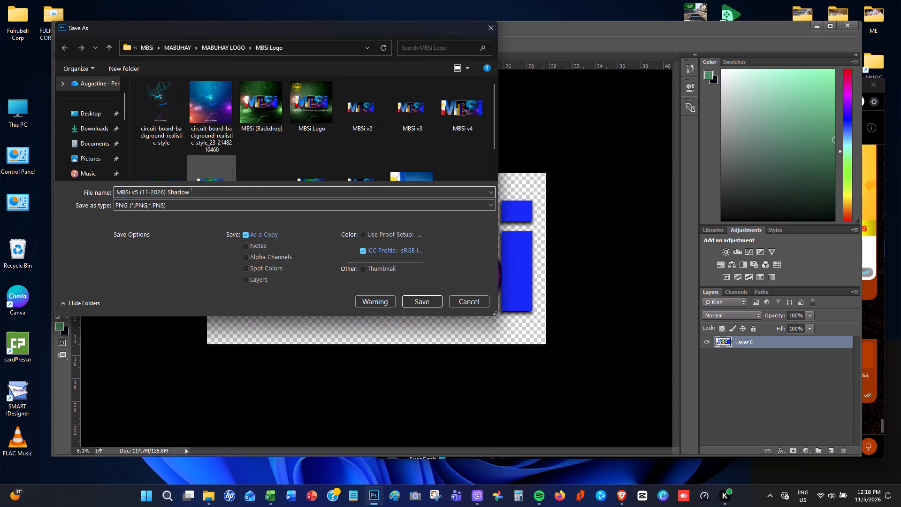
key("space")
type("Colorized")
left_click(420, 300)
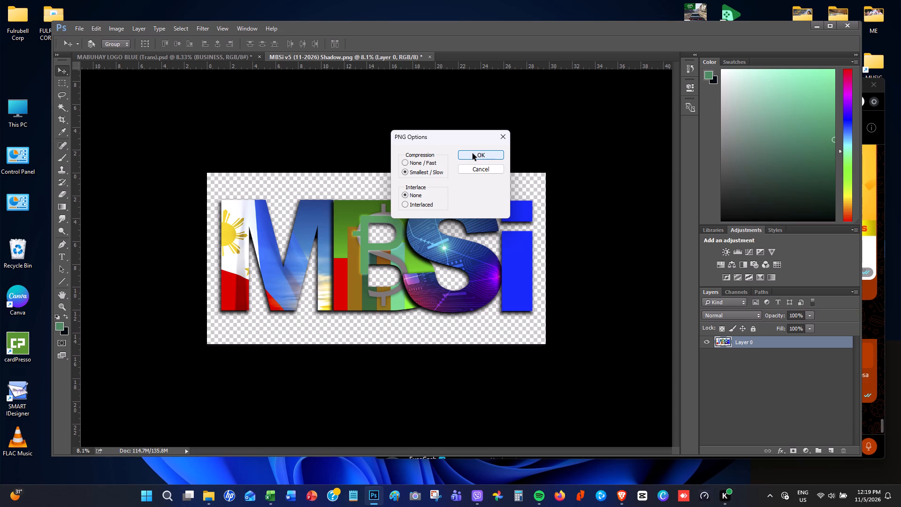
left_click(473, 154)
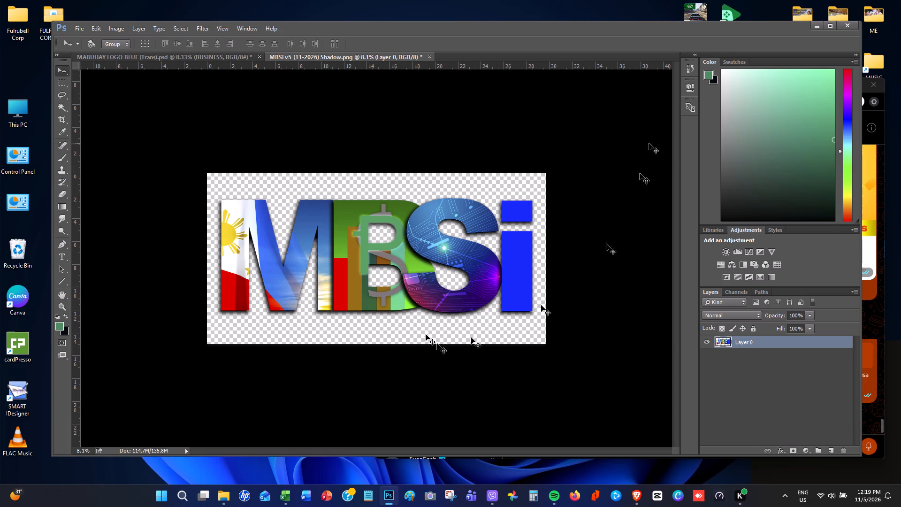
Return to the MBSi Logo folder and open the MBSi v5 (11-2026) No Shadow PNG in Adobe Photoshop CC 2015.
left_click(816, 23)
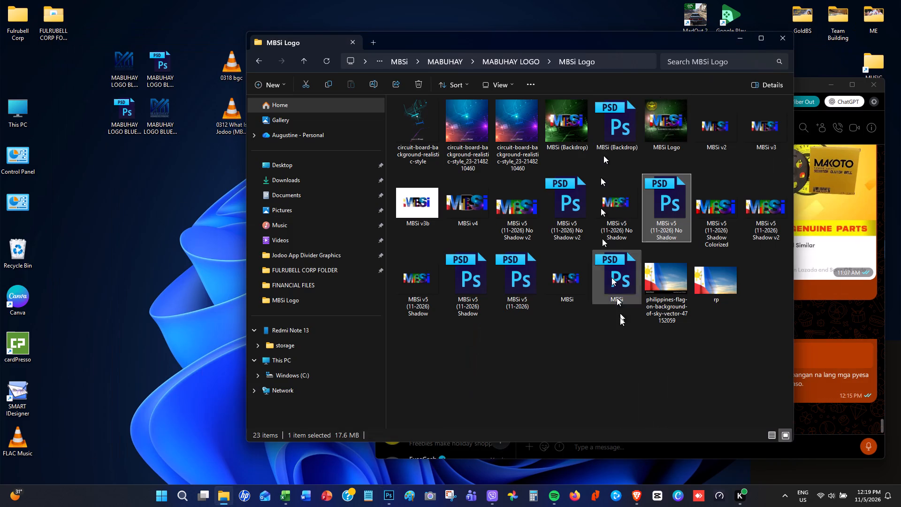
left_click(603, 360)
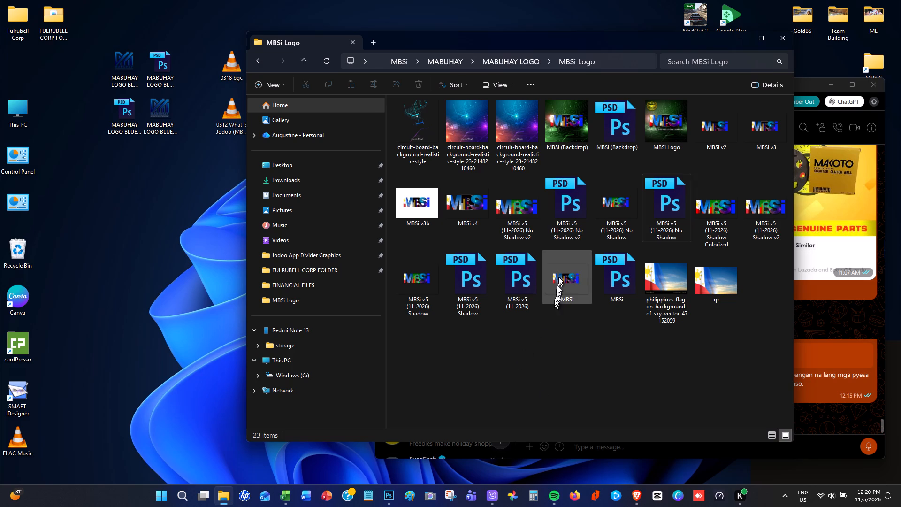
left_click(610, 223)
right_click(610, 223)
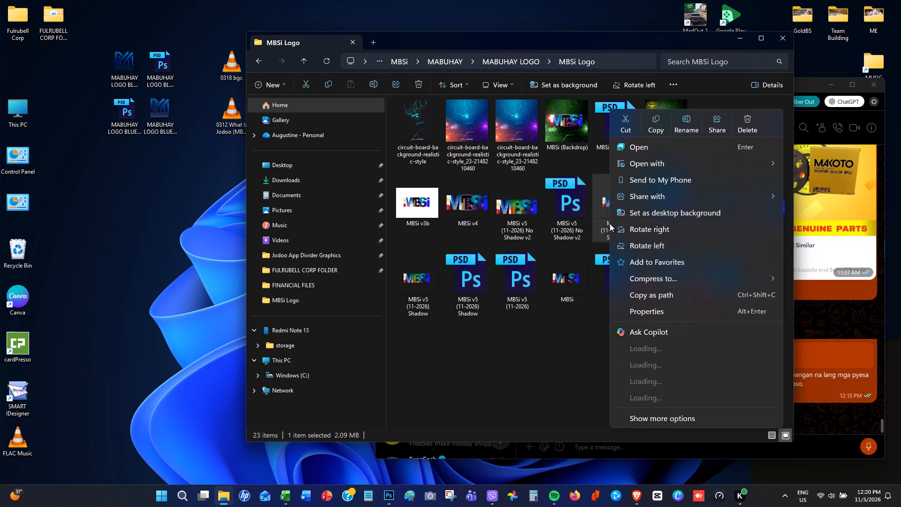
left_click(672, 163)
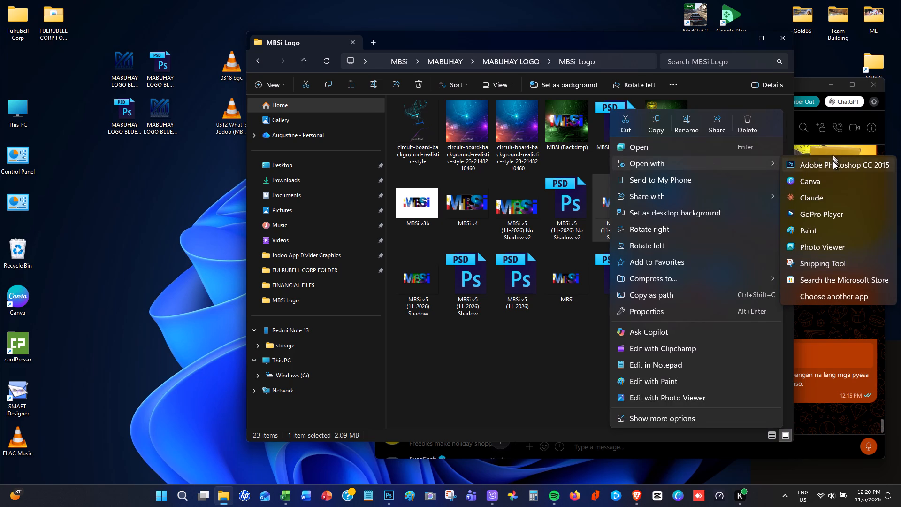
left_click(833, 161)
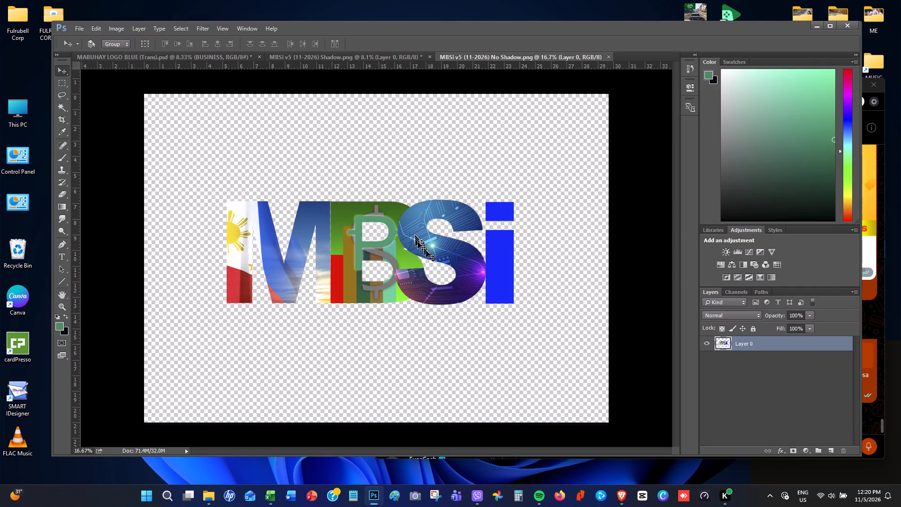
Apply a Vibrance adjustment to the MBSi v5 (11-2026) No Shadow image with vibrance +83 and saturation +73.
left_click(116, 30)
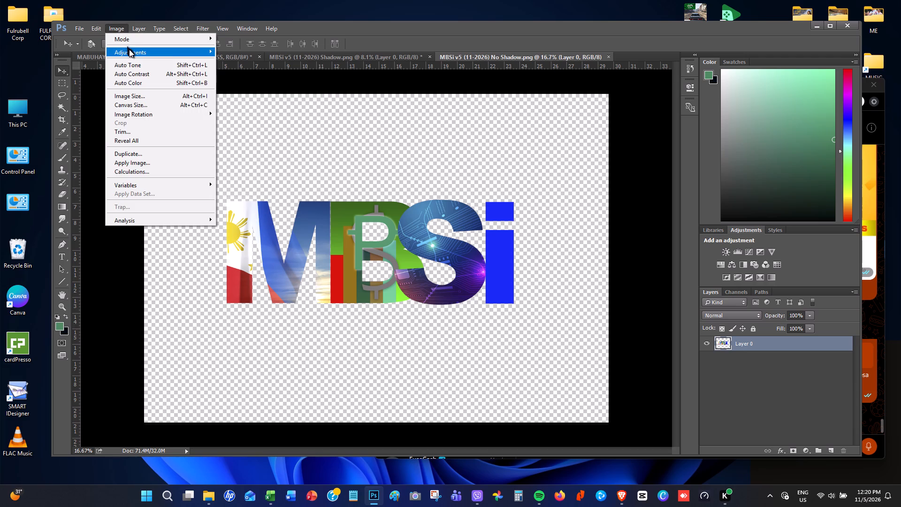
left_click(129, 49)
left_click(250, 90)
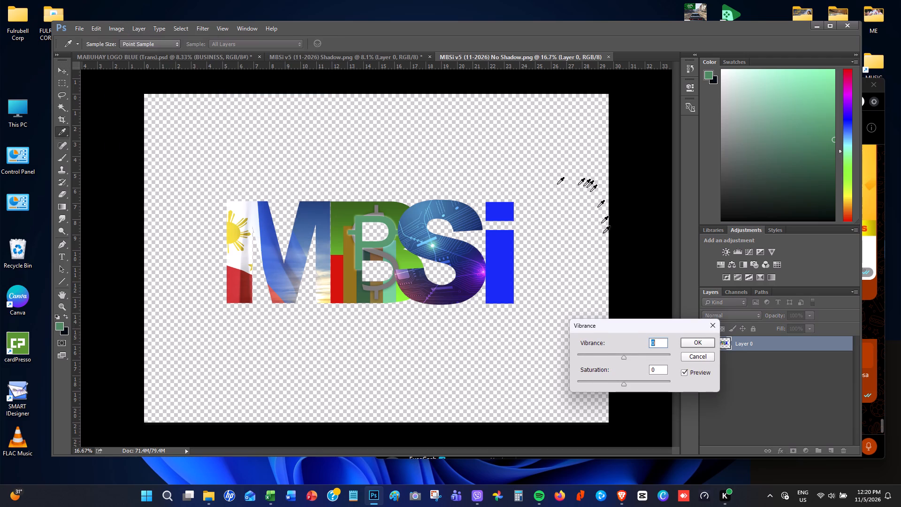
left_click_drag(624, 355, 655, 356)
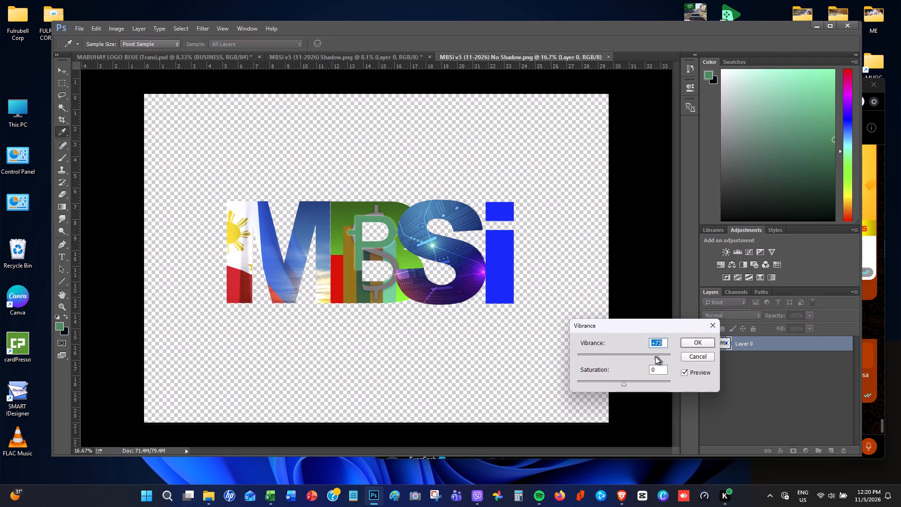
left_click_drag(655, 356, 662, 359)
left_click_drag(624, 383, 653, 383)
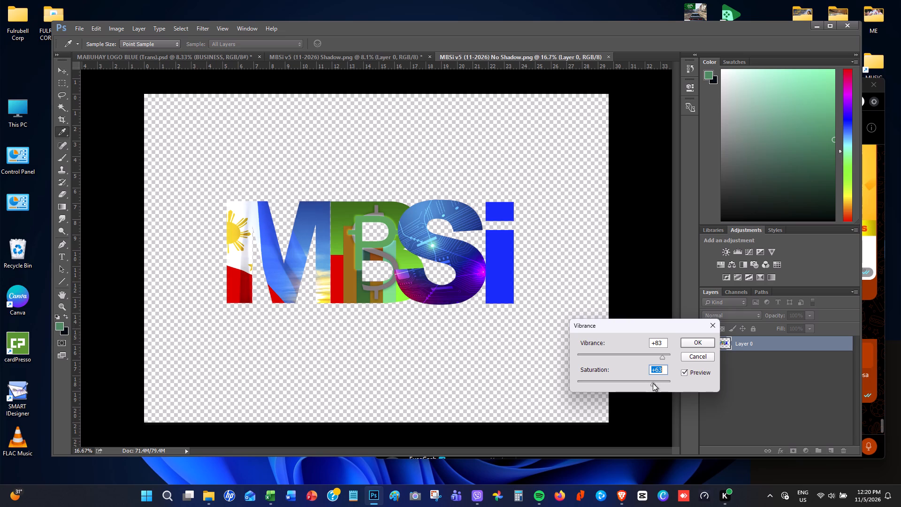
left_click_drag(653, 383, 657, 385)
left_click(702, 341)
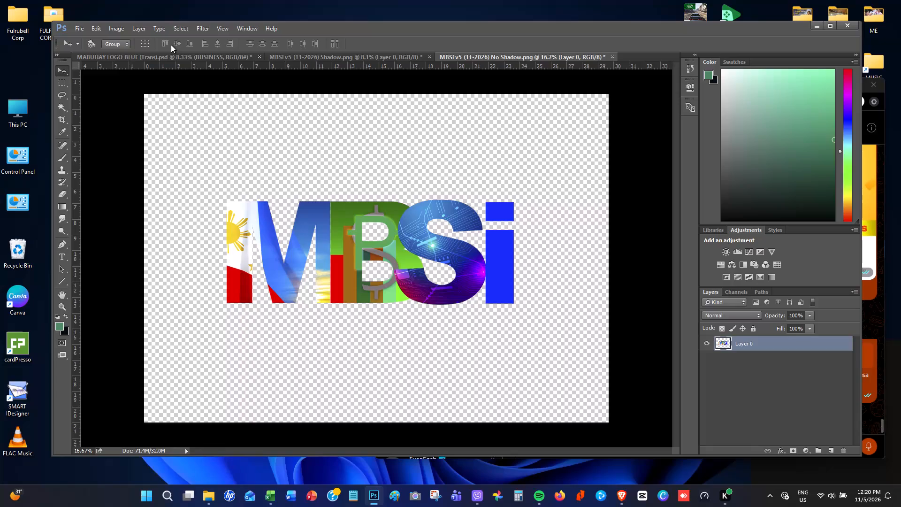
Save a PNG copy named MBSi v5 (11-2026) No Shadow (Small) Colorized in the MBSi Logo folder, with smallest compression and no interlacing.
left_click(76, 32)
left_click(120, 128)
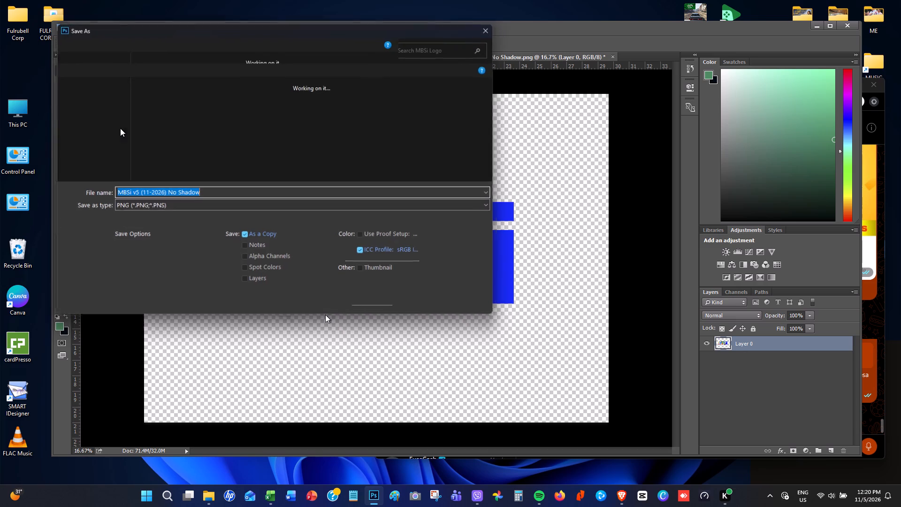
left_click(215, 192)
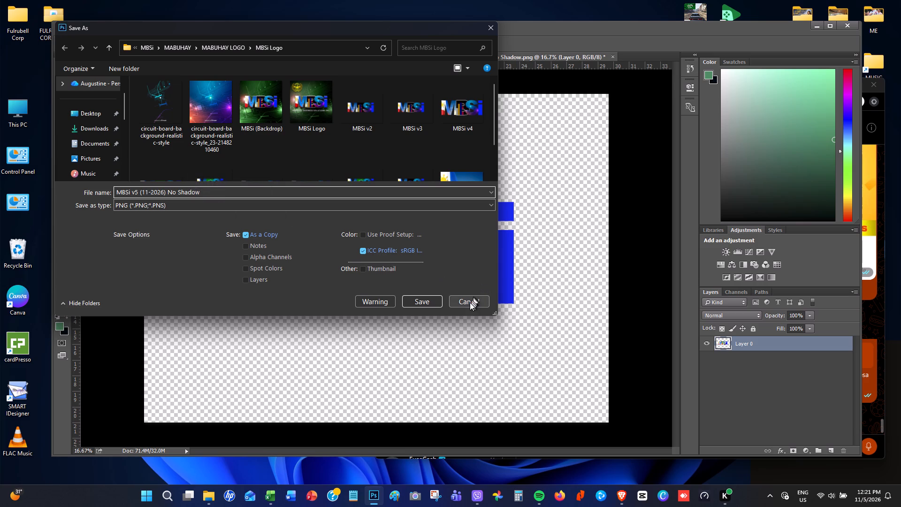
left_click(208, 192)
key("space")
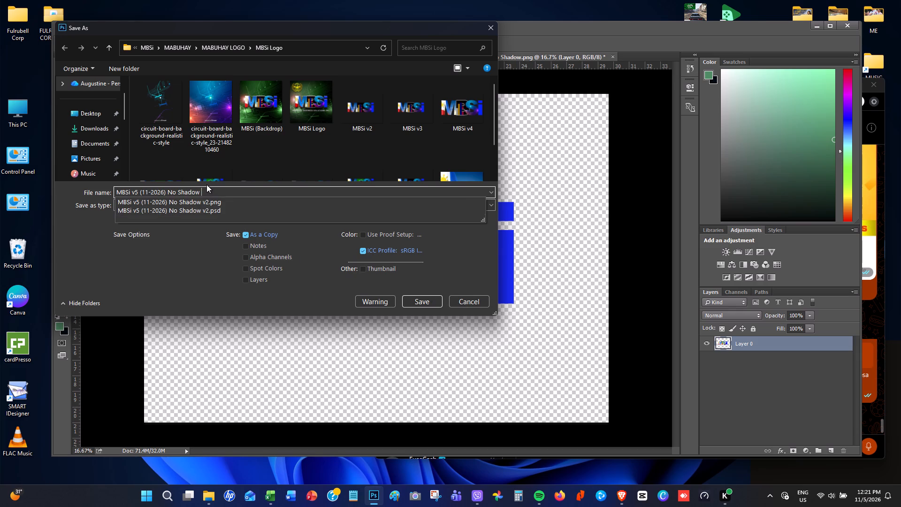
key("shift+parenleft")
type("Small")
key("shift+parenright")
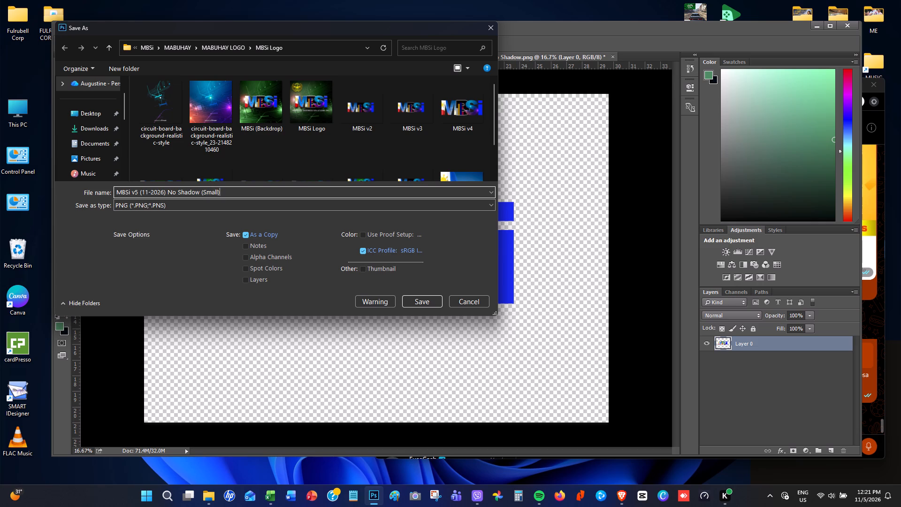
key("space")
type("Colo")
type("rized")
left_click(425, 302)
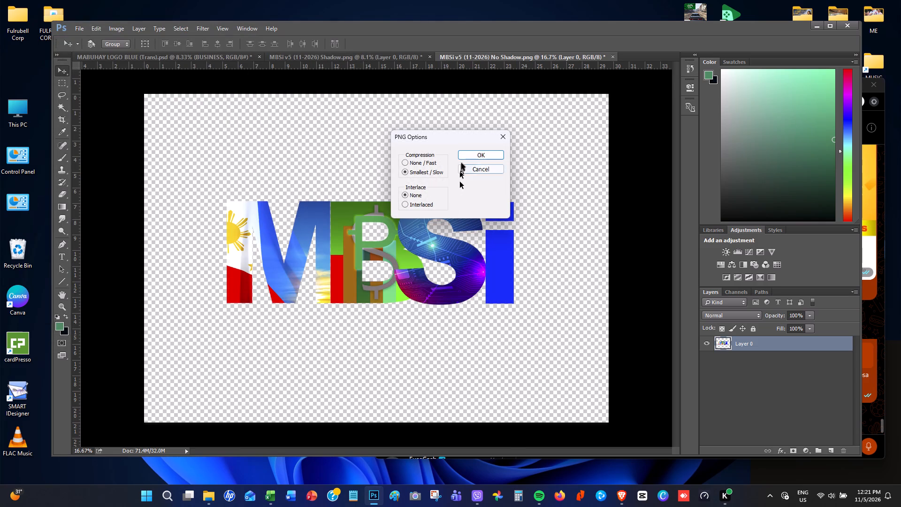
left_click(481, 153)
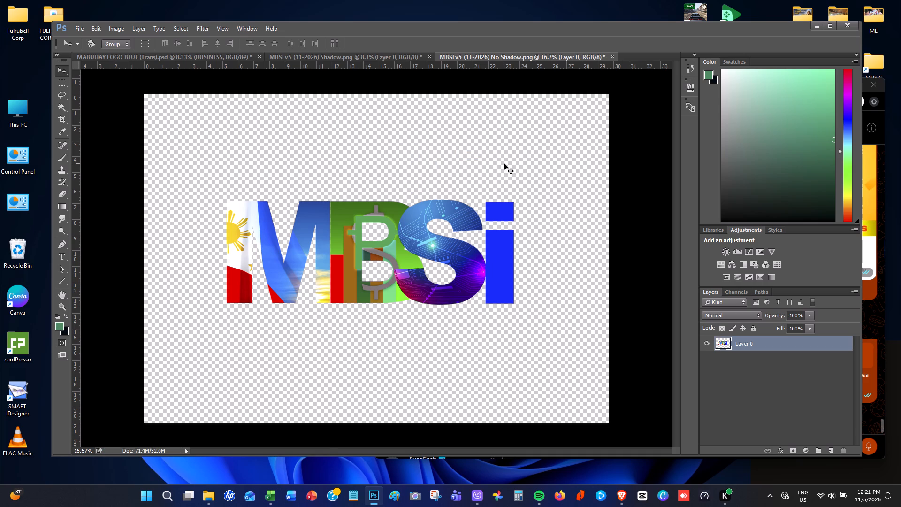
Close the MBSi v5 (11-2026) Shadow and No Shadow PNG documents without saving their changes.
left_click(340, 54)
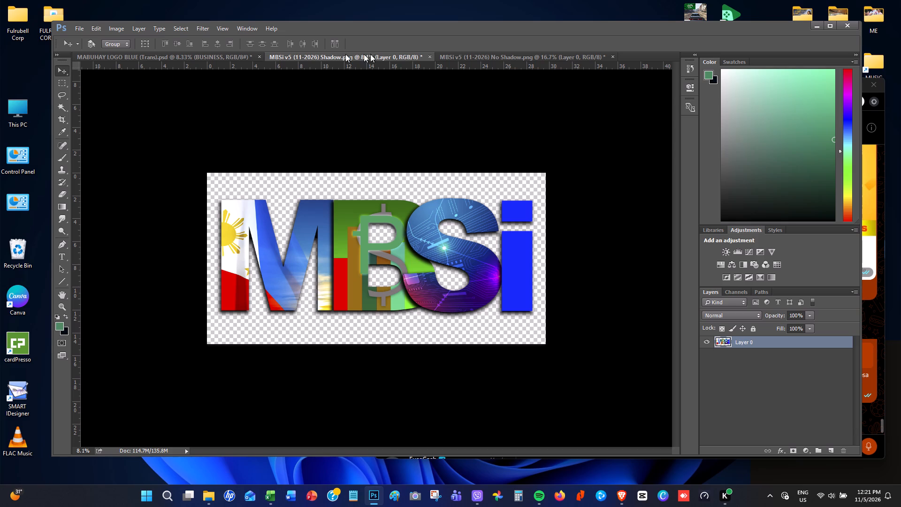
left_click(429, 55)
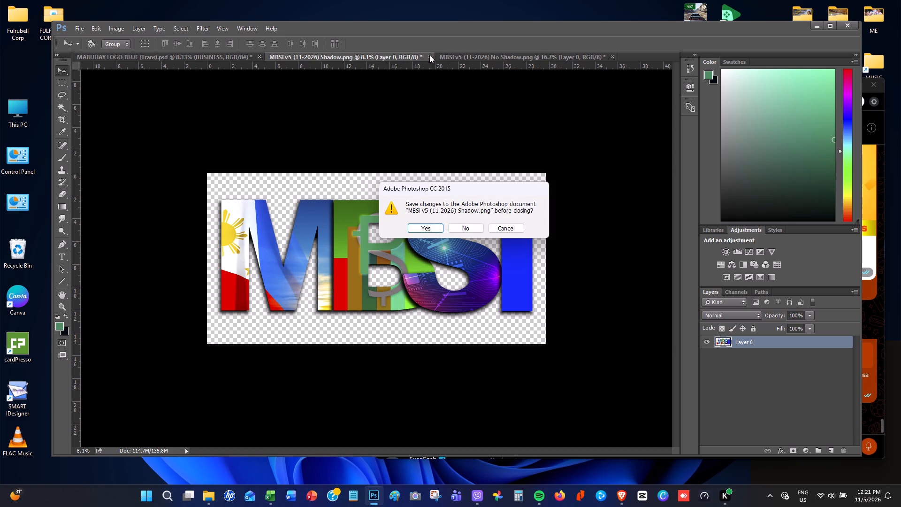
left_click(466, 227)
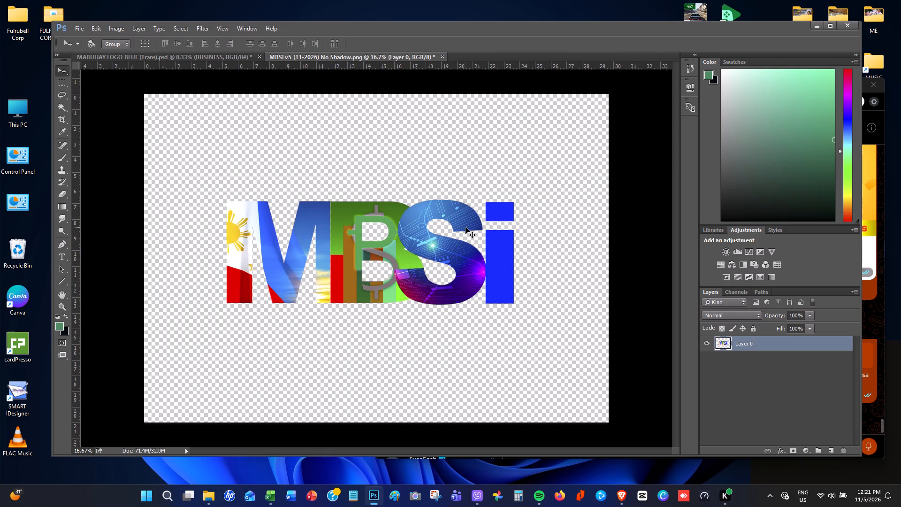
left_click(410, 58)
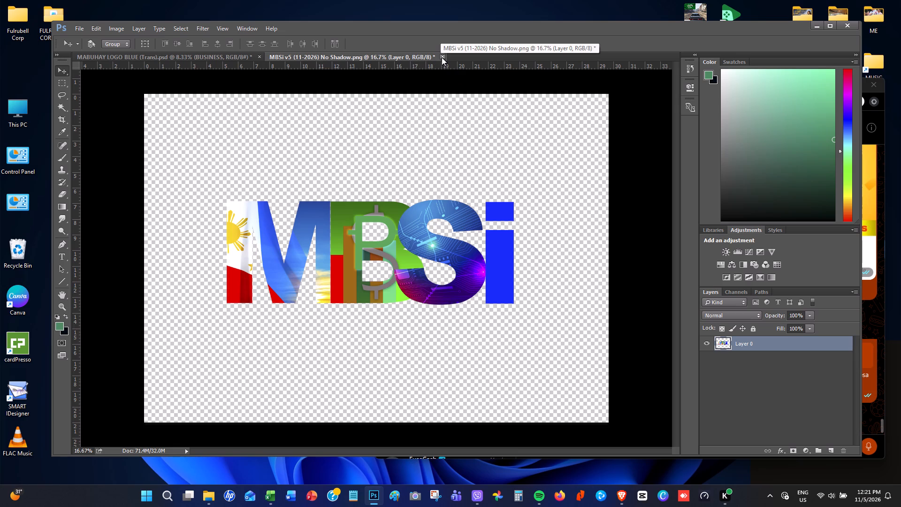
left_click(442, 57)
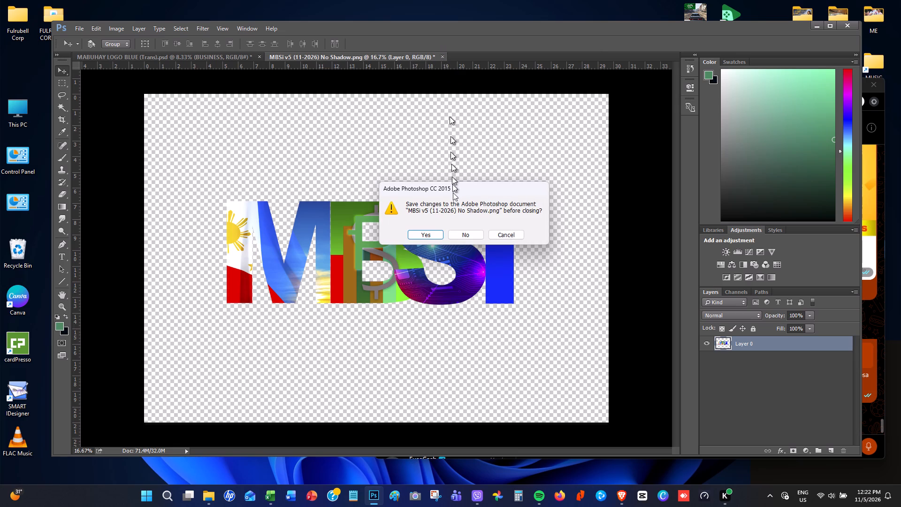
left_click(463, 234)
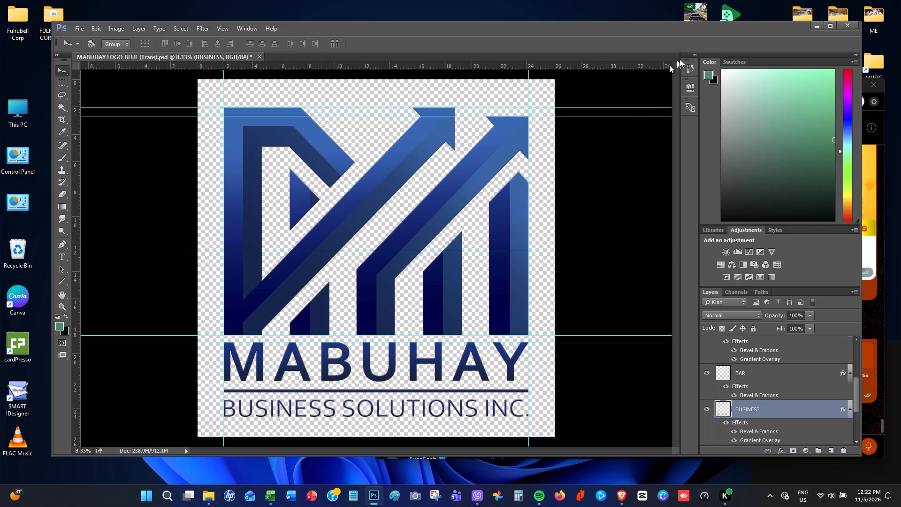
Return to the MBSi Logo folder and examine the MBSi v5 (11-2026) Shadow Colorized PNG at full-window size in Photos.
left_click(819, 25)
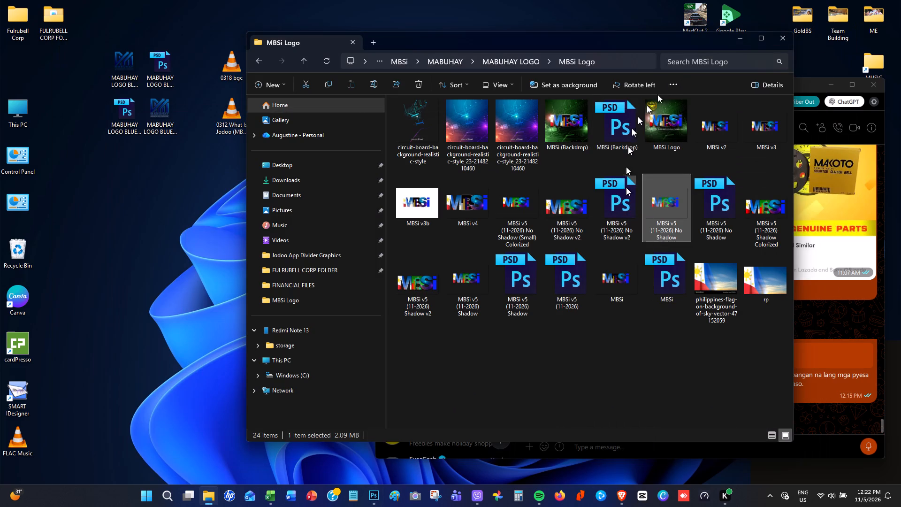
left_click(616, 347)
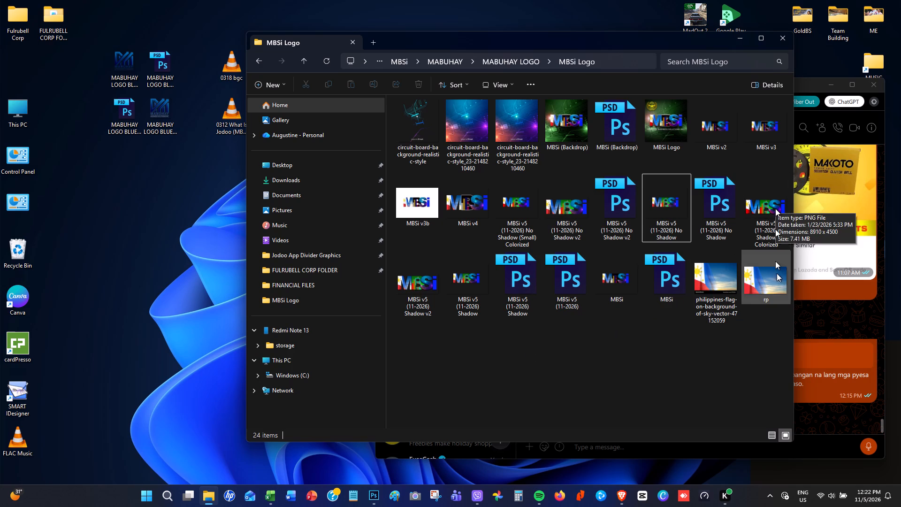
double_click(771, 216)
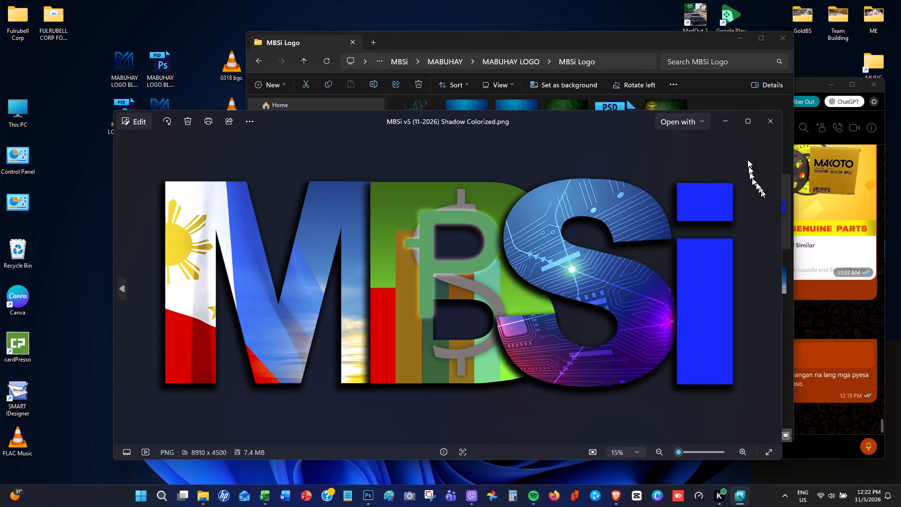
left_click(749, 123)
scroll(716, 291, "down", 1)
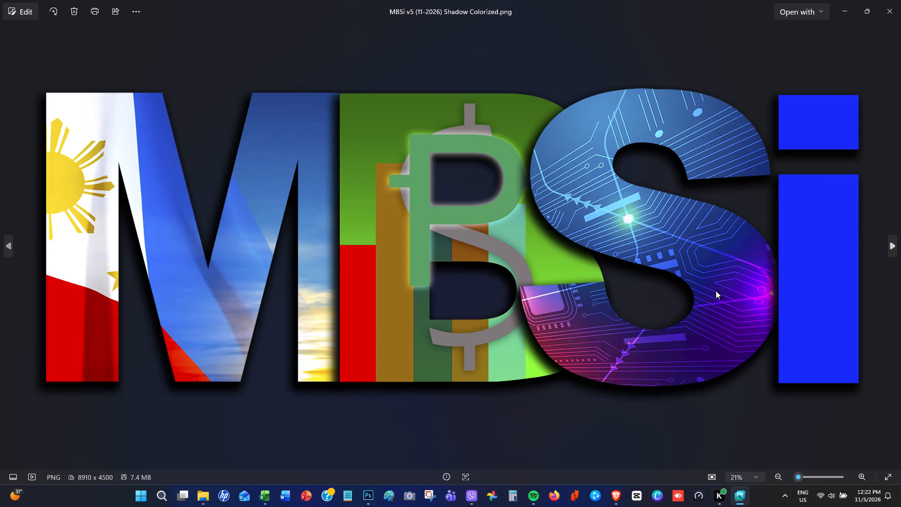
scroll(716, 291, "down", 1)
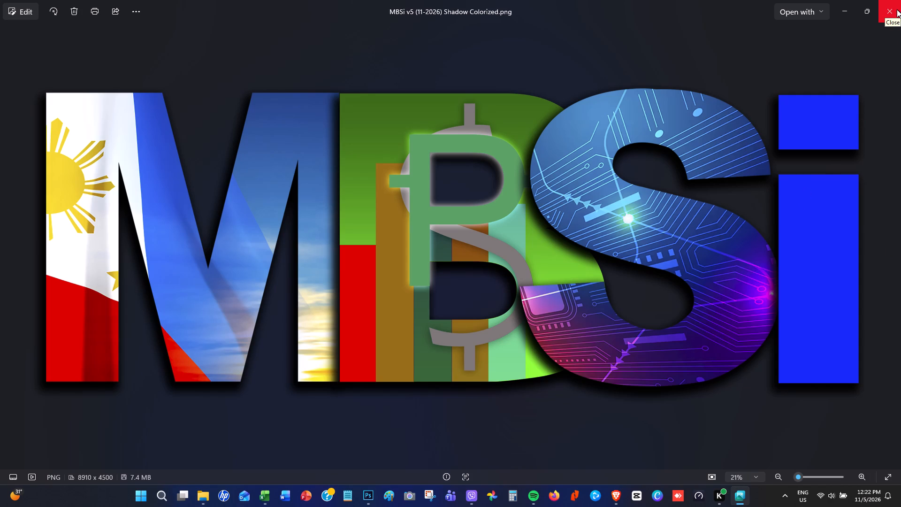
left_click(897, 9)
double_click(778, 208)
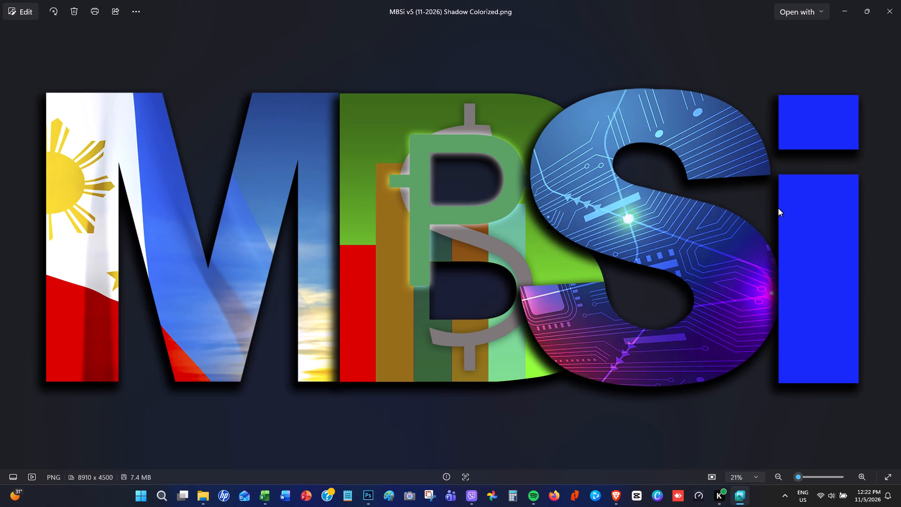
key("Escape")
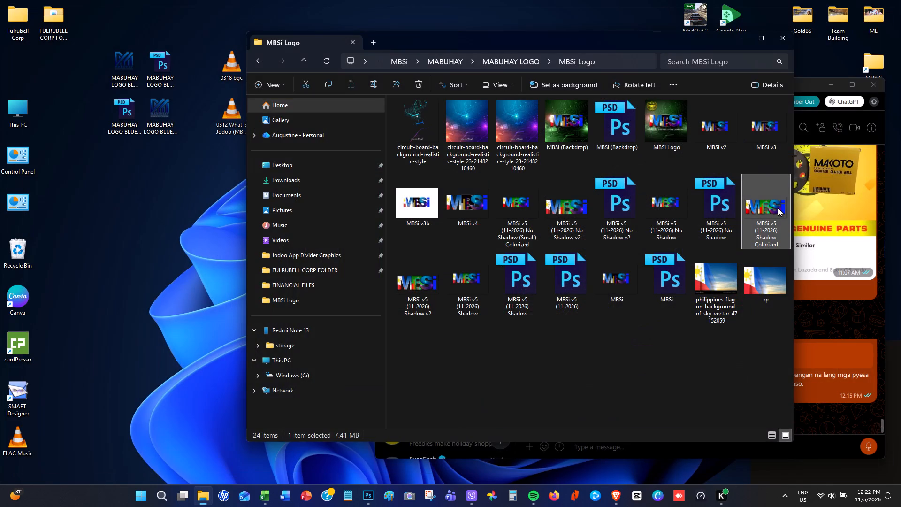
double_click(772, 204)
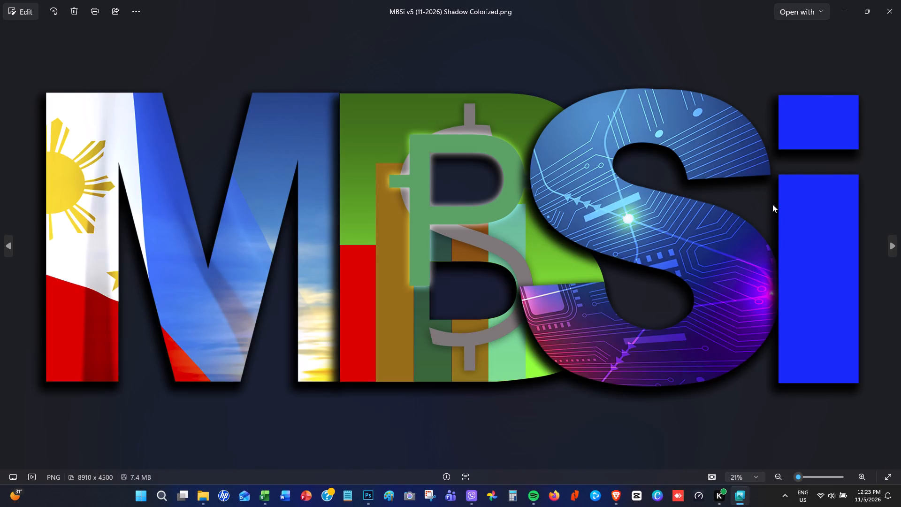
key("Escape")
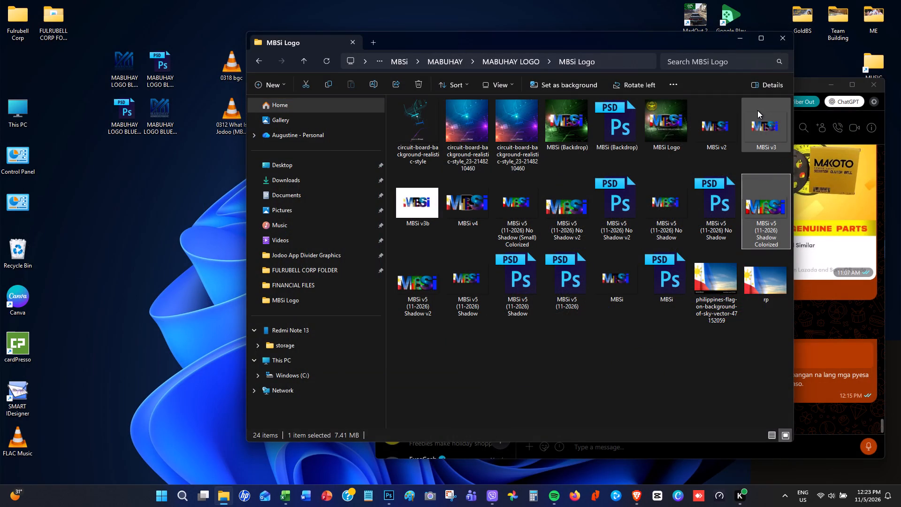
Examine the earlier MBSi v2 PNG in Photos, both as a whole and close up, and close it.
double_click(726, 130)
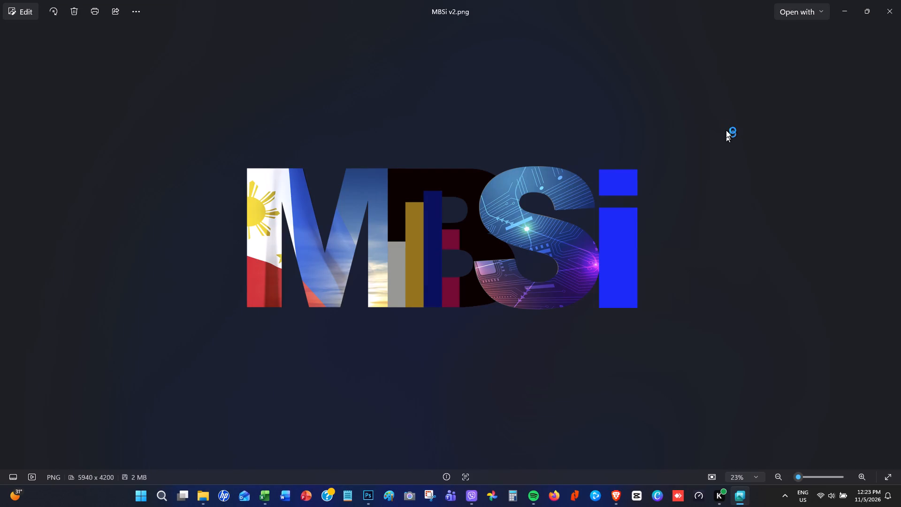
scroll(641, 185, "up", 6)
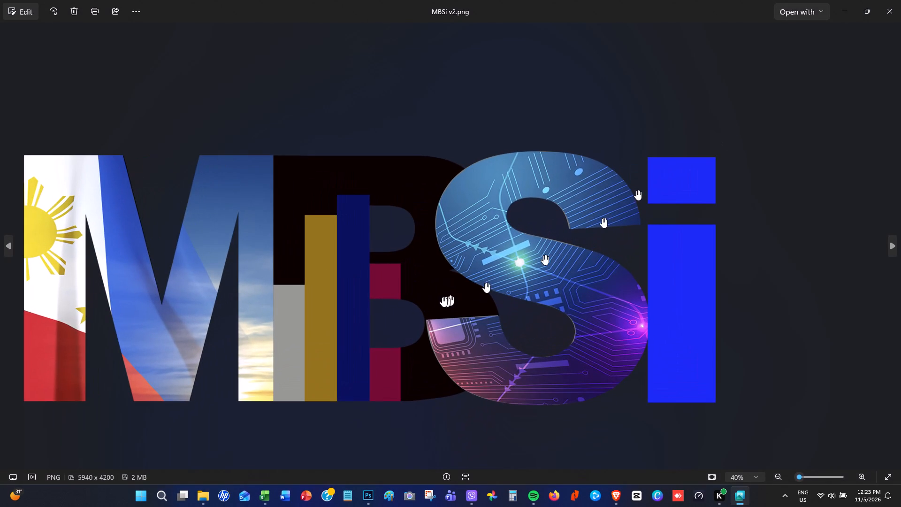
scroll(439, 298, "down", 4)
scroll(433, 291, "up", 7)
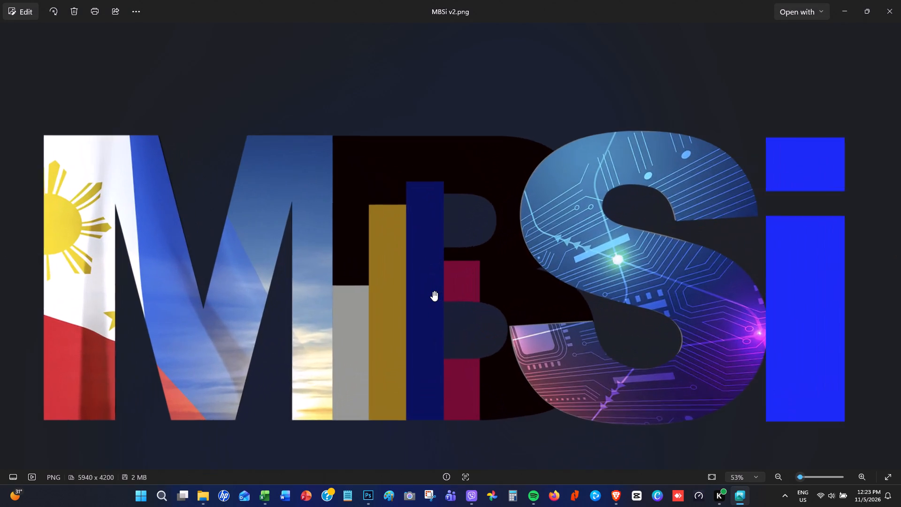
scroll(433, 291, "down", 7)
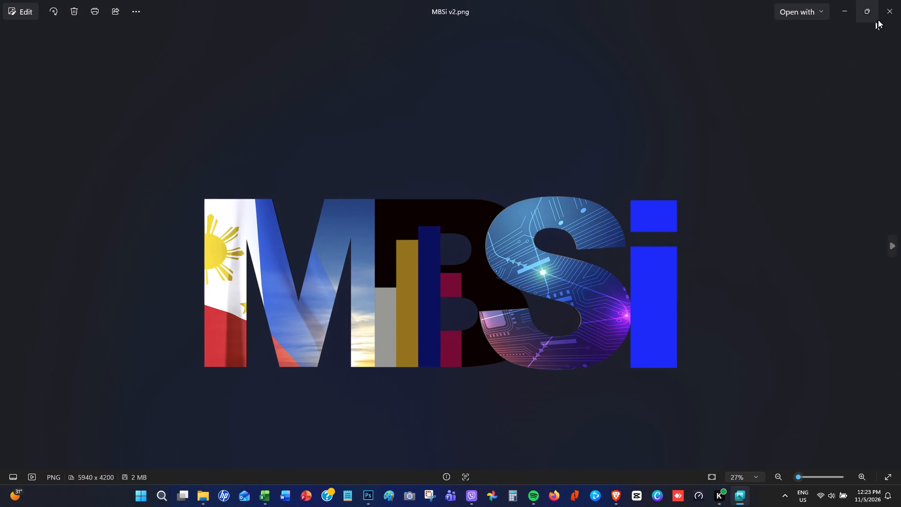
scroll(480, 293, "up", 4)
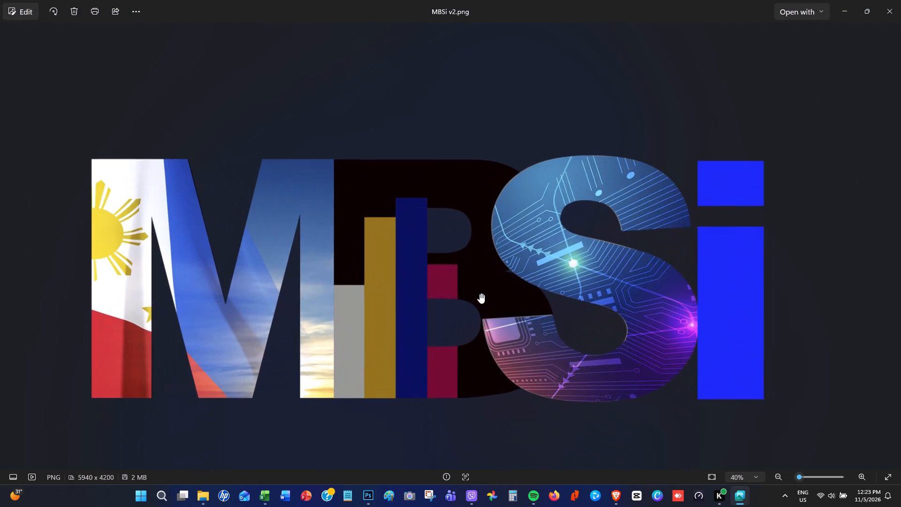
scroll(480, 293, "up", 3)
scroll(480, 293, "down", 18)
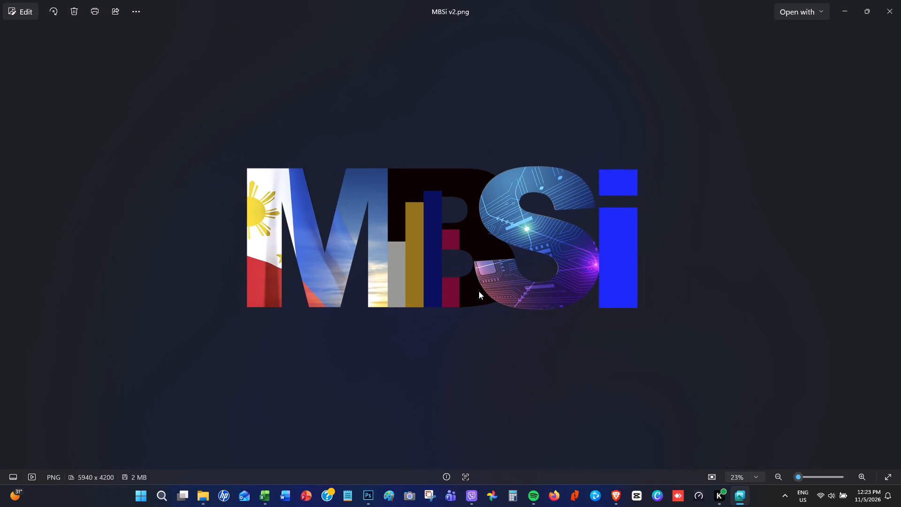
scroll(479, 291, "down", 4)
scroll(426, 246, "up", 6)
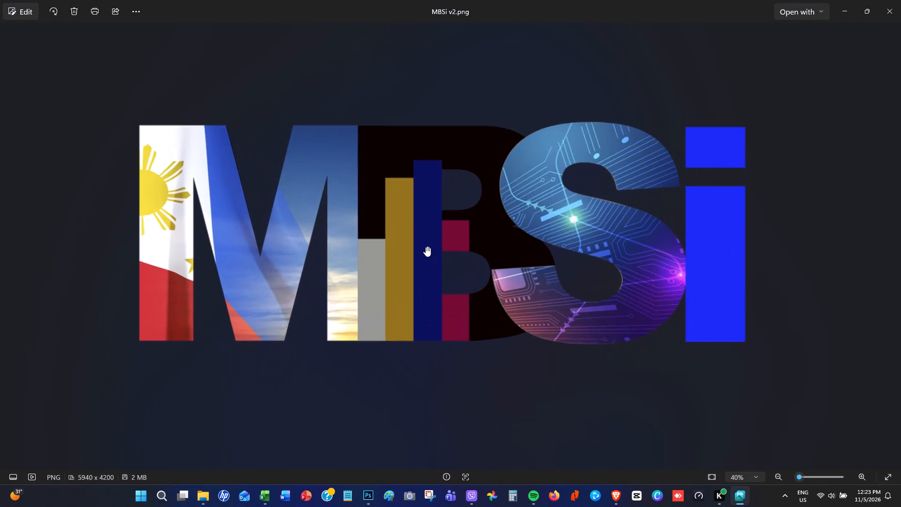
scroll(426, 246, "up", 1)
scroll(426, 246, "down", 20)
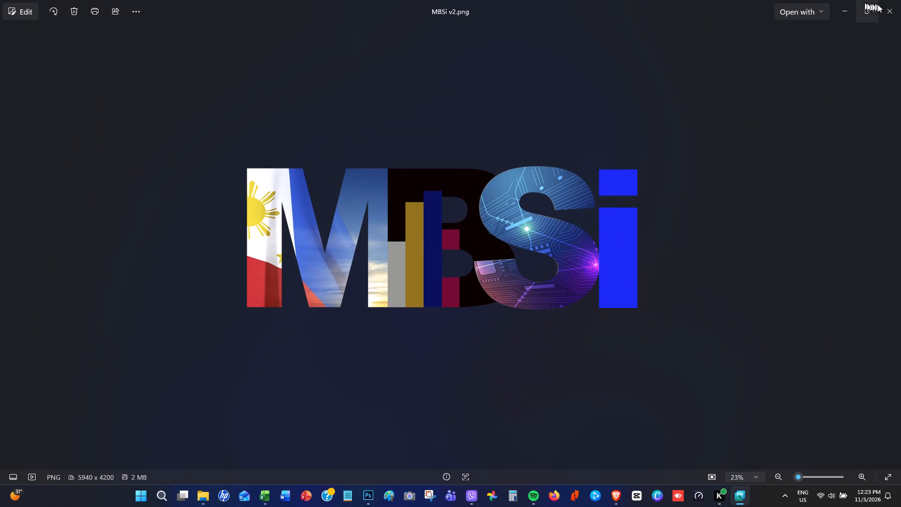
left_click(888, 12)
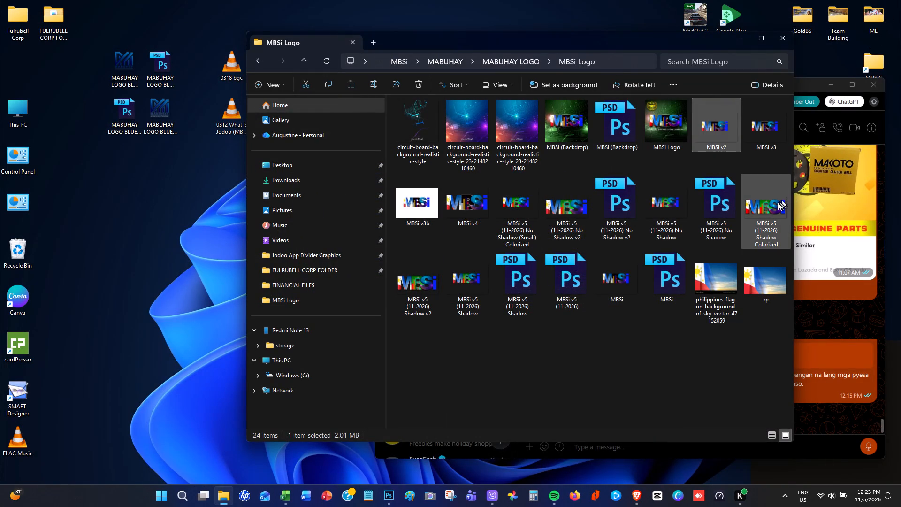
Examine the MBSi v5 (11-2026) Shadow Colorized PNG in Photos, inspecting the peso sign and the circuit-patterned S close up, and minimize the viewer.
double_click(778, 202)
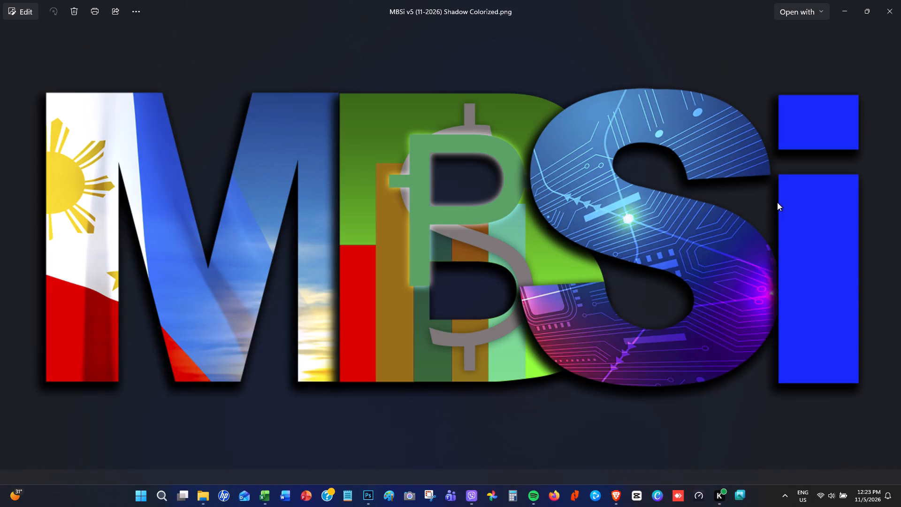
scroll(534, 227, "down", 1)
scroll(484, 229, "up", 5)
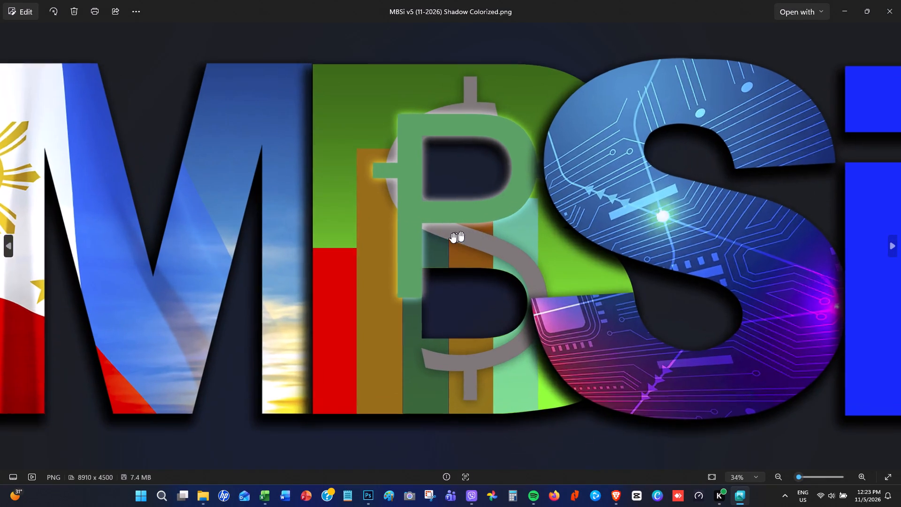
scroll(451, 233, "up", 16)
scroll(418, 233, "up", 12)
scroll(418, 233, "up", 10)
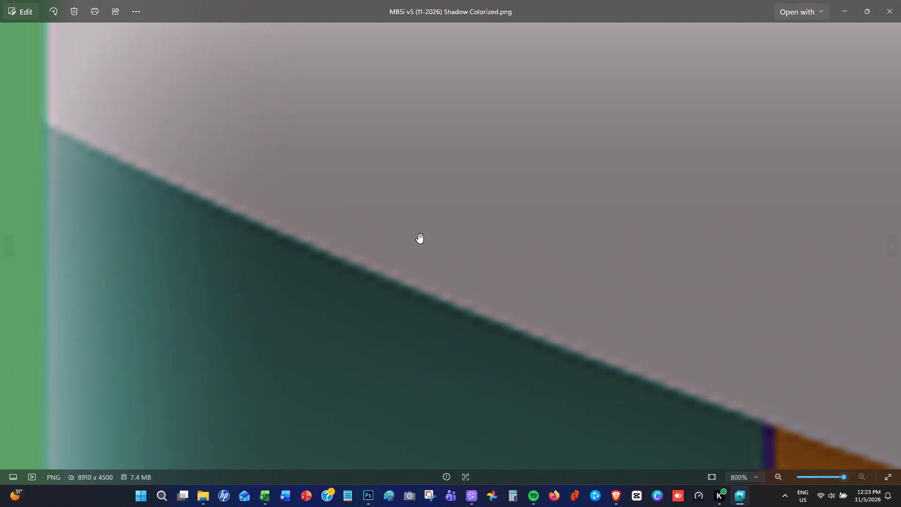
scroll(418, 233, "up", 11)
scroll(418, 233, "down", 13)
scroll(420, 228, "down", 15)
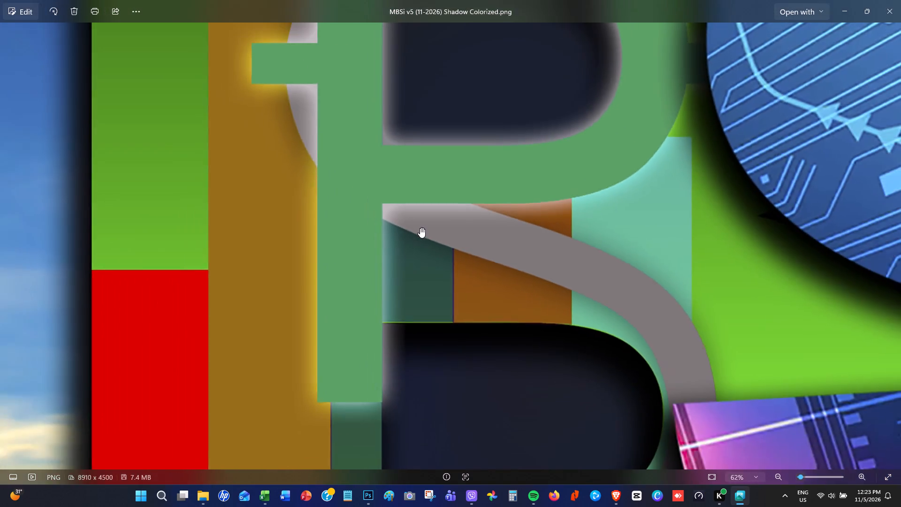
scroll(420, 228, "down", 11)
scroll(421, 227, "down", 12)
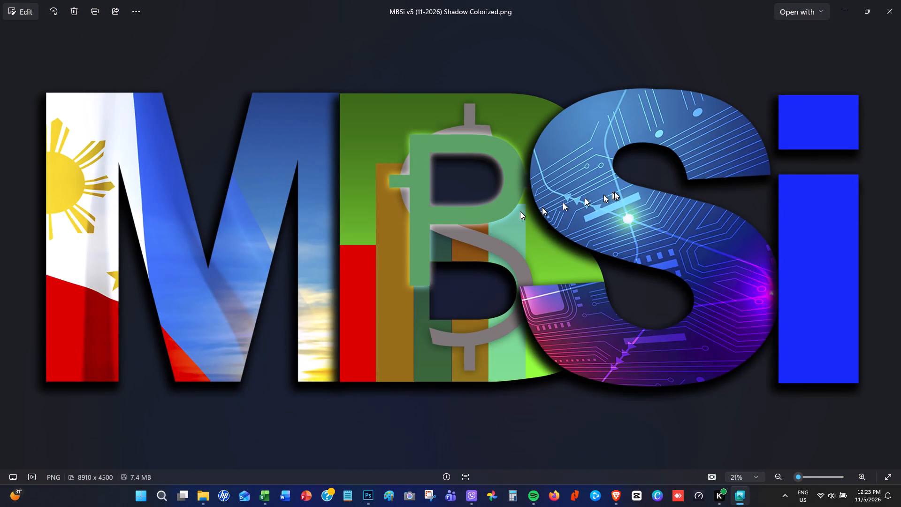
scroll(616, 191, "up", 8)
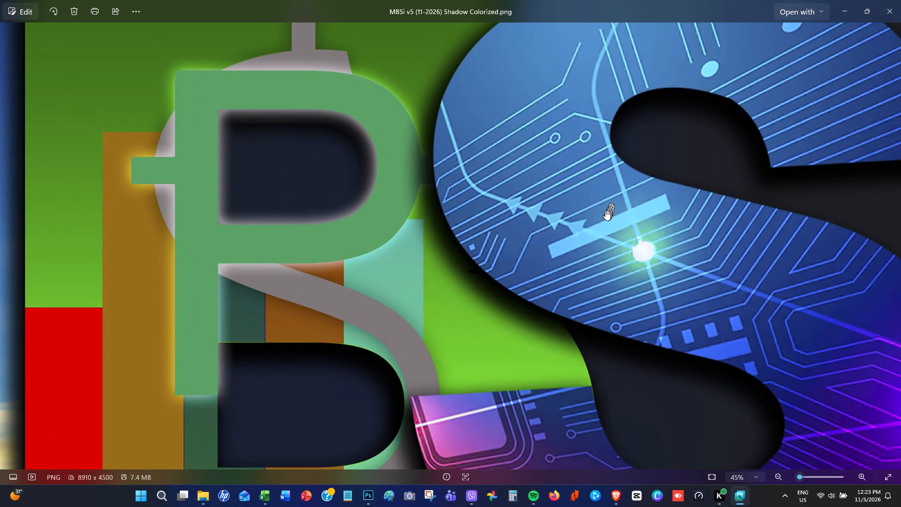
scroll(605, 210, "up", 1)
scroll(605, 210, "down", 1)
scroll(605, 210, "up", 3)
scroll(605, 210, "down", 15)
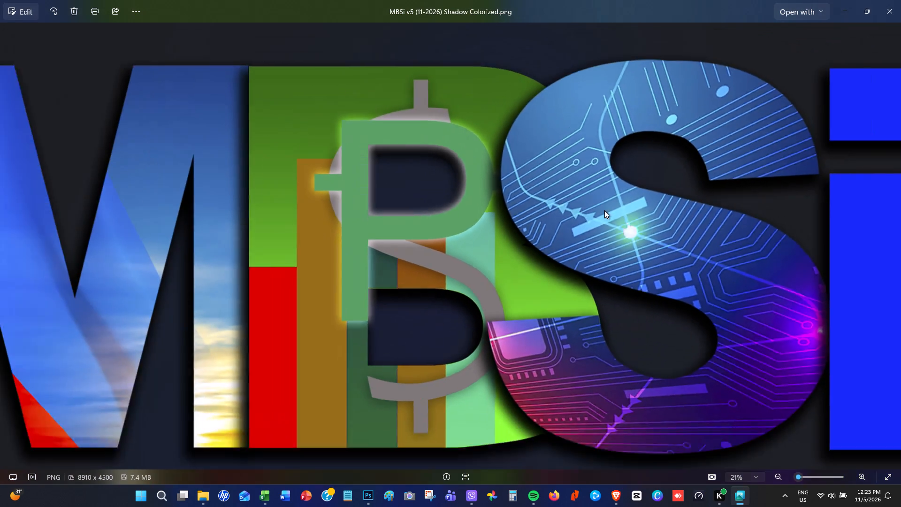
scroll(604, 210, "down", 11)
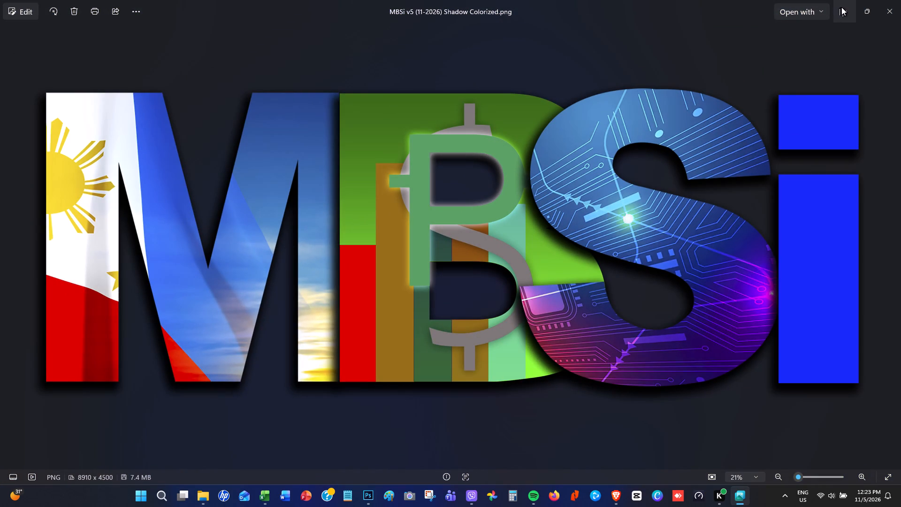
left_click(844, 9)
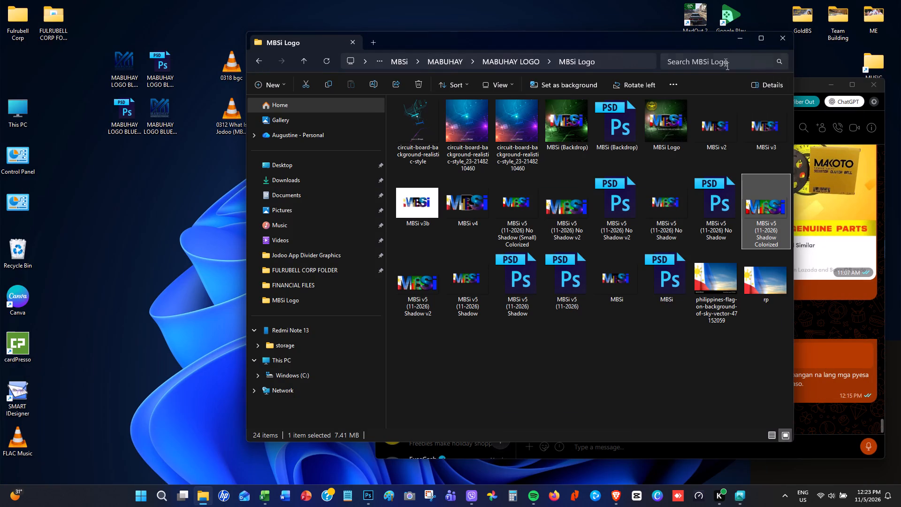
left_click(715, 40)
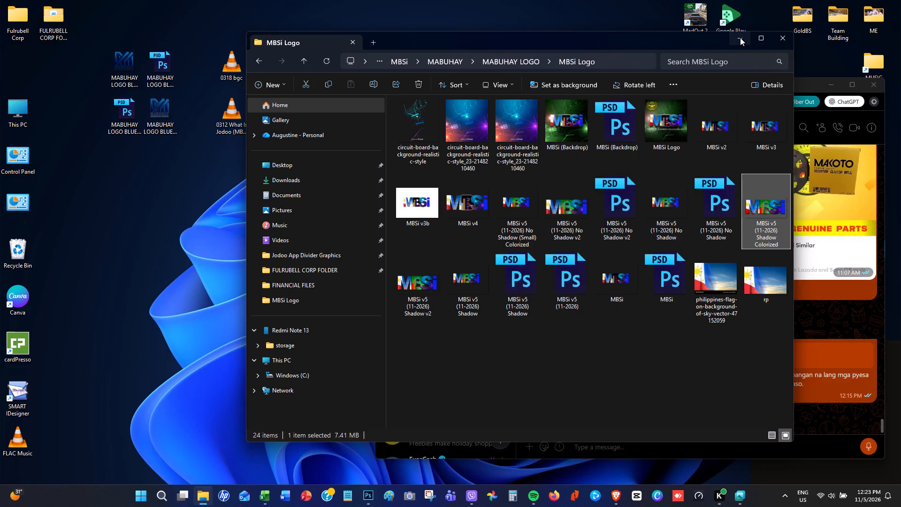